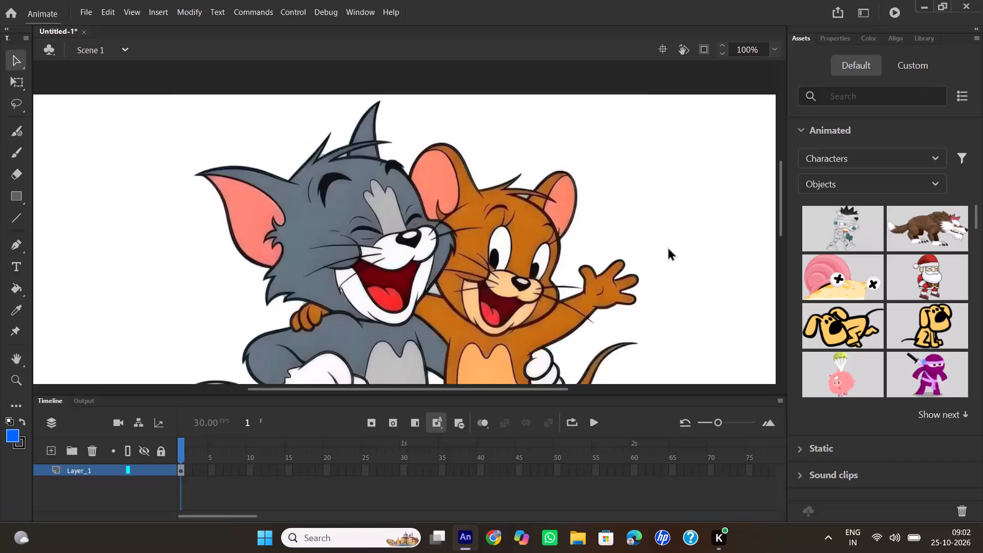
# Scale the Tom and Jerry picture down proportionally with Free Transform until it is nearly as tall as the stage.
pyautogui.scroll(-3, 667, 247)
pyautogui.scroll(2, 666, 247)
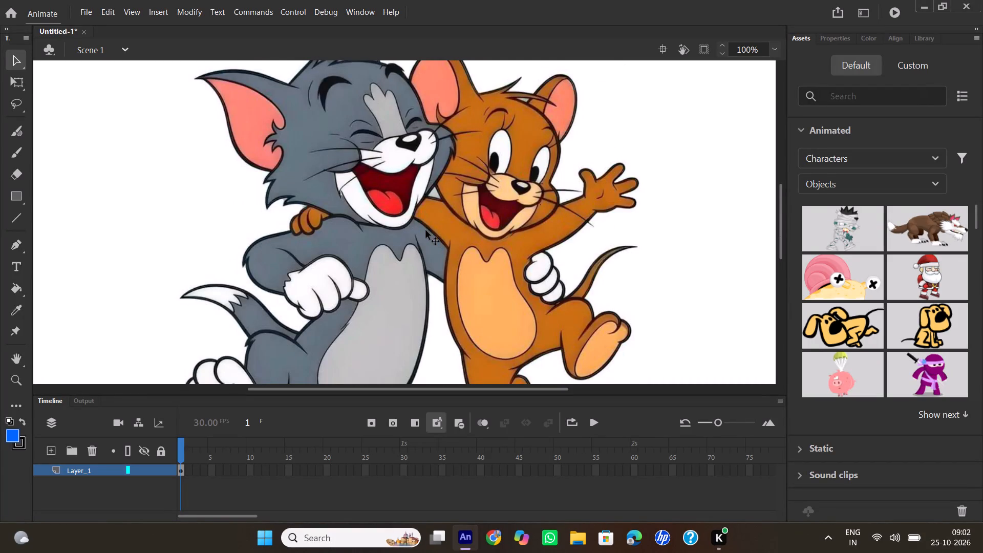
pyautogui.click(17, 80)
pyautogui.click(269, 164)
pyautogui.scroll(-3, 241, 178)
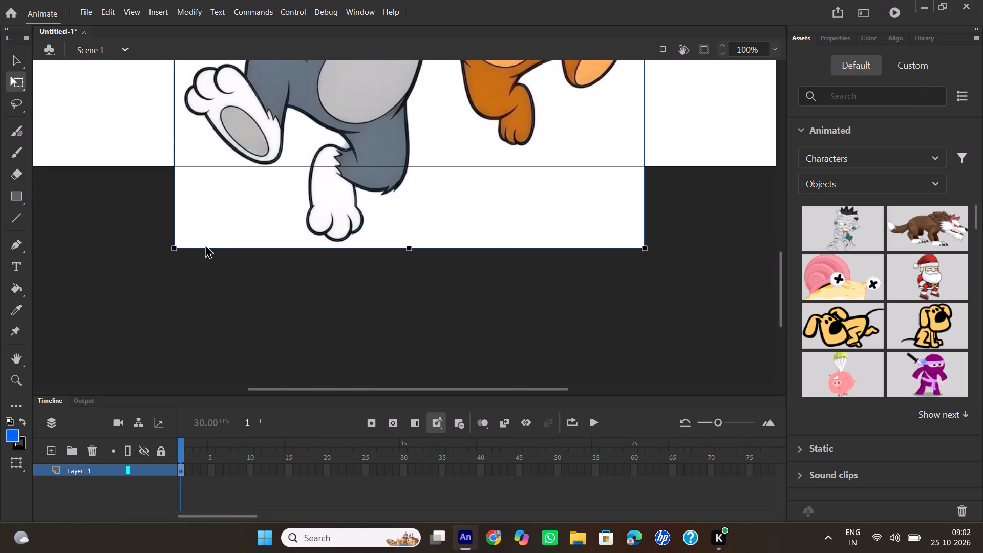
pyautogui.keyDown('shift'); pyautogui.moveTo(173, 248); pyautogui.dragTo(206, 200); pyautogui.keyUp('shift')
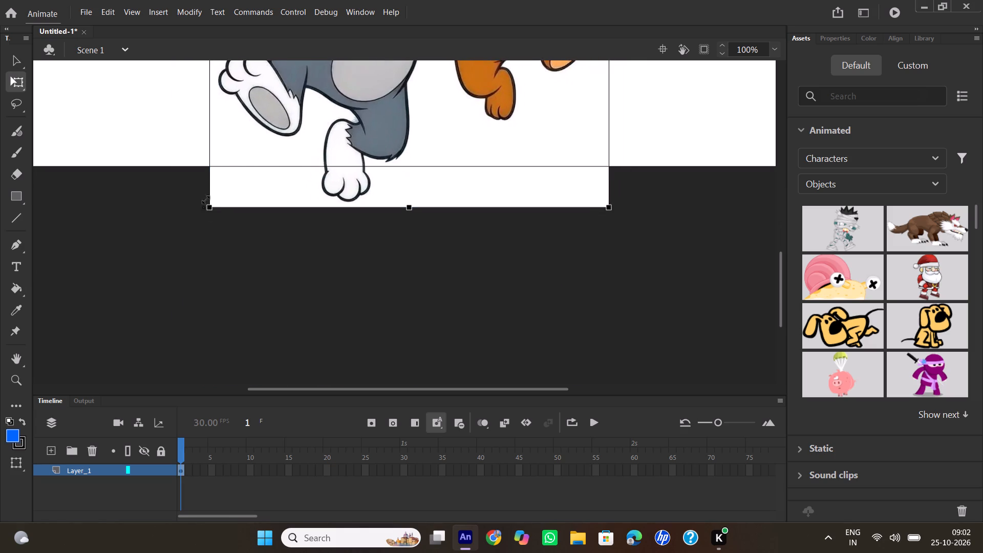
pyautogui.keyDown('shift'); pyautogui.moveTo(206, 200); pyautogui.dragTo(240, 171); pyautogui.keyUp('shift')
# Adjust the Tom and Jerry picture's vertical position so its lower edge lies inside the stage.
pyautogui.scroll(3, 328, 217)
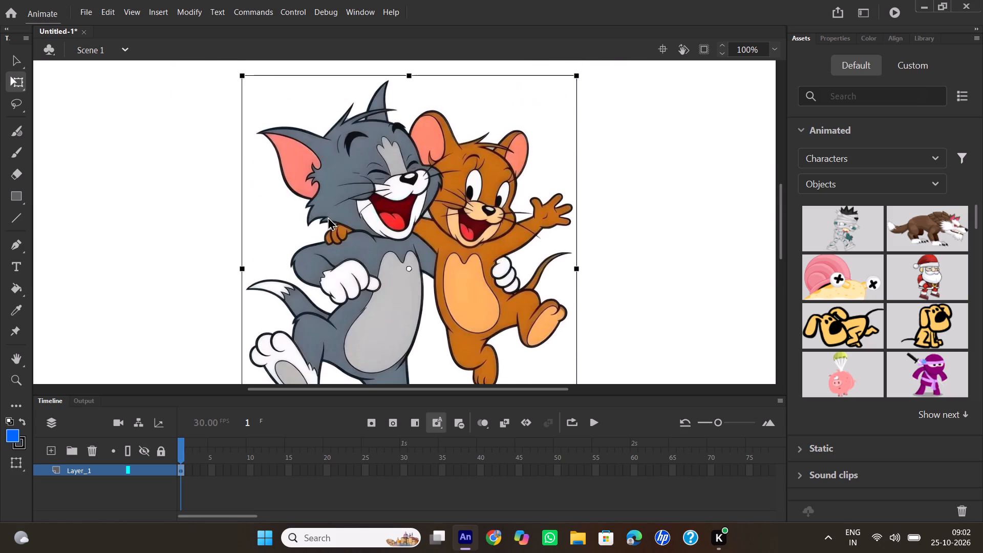
pyautogui.moveTo(393, 171); pyautogui.dragTo(391, 154)
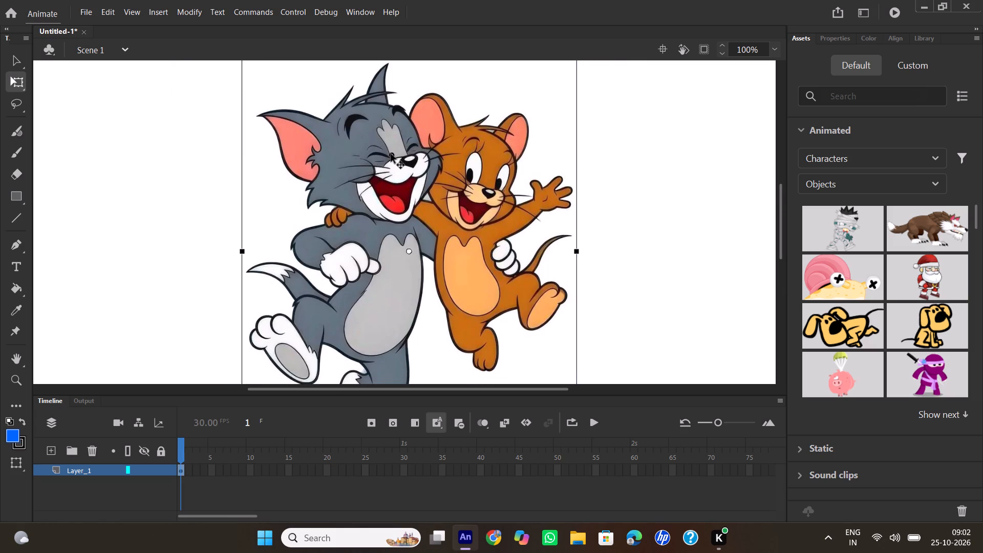
pyautogui.moveTo(391, 154); pyautogui.dragTo(391, 152)
pyautogui.scroll(-2, 387, 182)
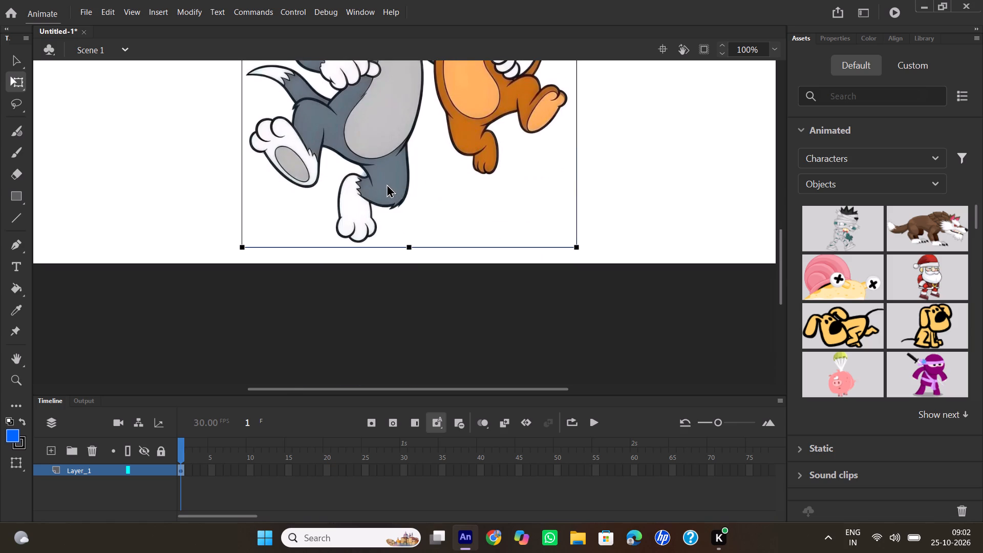
pyautogui.scroll(1, 368, 204)
pyautogui.moveTo(410, 201); pyautogui.dragTo(408, 217)
pyautogui.scroll(2, 549, 221)
pyautogui.scroll(-3, 529, 198)
pyautogui.scroll(1, 529, 198)
pyautogui.scroll(1, 566, 131)
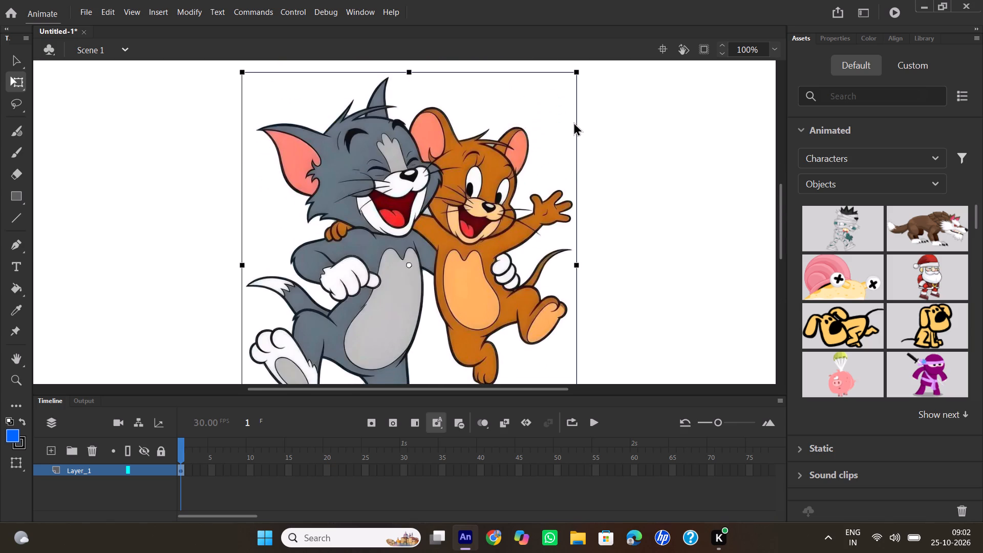
# Enlarge the Tom and Jerry picture slightly and proportionally about its centre, to roughly the full stage height.
pyautogui.scroll(1, 573, 121)
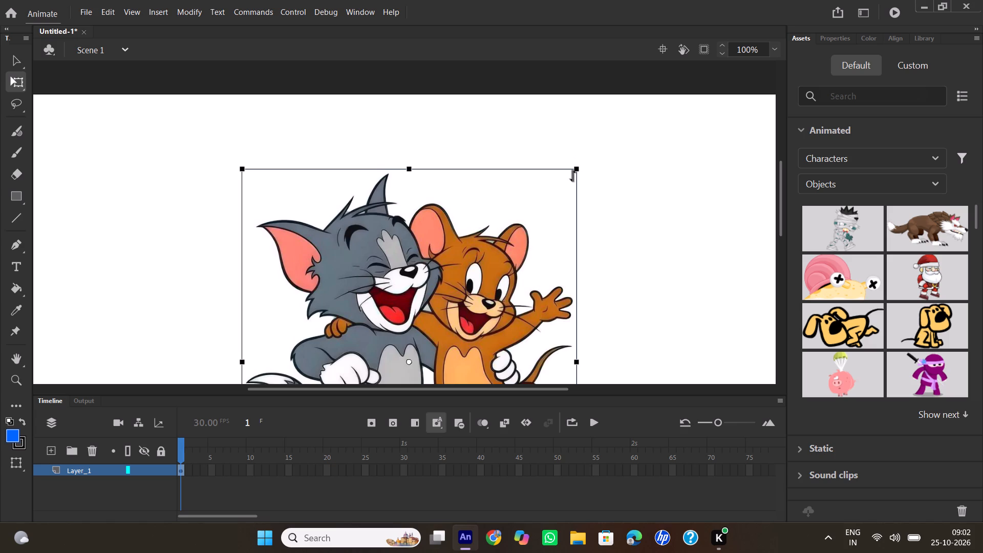
pyautogui.keyDown('shift'); pyautogui.moveTo(576, 172); pyautogui.dragTo(594, 148); pyautogui.keyUp('shift')
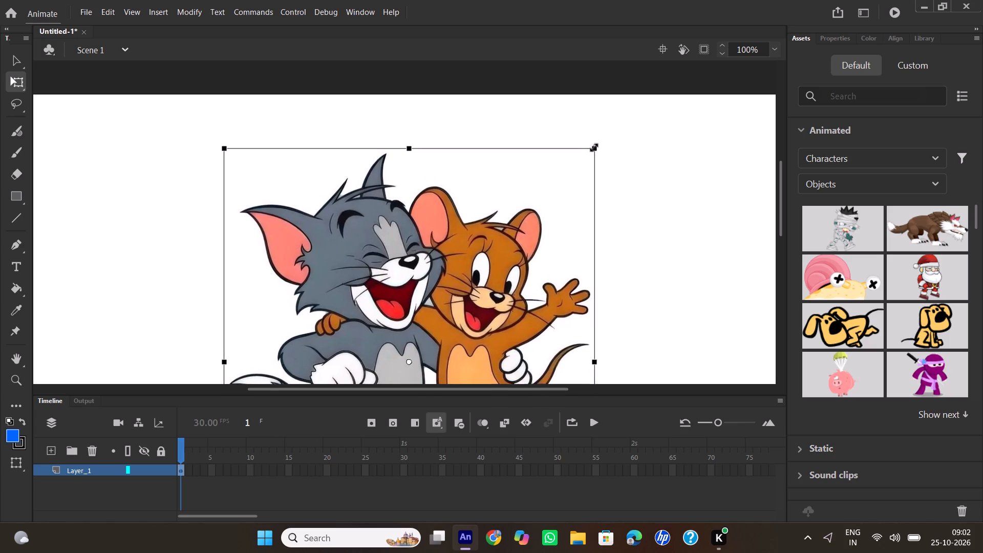
pyautogui.keyDown('shift'); pyautogui.moveTo(594, 148); pyautogui.dragTo(616, 134); pyautogui.keyUp('shift')
# Move the enlarged picture upward so it spans the stage from its top edge to its bottom edge.
pyautogui.moveTo(546, 221); pyautogui.dragTo(546, 214)
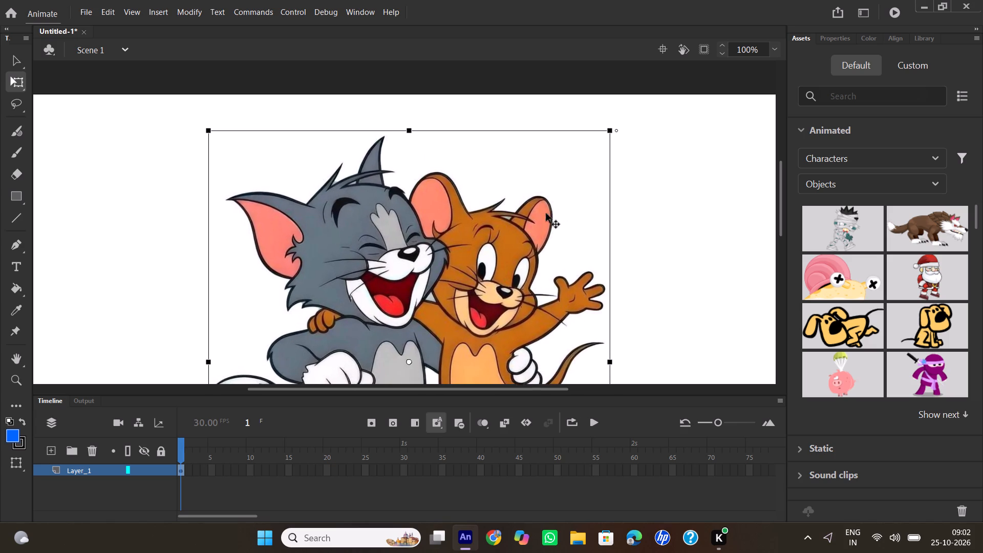
pyautogui.moveTo(546, 214); pyautogui.dragTo(553, 186)
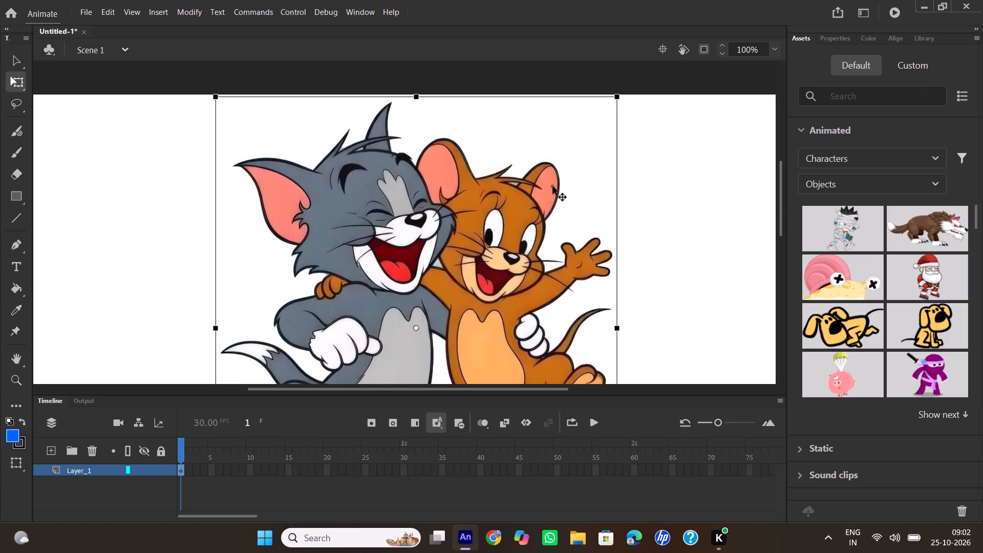
pyautogui.scroll(-3, 597, 231)
pyautogui.scroll(3, 597, 231)
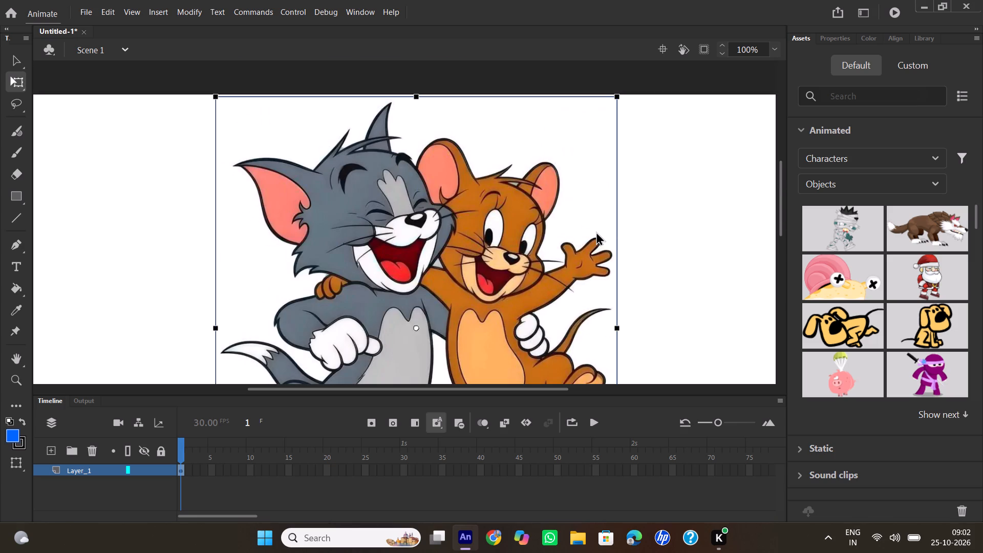
pyautogui.click(564, 218)
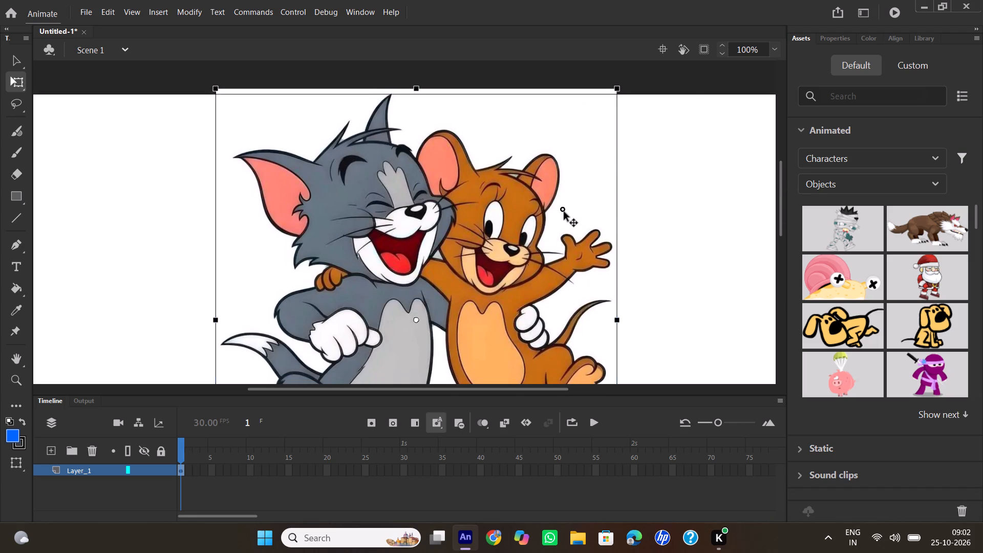
pyautogui.scroll(-5, 720, 212)
pyautogui.scroll(2, 716, 211)
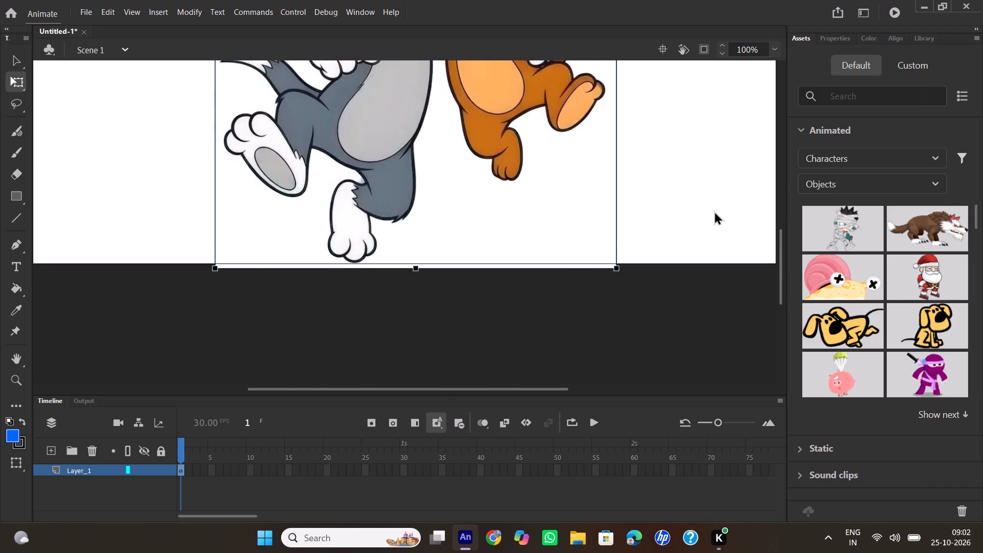
# Lock Layer_1, which holds the Tom and Jerry picture, and add a new layer above it.
pyautogui.scroll(4, 713, 211)
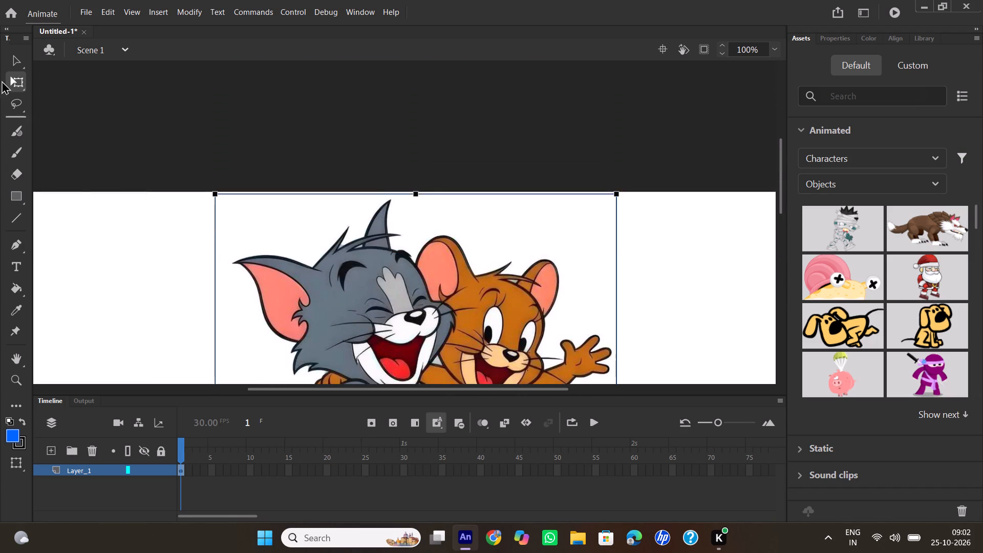
pyautogui.click(12, 59)
pyautogui.scroll(-2, 200, 241)
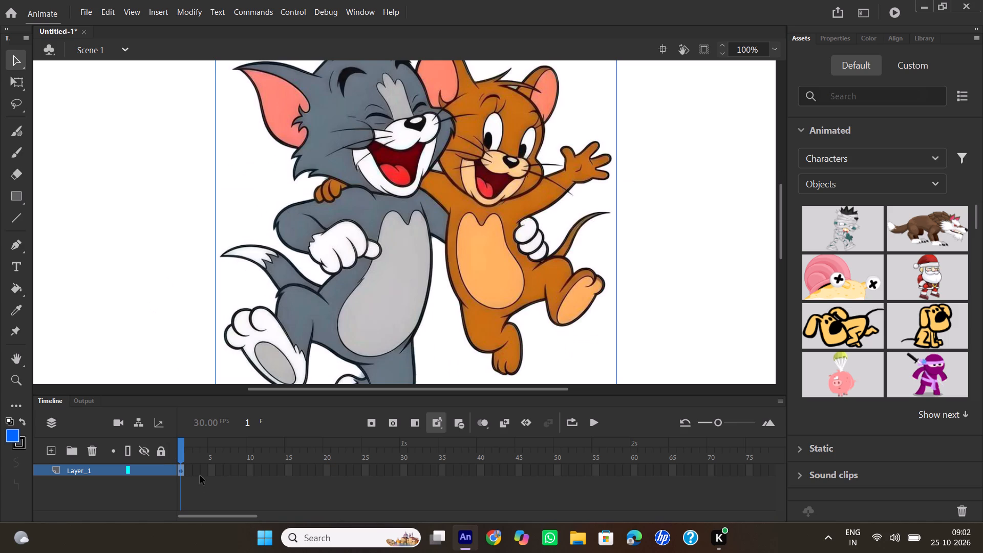
pyautogui.click(161, 469)
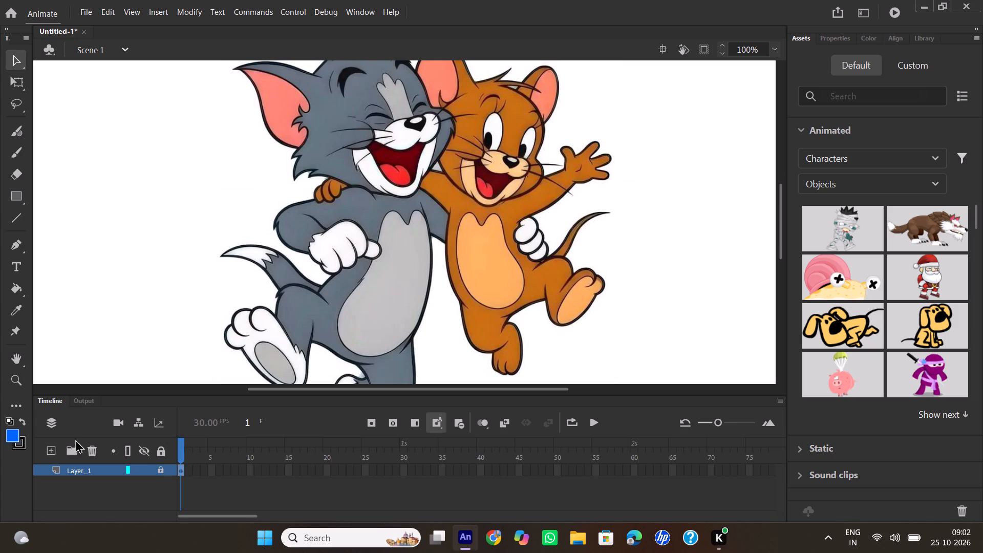
pyautogui.click(53, 452)
# Set the stage zoom to 200% for a close view of the two characters' faces.
pyautogui.scroll(1, 348, 200)
pyautogui.doubleClick(754, 50)
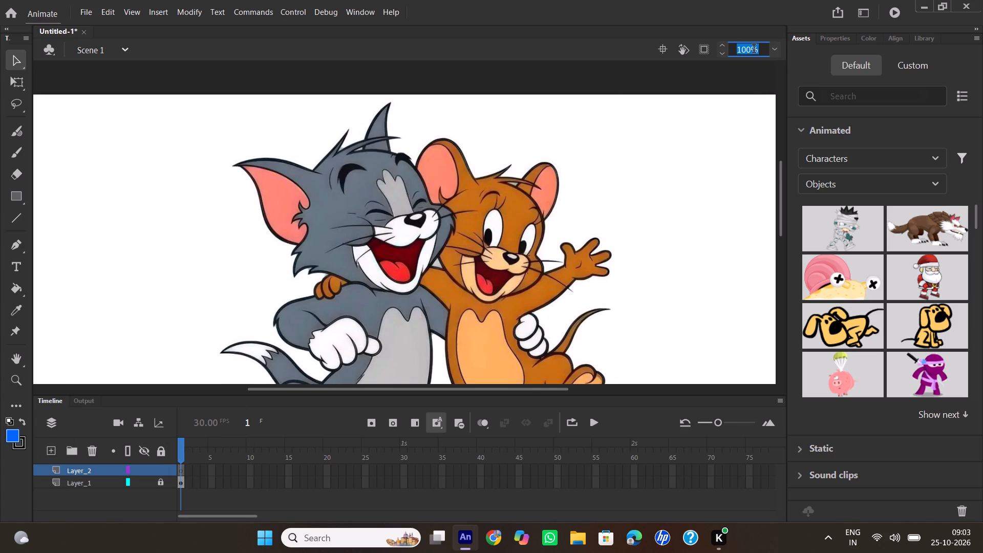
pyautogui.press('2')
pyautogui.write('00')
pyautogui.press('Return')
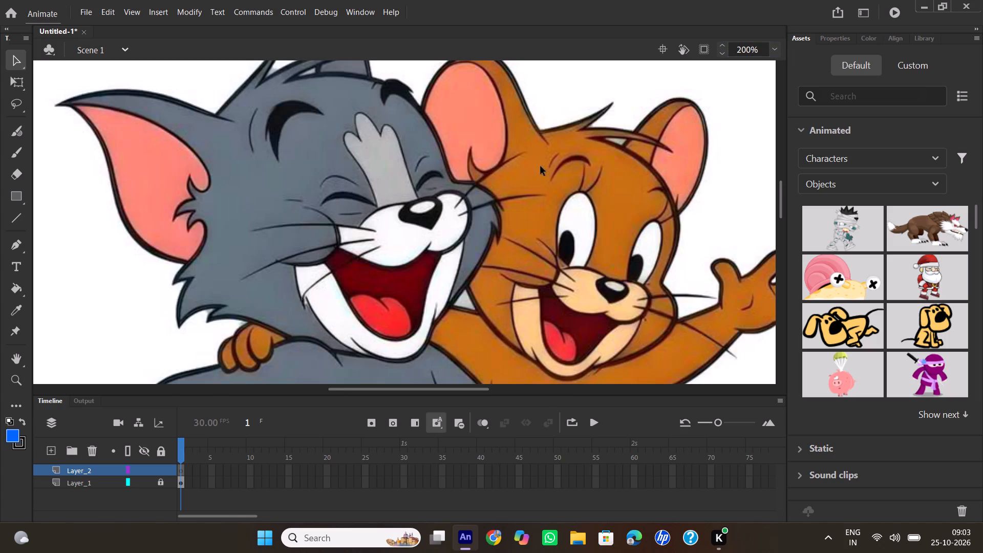
# Adjust the display brightness to a low level in the Windows quick settings.
pyautogui.click(881, 539)
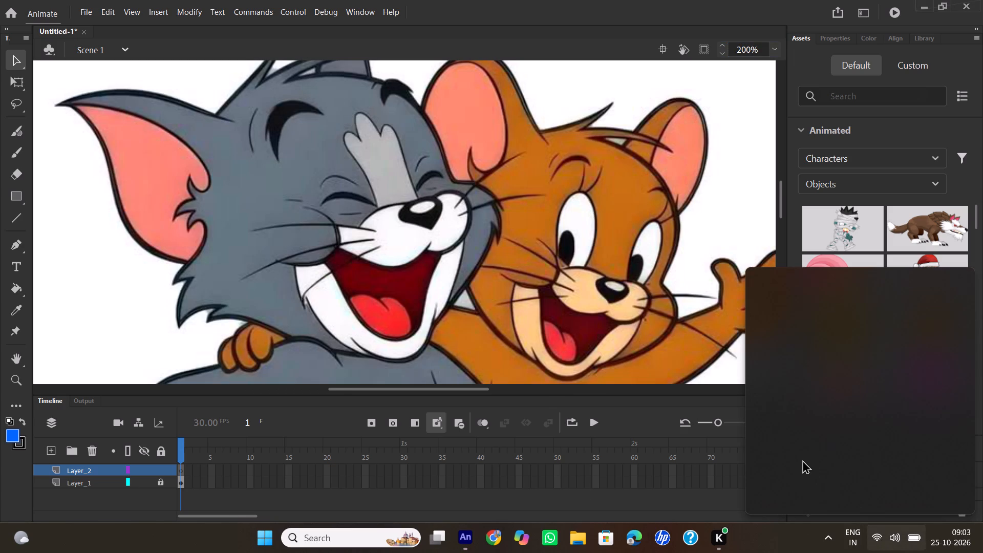
pyautogui.click(795, 429)
pyautogui.click(808, 429)
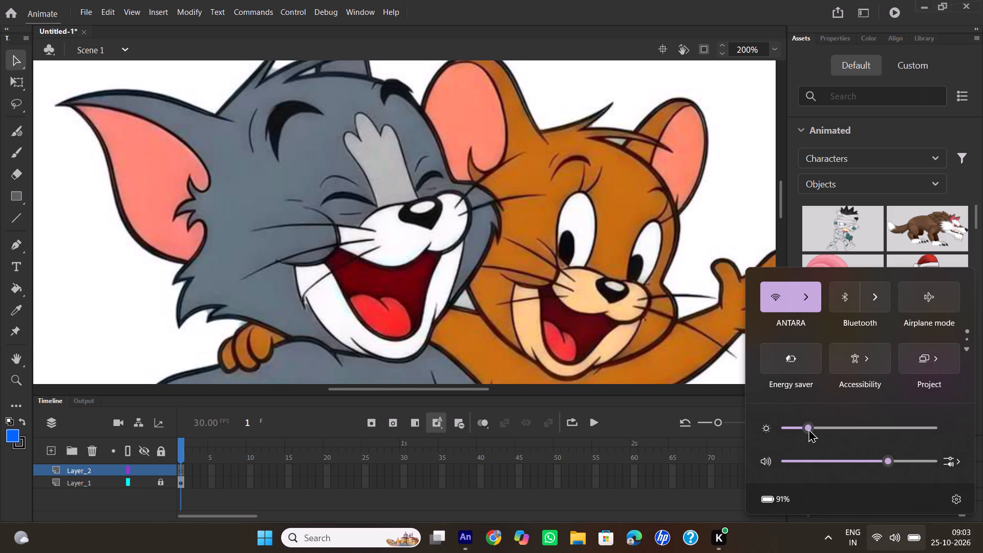
pyautogui.click(674, 281)
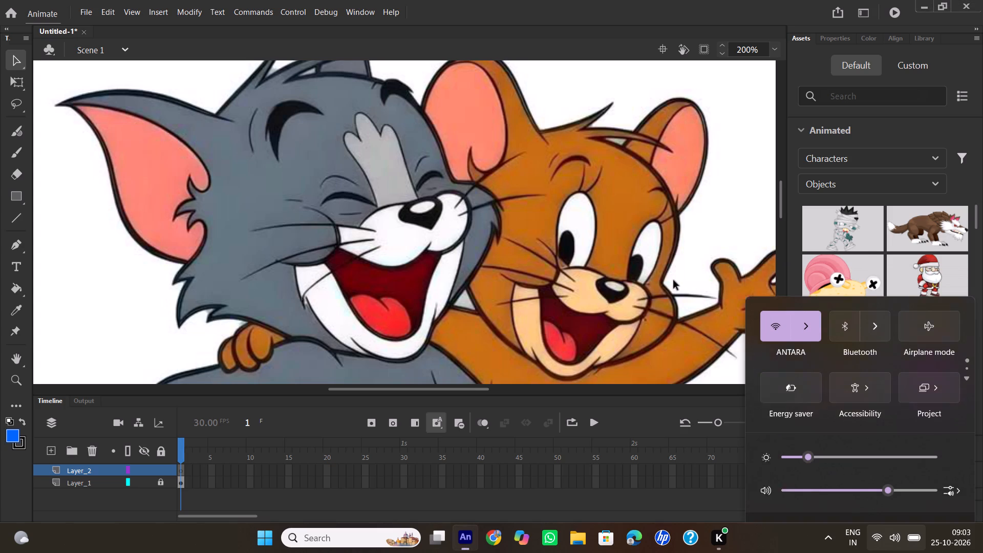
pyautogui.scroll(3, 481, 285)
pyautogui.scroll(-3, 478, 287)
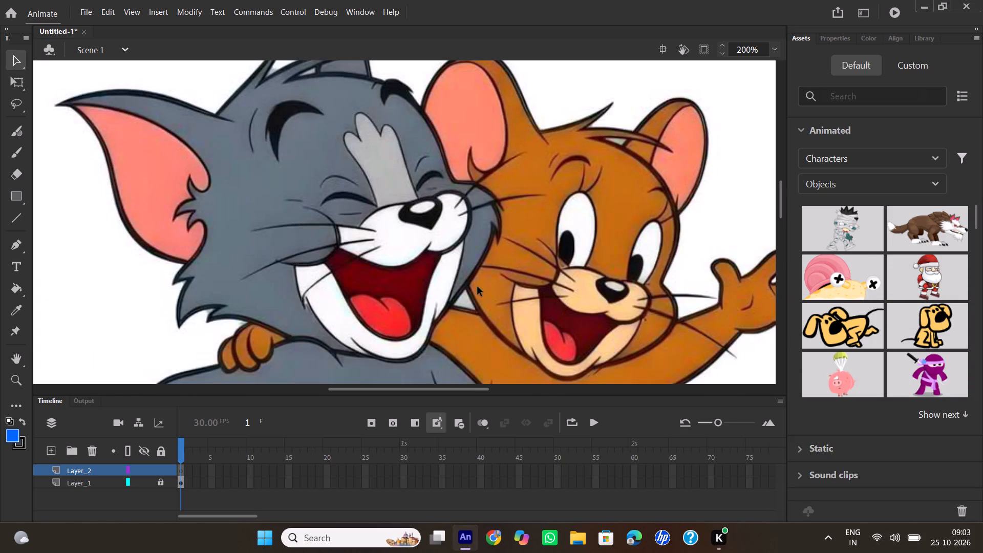
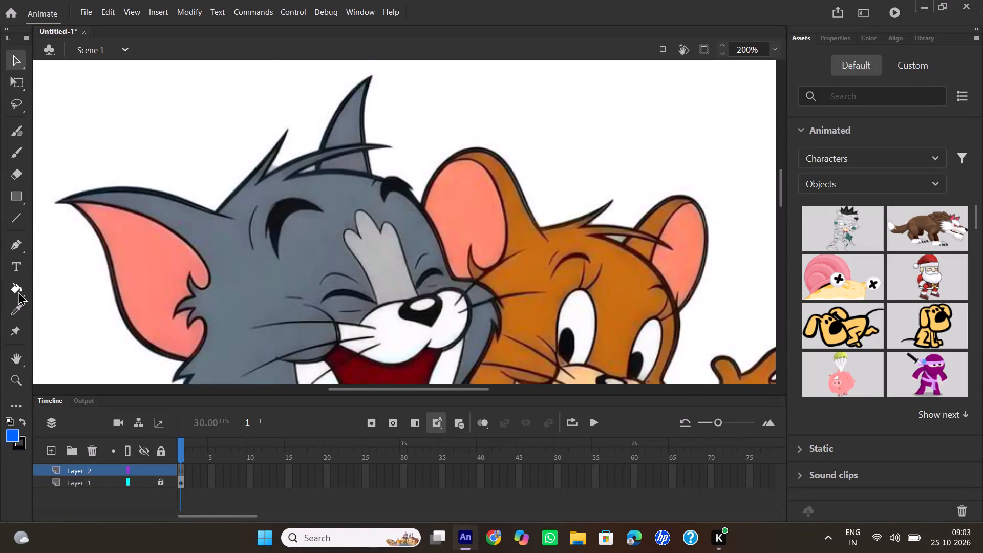
# Trace the outer edge of Tom's pink-lined ear on Layer_2 with the Pen tool, from its tip down to the ear's base.
pyautogui.click(14, 243)
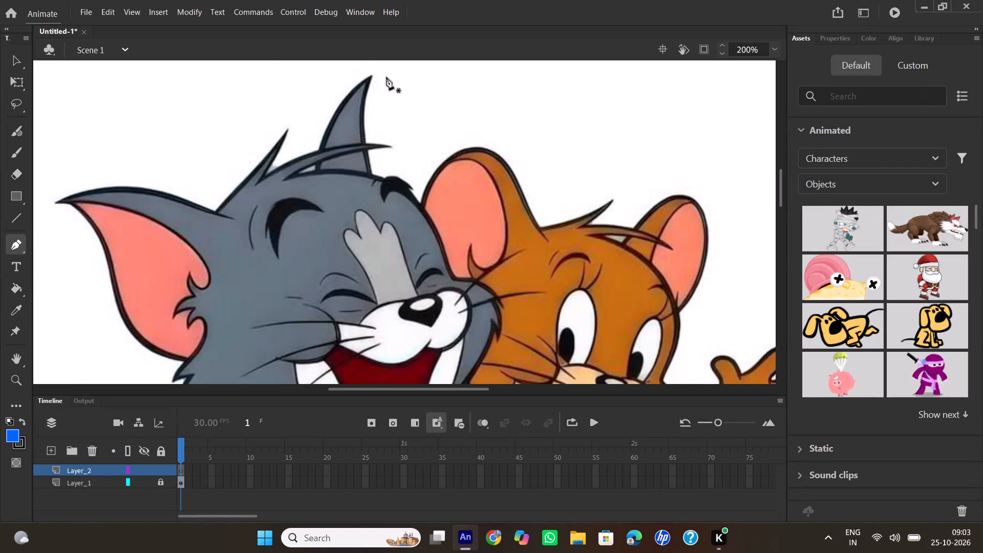
pyautogui.scroll(-1, 410, 134)
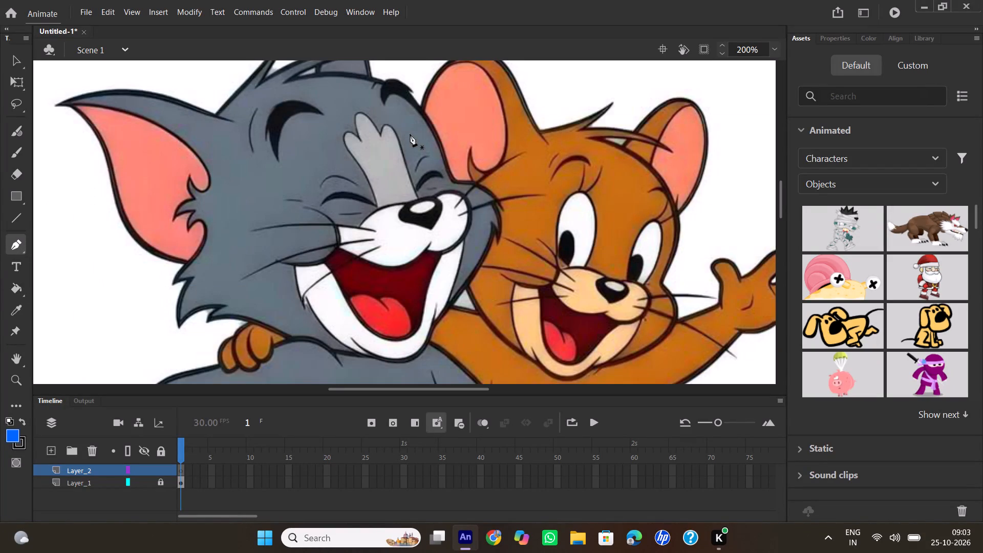
pyautogui.doubleClick(744, 53)
pyautogui.write('150')
pyautogui.press('Return')
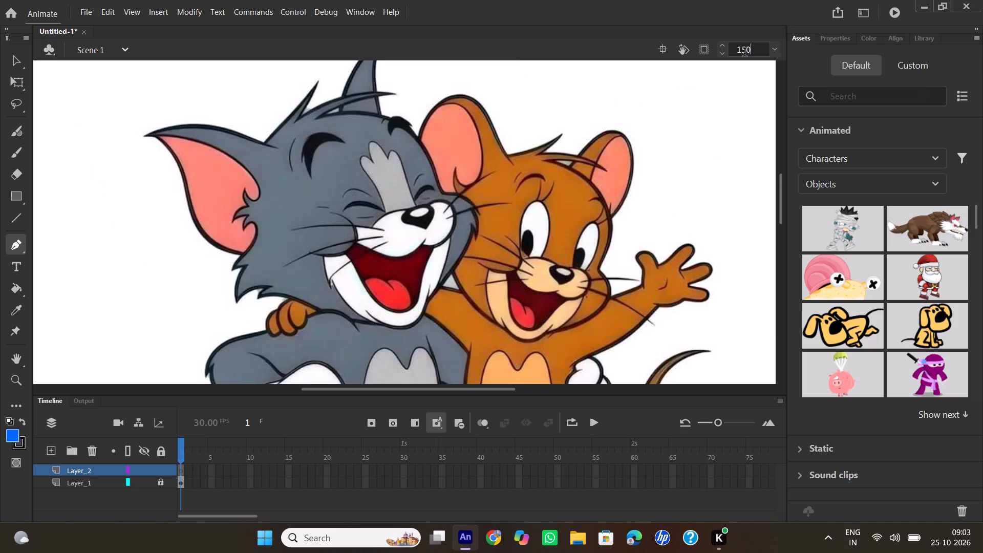
pyautogui.scroll(1, 667, 175)
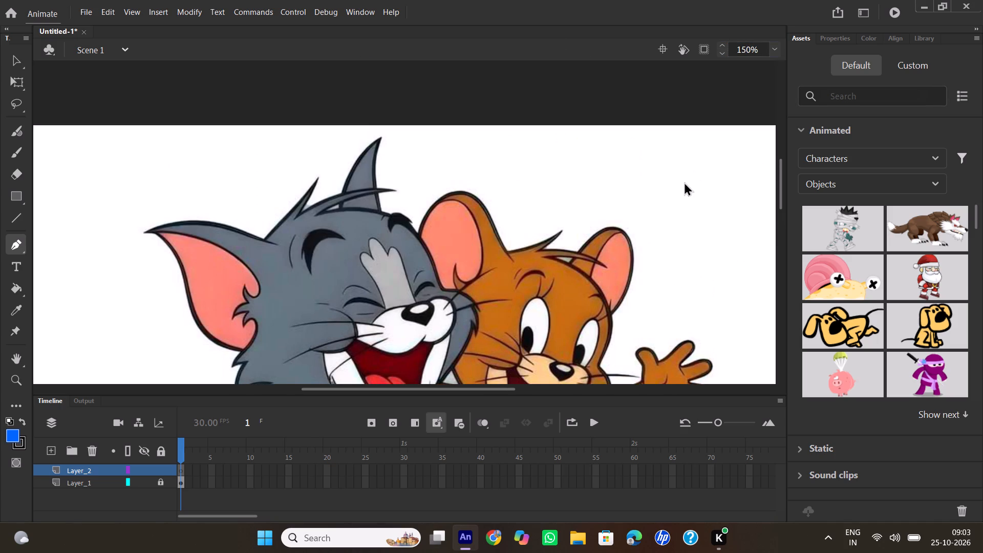
pyautogui.moveTo(779, 199); pyautogui.dragTo(783, 209)
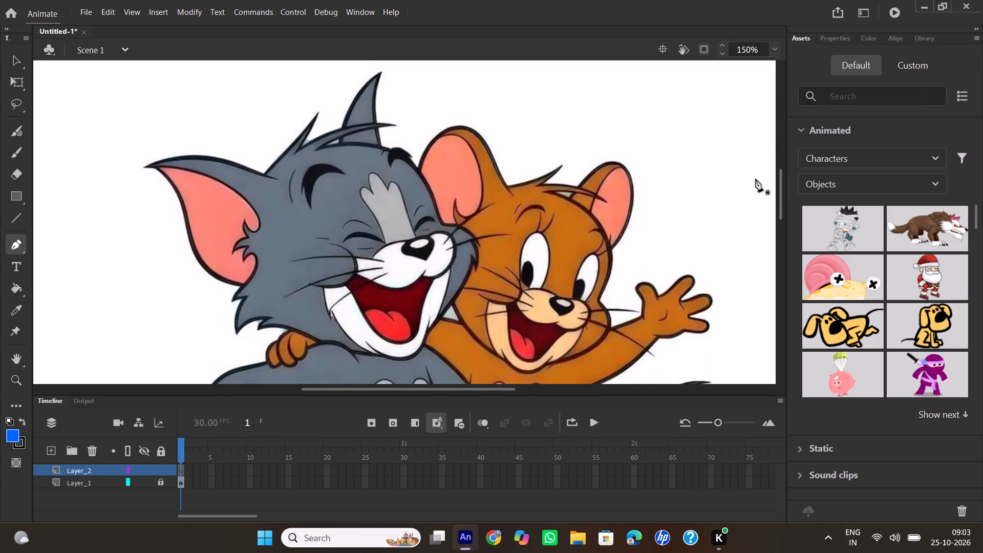
pyautogui.moveTo(748, 51); pyautogui.dragTo(743, 53)
pyautogui.press('6')
pyautogui.press('Return')
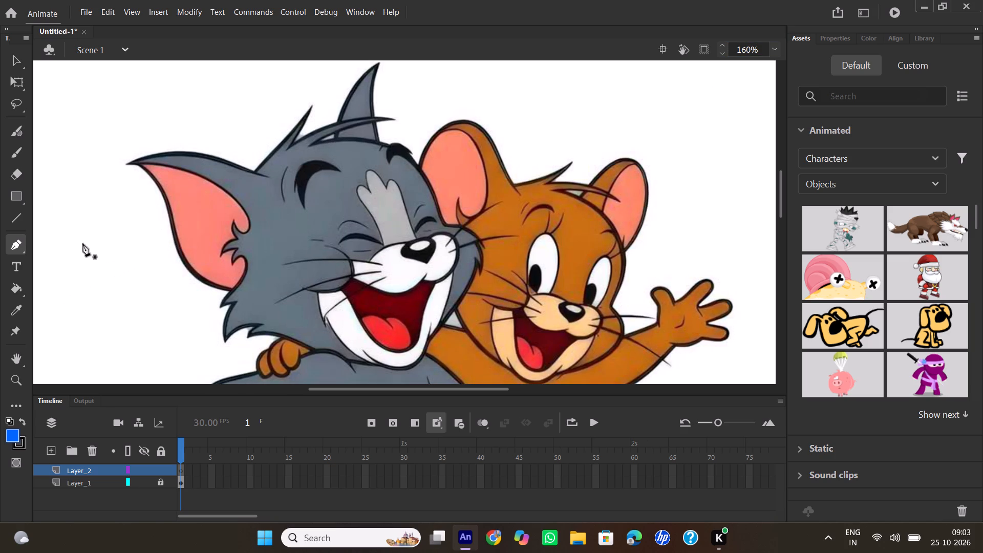
pyautogui.click(126, 164)
pyautogui.moveTo(158, 184); pyautogui.dragTo(172, 204)
pyautogui.moveTo(172, 204); pyautogui.dragTo(172, 210)
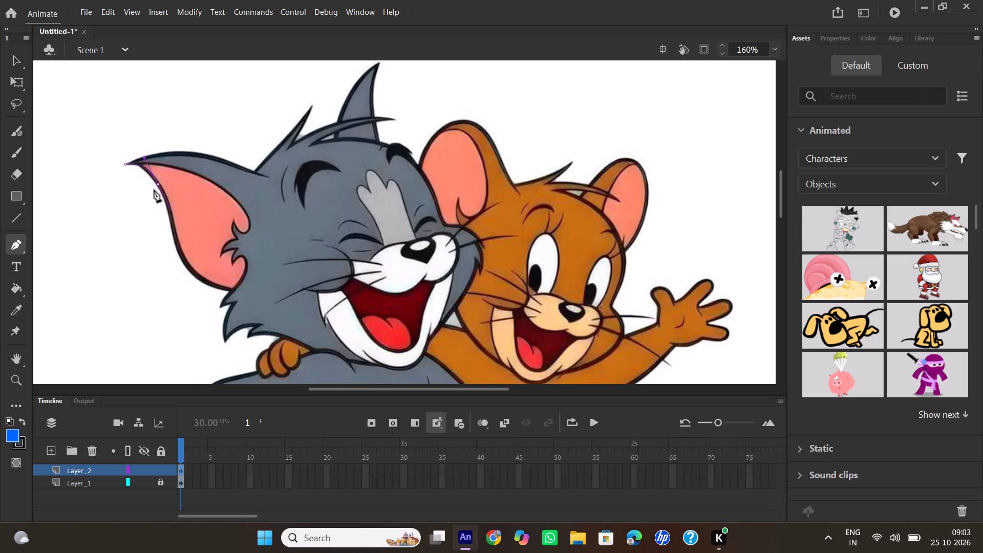
pyautogui.click(159, 185)
pyautogui.moveTo(174, 226); pyautogui.dragTo(175, 227)
pyautogui.moveTo(175, 227); pyautogui.dragTo(176, 248)
pyautogui.click(175, 227)
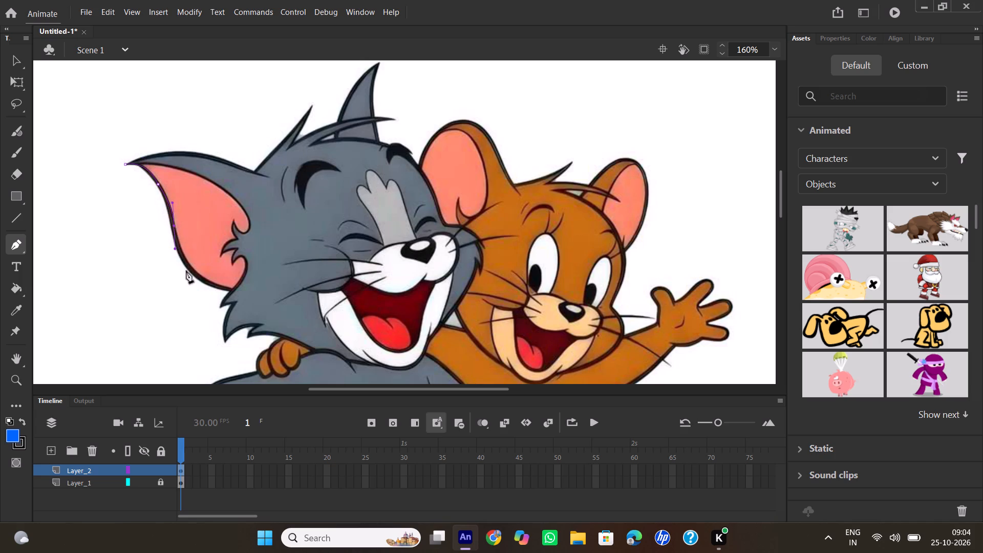
pyautogui.moveTo(190, 271); pyautogui.dragTo(200, 282)
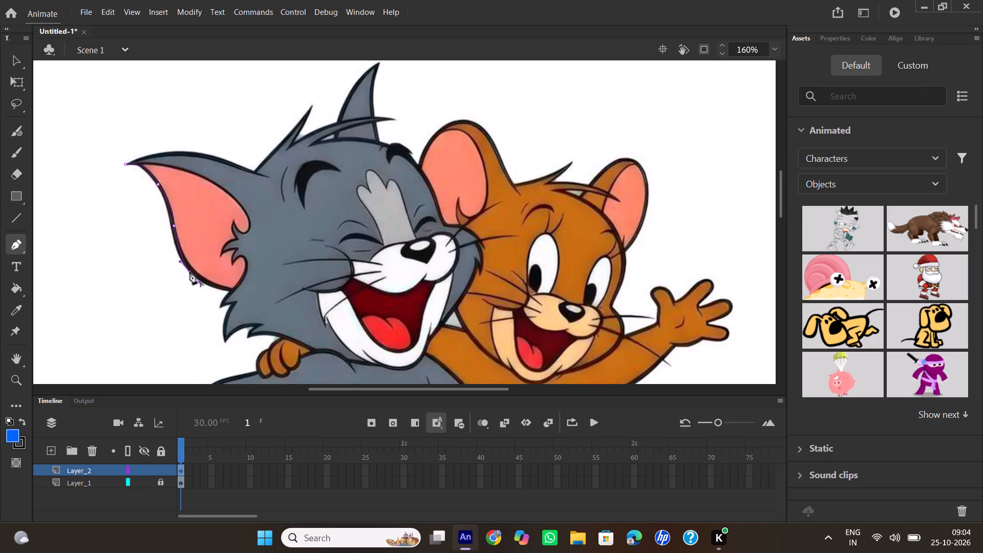
pyautogui.click(190, 272)
pyautogui.moveTo(231, 291); pyautogui.dragTo(238, 290)
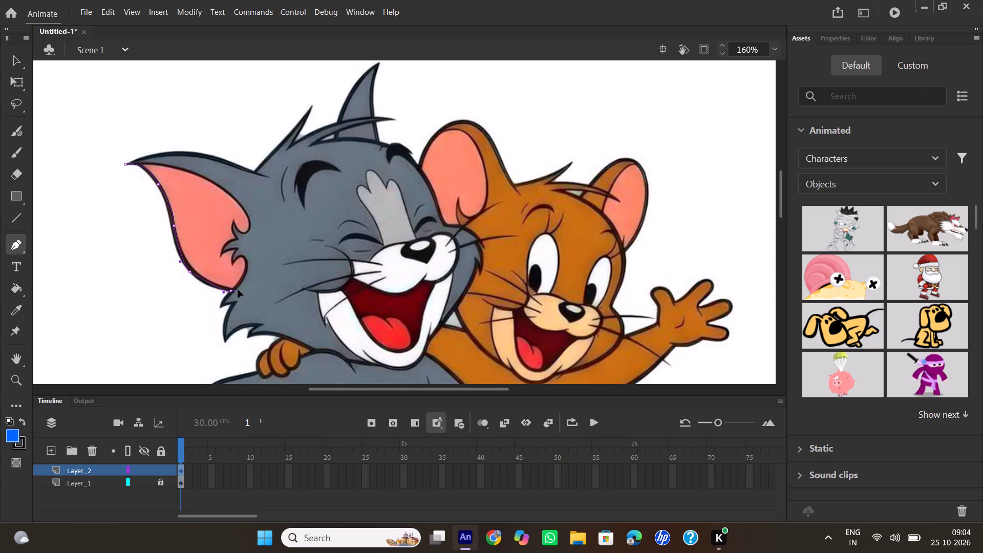
pyautogui.moveTo(238, 290); pyautogui.dragTo(241, 289)
pyautogui.click(230, 292)
# Continue the ear path up from the base around the lower jagged fur tufts bordering the pink area.
pyautogui.moveTo(246, 268); pyautogui.dragTo(248, 258)
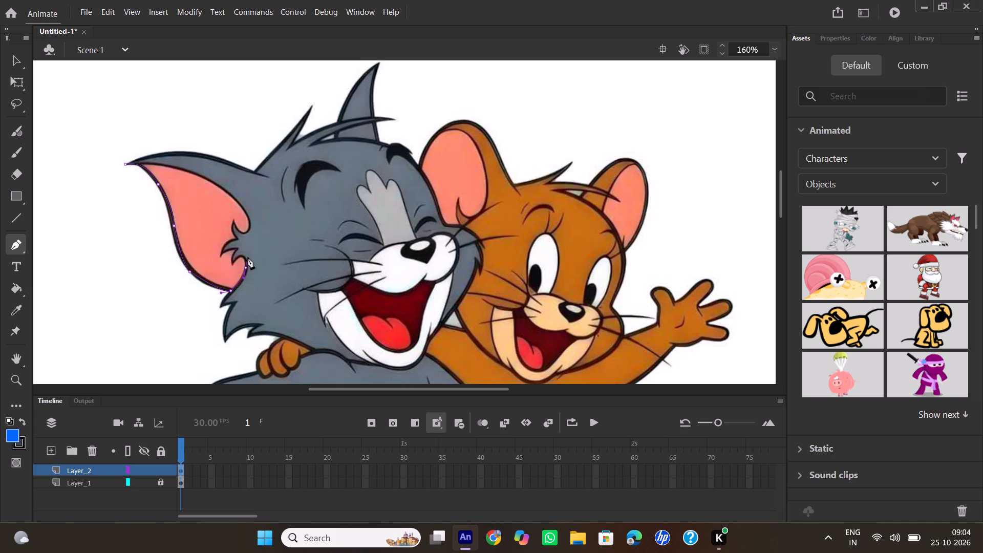
pyautogui.click(246, 268)
pyautogui.moveTo(233, 263); pyautogui.dragTo(220, 270)
pyautogui.moveTo(220, 270); pyautogui.dragTo(218, 279)
pyautogui.click(233, 263)
pyautogui.moveTo(238, 249); pyautogui.dragTo(243, 247)
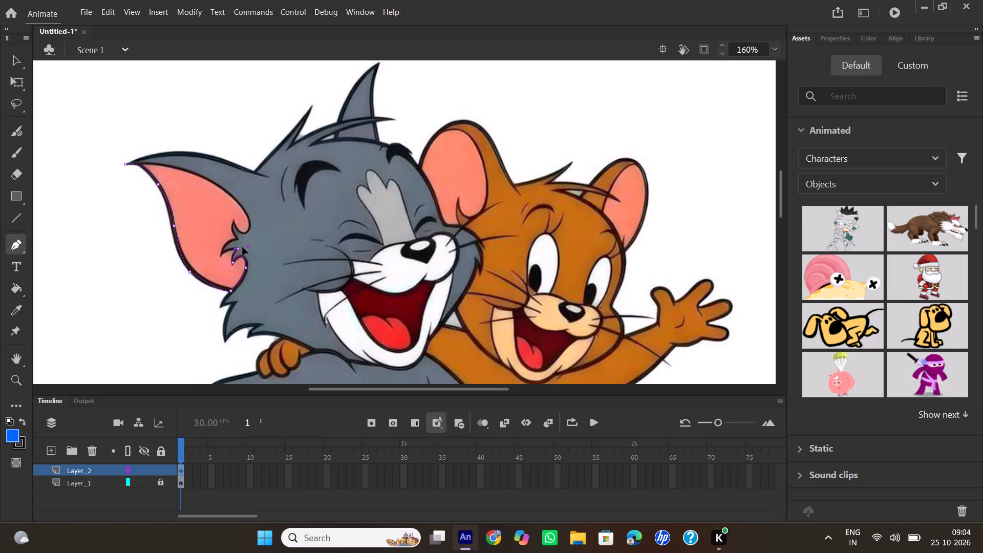
pyautogui.moveTo(243, 247); pyautogui.dragTo(245, 246)
pyautogui.click(239, 250)
pyautogui.moveTo(220, 254); pyautogui.dragTo(219, 257)
pyautogui.moveTo(219, 257); pyautogui.dragTo(218, 260)
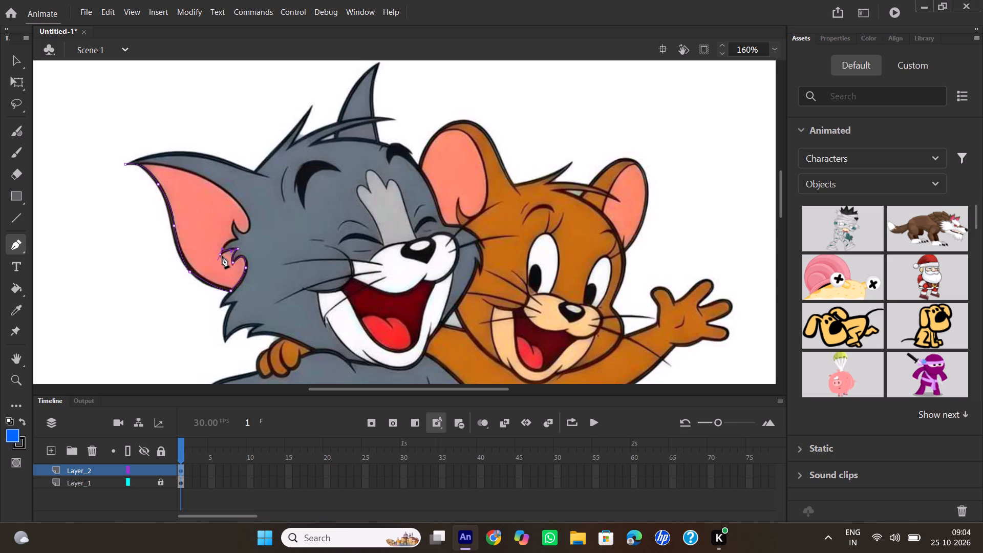
pyautogui.click(222, 254)
# Extend the ear path around the upper fur tuft and its curved notch to the inner side of the pink area.
pyautogui.moveTo(236, 238); pyautogui.dragTo(245, 237)
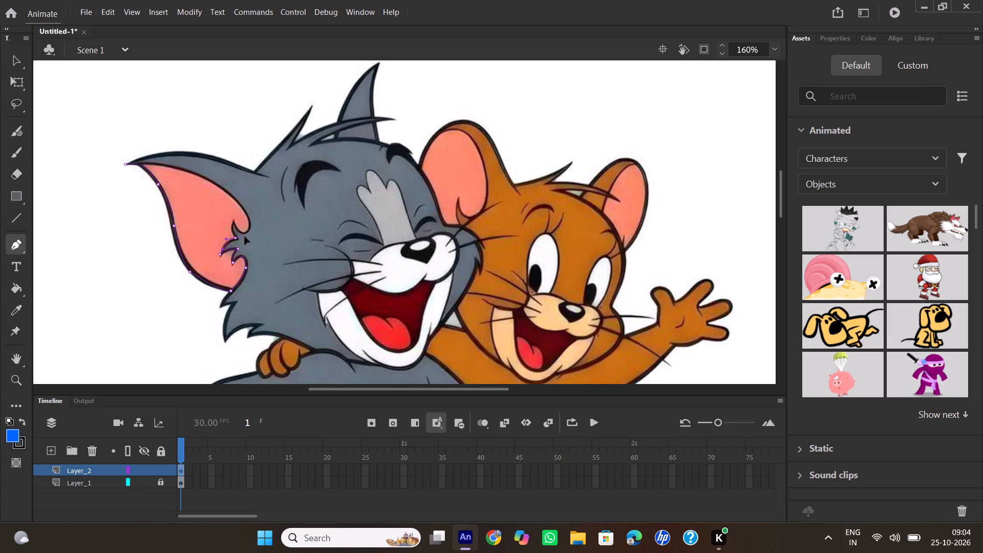
pyautogui.moveTo(245, 237); pyautogui.dragTo(246, 237)
pyautogui.click(237, 238)
pyautogui.moveTo(234, 220); pyautogui.dragTo(237, 206)
pyautogui.moveTo(237, 206); pyautogui.dragTo(238, 210)
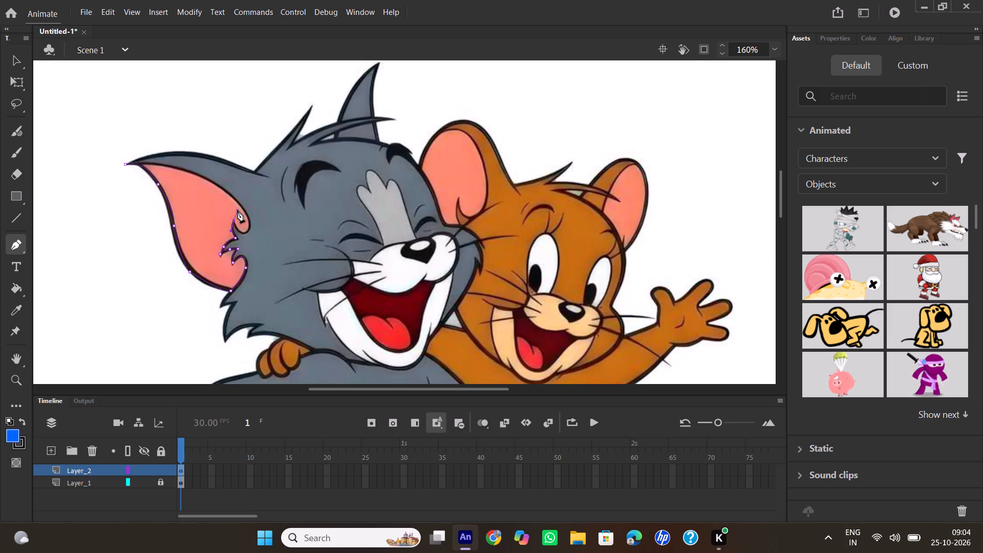
pyautogui.click(234, 219)
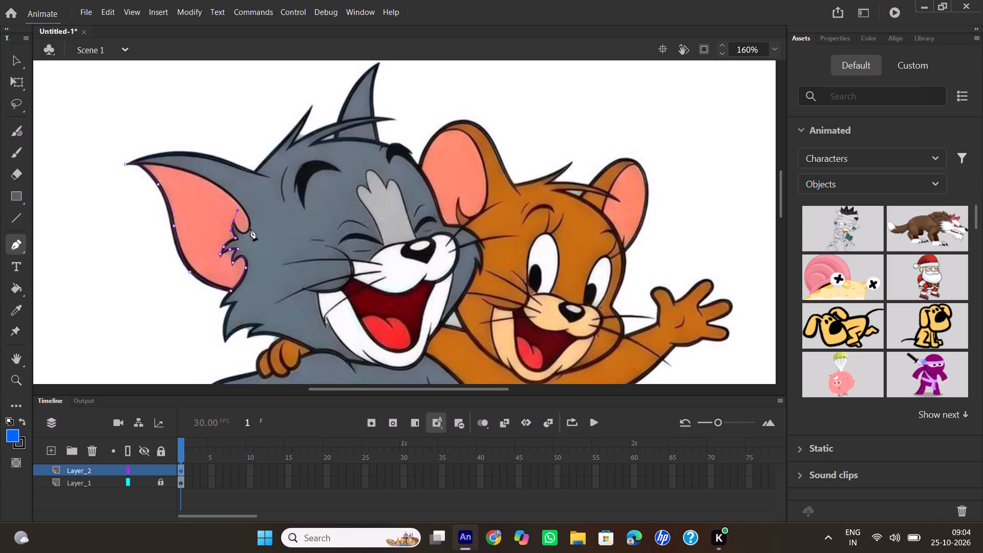
pyautogui.moveTo(250, 228); pyautogui.dragTo(258, 217)
pyautogui.click(250, 227)
# Trace the upper edge of the pink area with curved segments and close the path at Tom's ear tip.
pyautogui.moveTo(218, 183); pyautogui.dragTo(206, 183)
pyautogui.moveTo(206, 183); pyautogui.dragTo(198, 177)
pyautogui.click(217, 184)
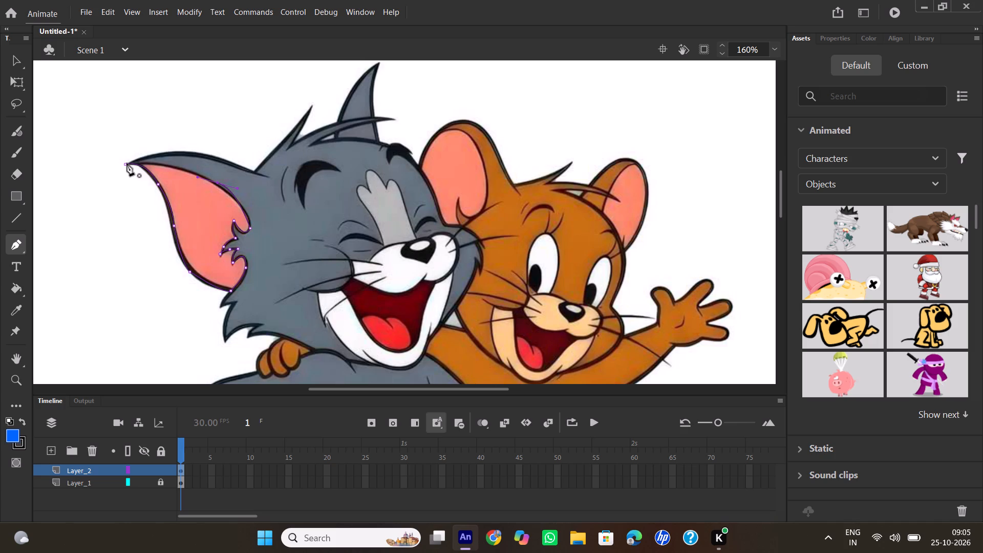
pyautogui.moveTo(126, 163); pyautogui.dragTo(109, 169)
pyautogui.moveTo(109, 169); pyautogui.dragTo(99, 173)
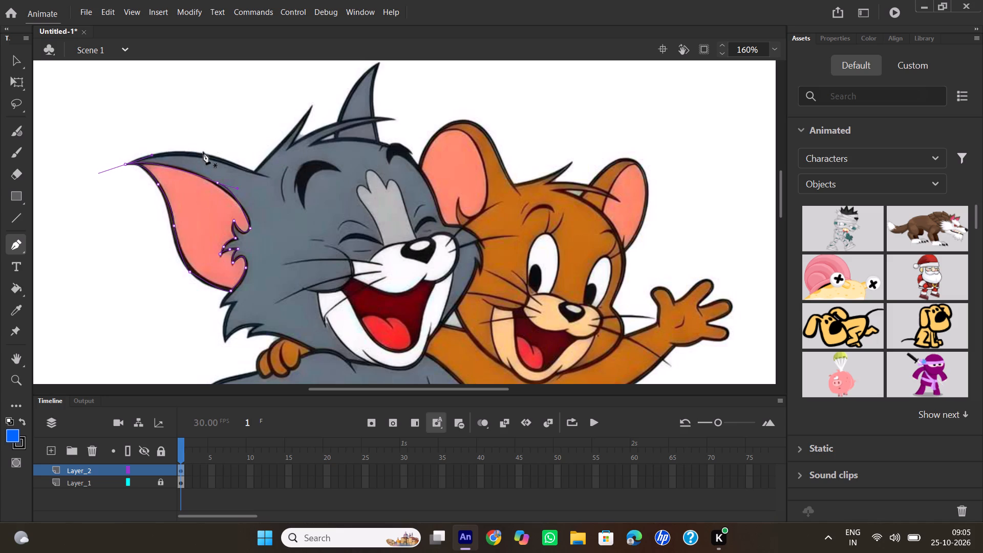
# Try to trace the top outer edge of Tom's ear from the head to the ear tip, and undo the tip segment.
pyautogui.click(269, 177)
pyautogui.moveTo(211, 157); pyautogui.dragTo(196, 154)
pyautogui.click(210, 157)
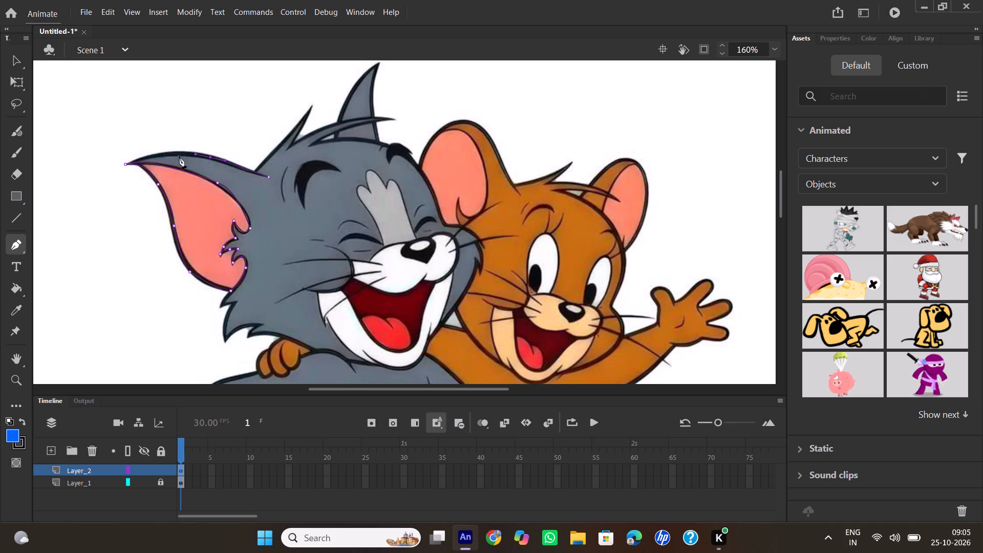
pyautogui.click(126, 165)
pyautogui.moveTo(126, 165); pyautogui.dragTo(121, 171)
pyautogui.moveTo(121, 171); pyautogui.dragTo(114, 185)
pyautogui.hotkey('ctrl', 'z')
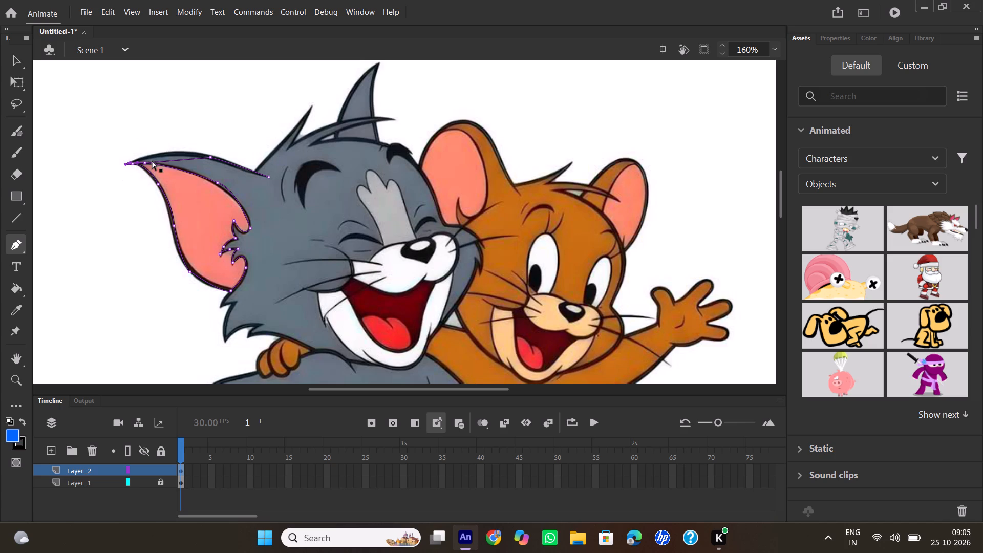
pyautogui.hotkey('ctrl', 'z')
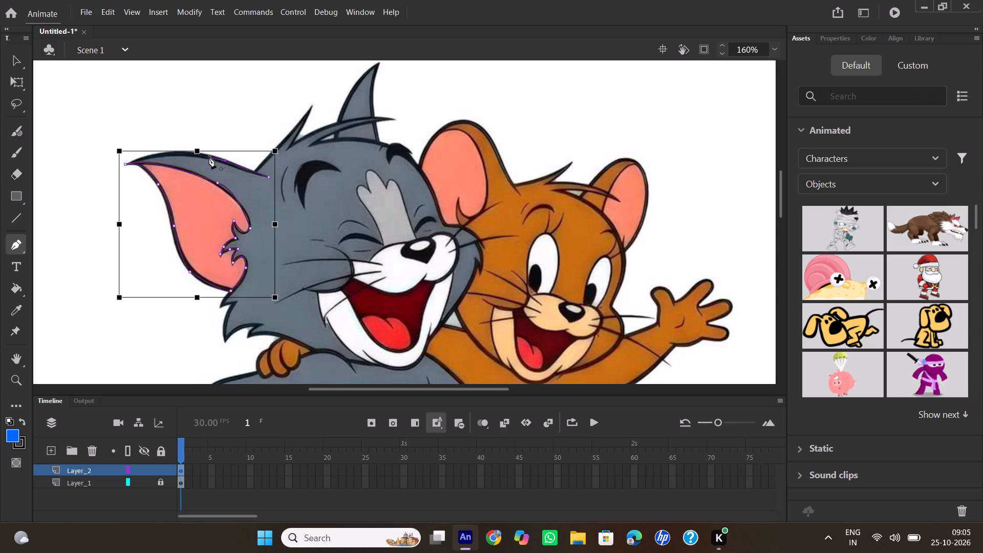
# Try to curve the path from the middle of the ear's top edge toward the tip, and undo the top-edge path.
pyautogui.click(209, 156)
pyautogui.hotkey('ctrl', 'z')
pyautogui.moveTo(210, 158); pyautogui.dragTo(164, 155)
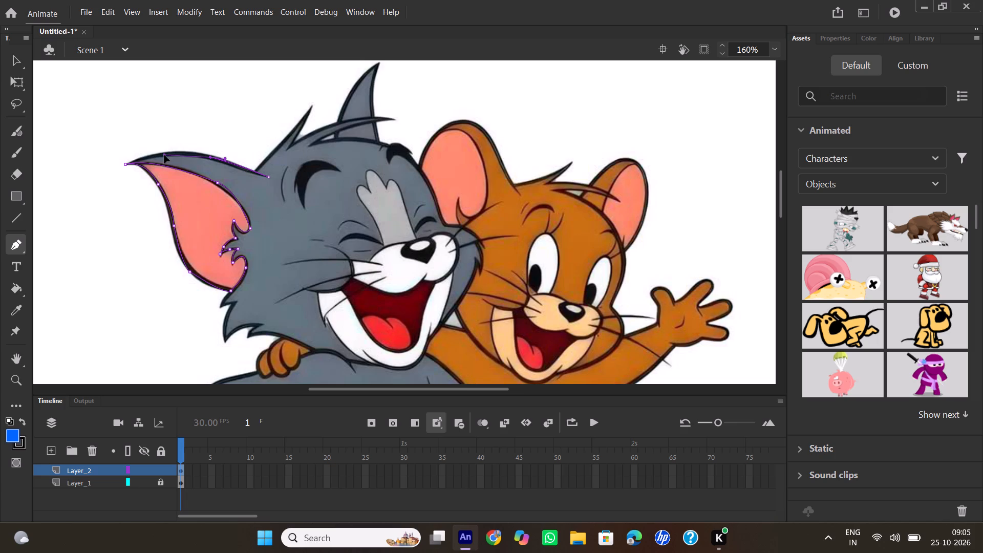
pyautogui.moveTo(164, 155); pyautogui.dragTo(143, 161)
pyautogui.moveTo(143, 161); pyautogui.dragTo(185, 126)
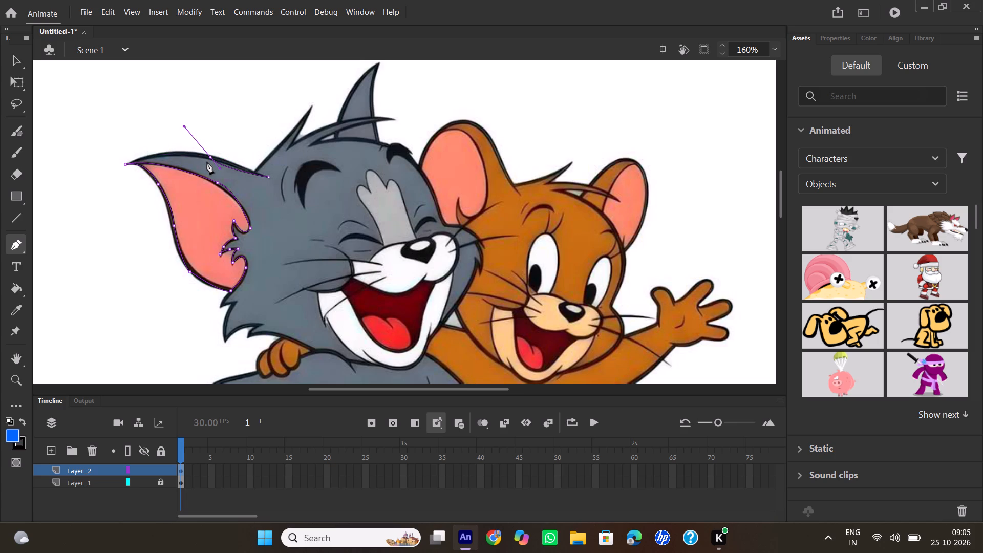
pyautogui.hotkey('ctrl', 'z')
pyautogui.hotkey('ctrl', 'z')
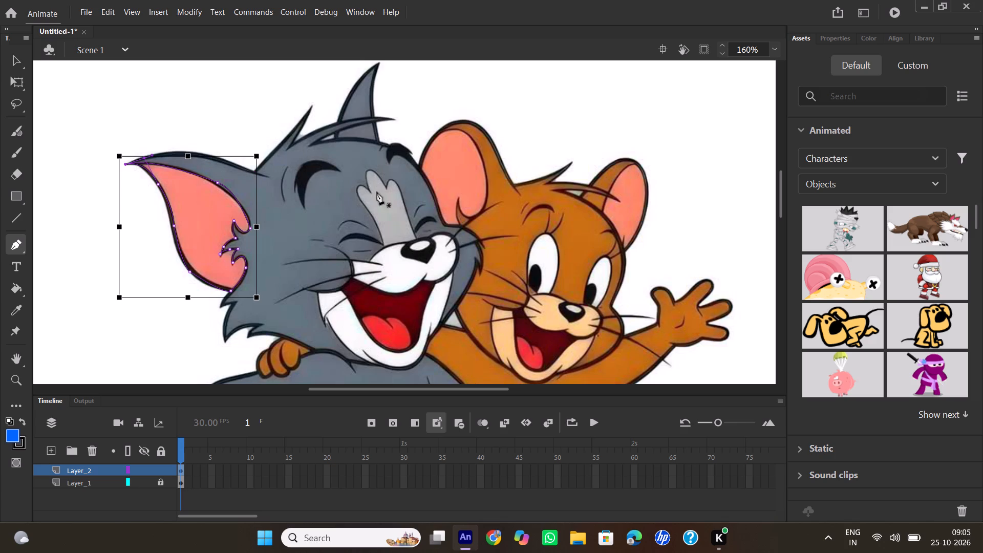
# Trace the top outer edge of Tom's ear with a curved path from where it meets the head to the ear tip.
pyautogui.click(270, 177)
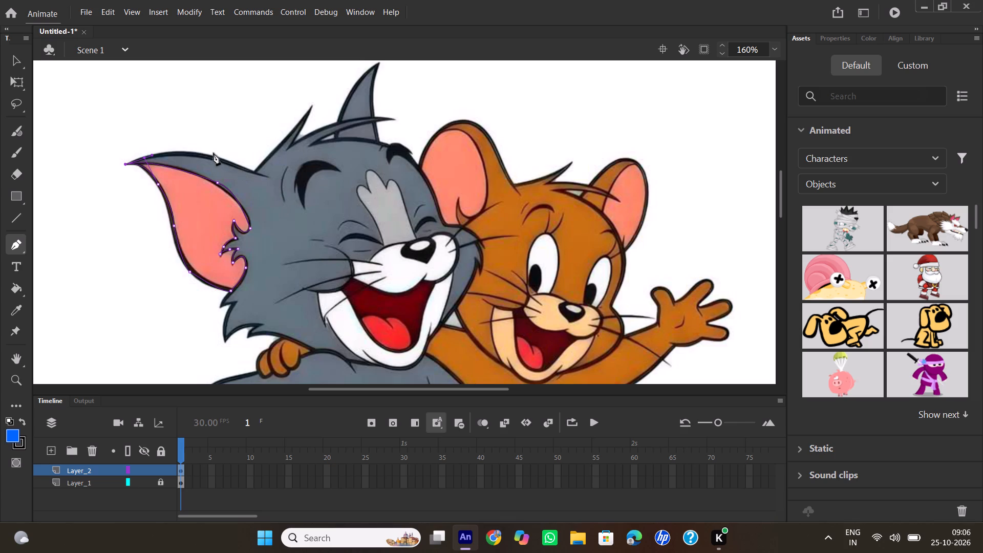
pyautogui.moveTo(206, 155); pyautogui.dragTo(186, 156)
pyautogui.moveTo(186, 156); pyautogui.dragTo(189, 151)
pyautogui.click(207, 156)
pyautogui.moveTo(134, 162); pyautogui.dragTo(115, 176)
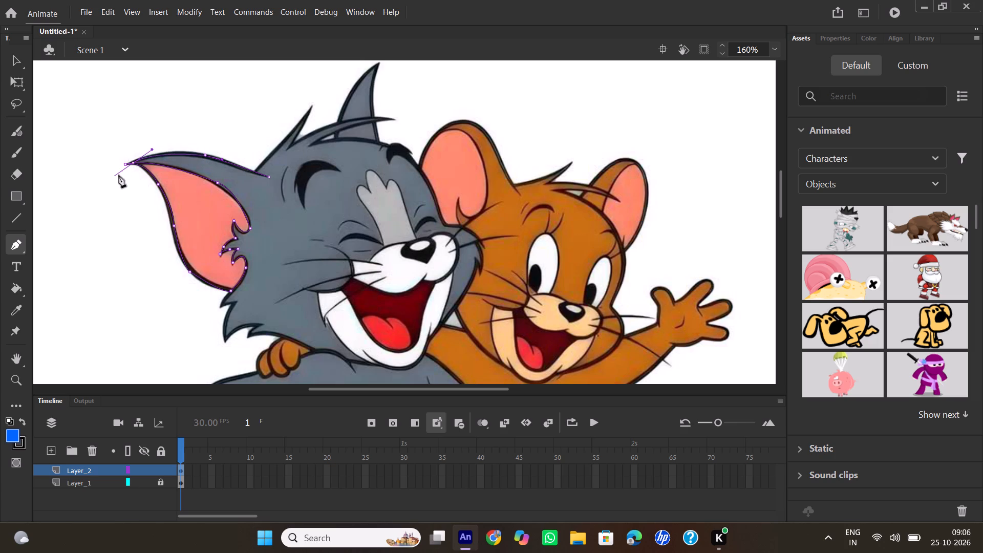
pyautogui.click(133, 162)
# Trace the short pointed hair tuft beside Tom's ear, from the ear's upper base up to its tip and down its inner side.
pyautogui.click(255, 173)
pyautogui.hotkey('ctrl', 'z')
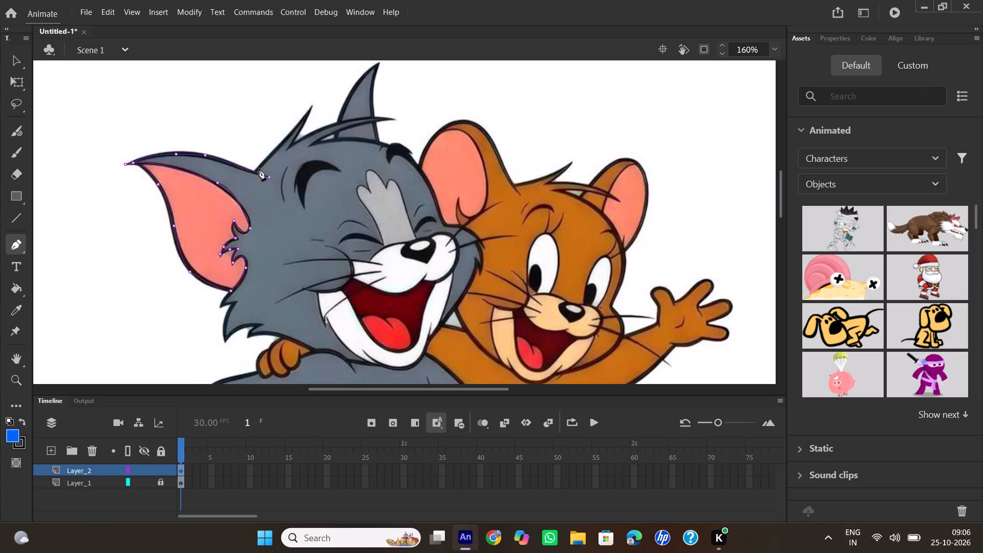
pyautogui.click(255, 171)
pyautogui.moveTo(311, 105); pyautogui.dragTo(325, 90)
pyautogui.moveTo(325, 90); pyautogui.dragTo(320, 89)
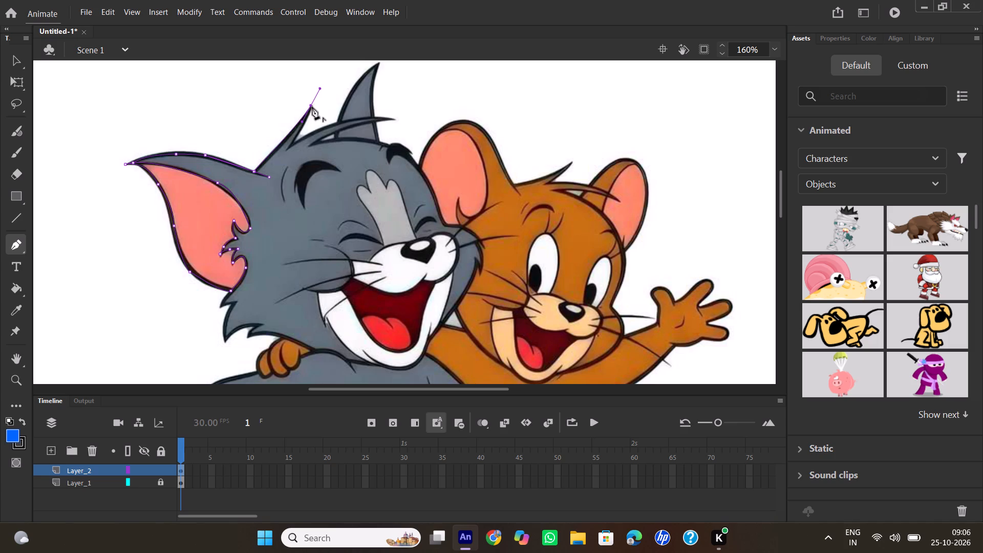
pyautogui.click(312, 107)
pyautogui.moveTo(290, 146); pyautogui.dragTo(289, 150)
pyautogui.moveTo(289, 150); pyautogui.dragTo(280, 160)
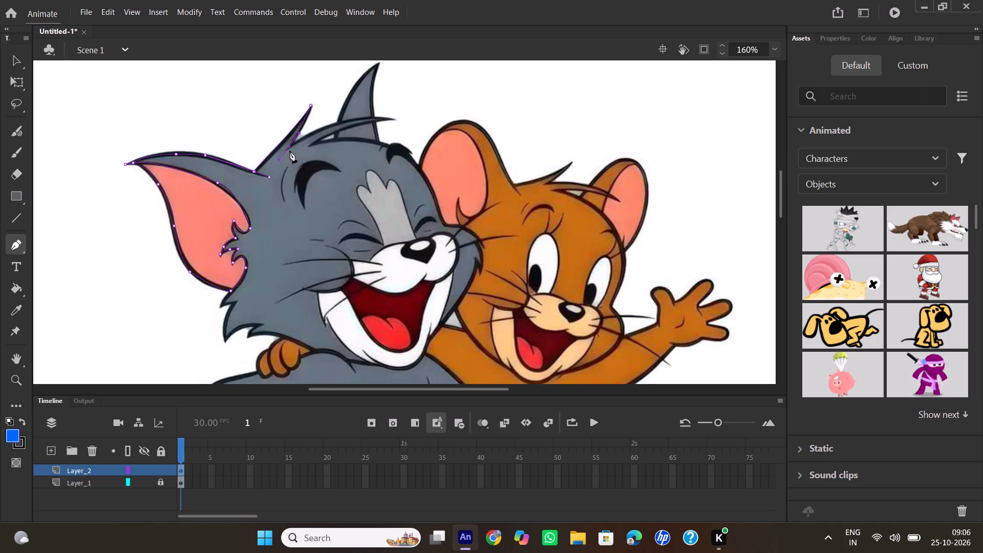
pyautogui.click(290, 146)
# Trace the long pointed hair strand on Tom's head, along its upper edge to the tip and back along its underside.
pyautogui.moveTo(393, 117); pyautogui.dragTo(416, 125)
pyautogui.moveTo(416, 125); pyautogui.dragTo(453, 120)
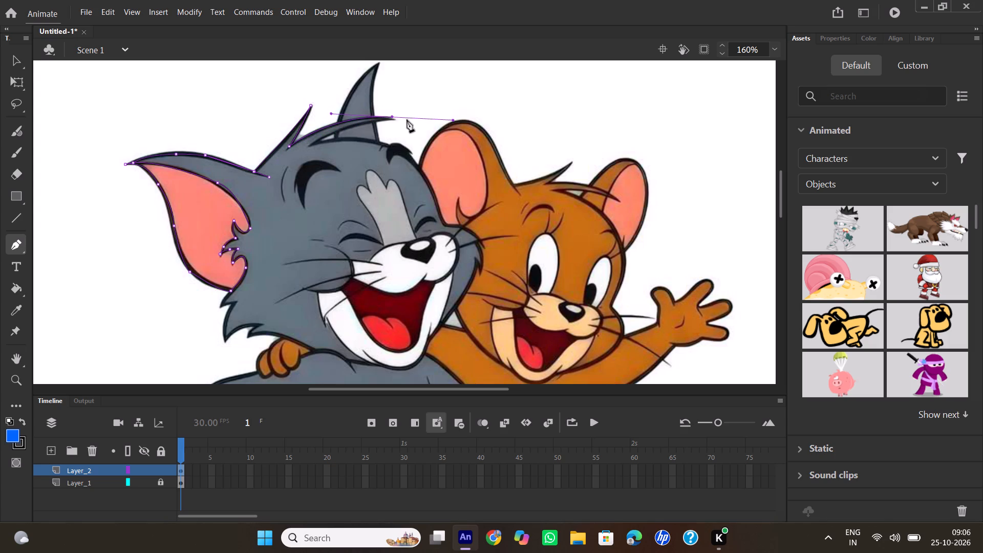
pyautogui.click(391, 117)
pyautogui.moveTo(312, 145); pyautogui.dragTo(294, 160)
pyautogui.moveTo(294, 160); pyautogui.dragTo(294, 161)
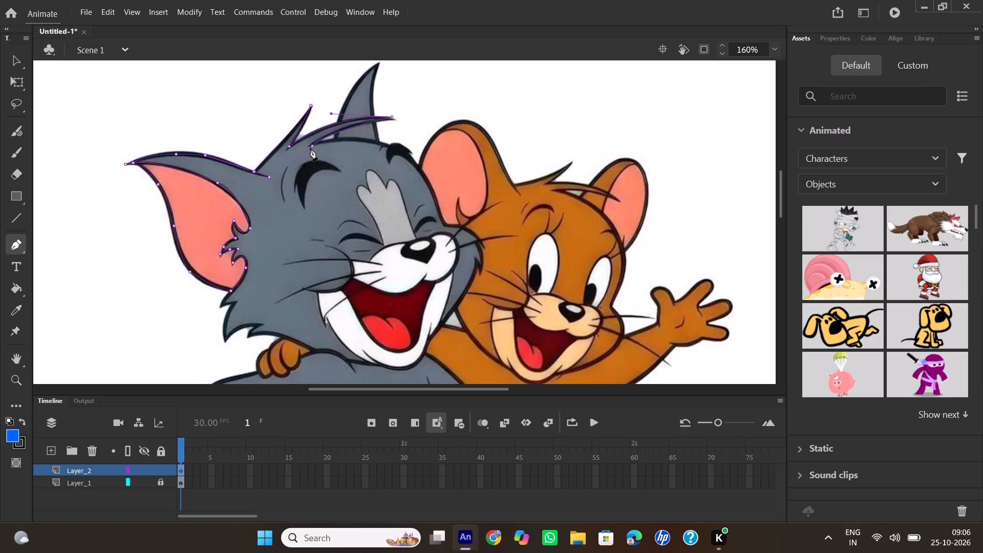
pyautogui.click(312, 145)
# Continue the path over the top of Tom's head to the far eyebrow and down the side of his face to the muzzle.
pyautogui.moveTo(391, 146); pyautogui.dragTo(418, 155)
pyautogui.moveTo(418, 155); pyautogui.dragTo(424, 156)
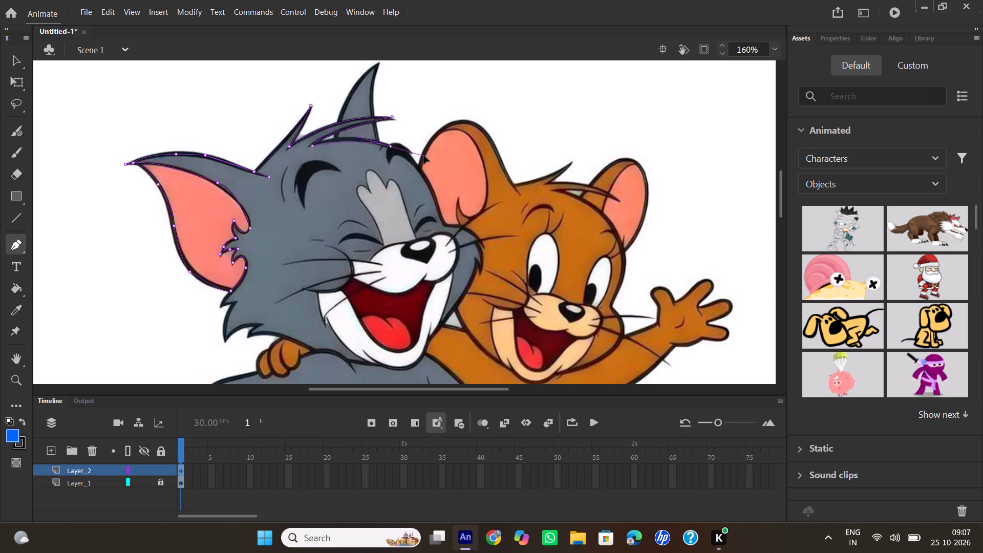
pyautogui.moveTo(424, 156); pyautogui.dragTo(421, 154)
pyautogui.moveTo(421, 154); pyautogui.dragTo(424, 162)
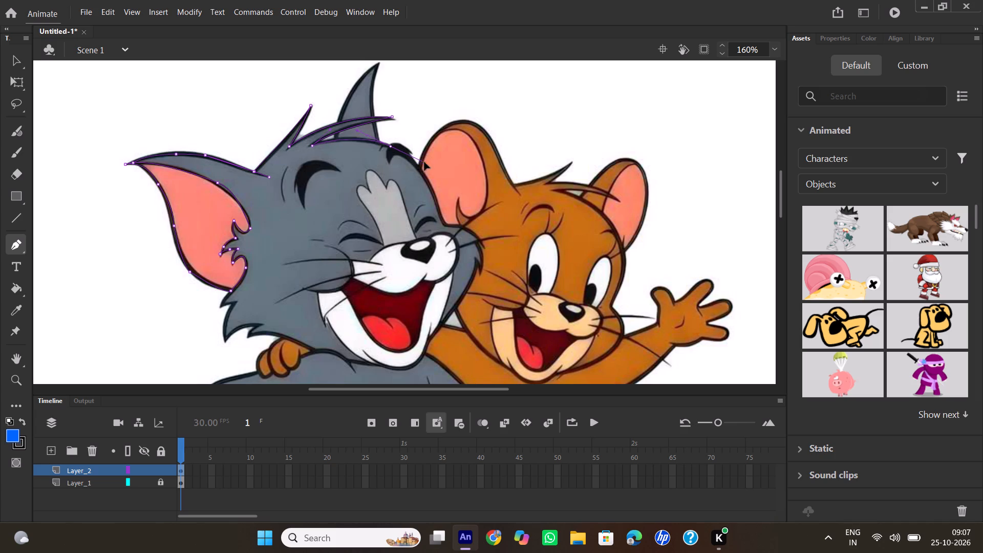
pyautogui.moveTo(424, 162); pyautogui.dragTo(426, 161)
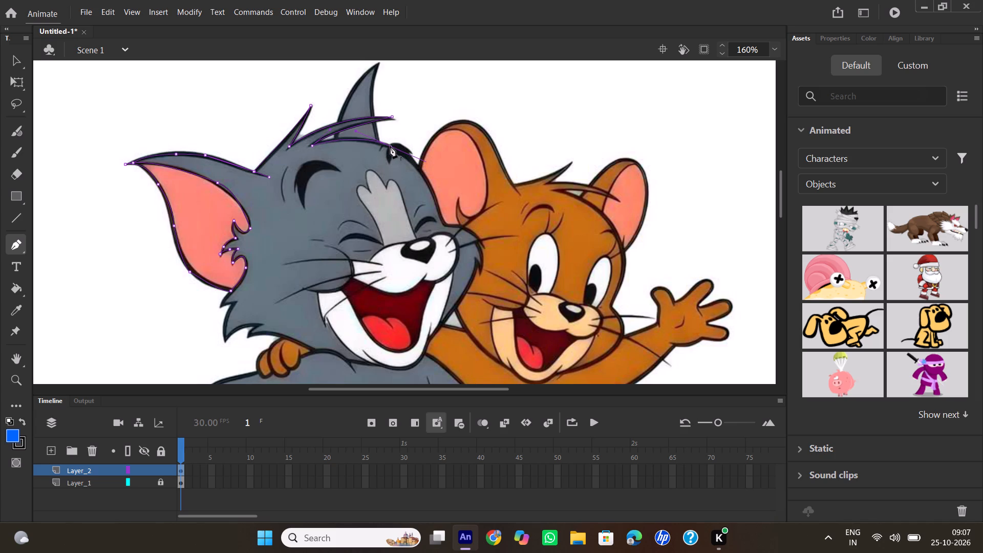
pyautogui.click(390, 146)
pyautogui.moveTo(446, 226); pyautogui.dragTo(452, 246)
pyautogui.moveTo(452, 246); pyautogui.dragTo(455, 265)
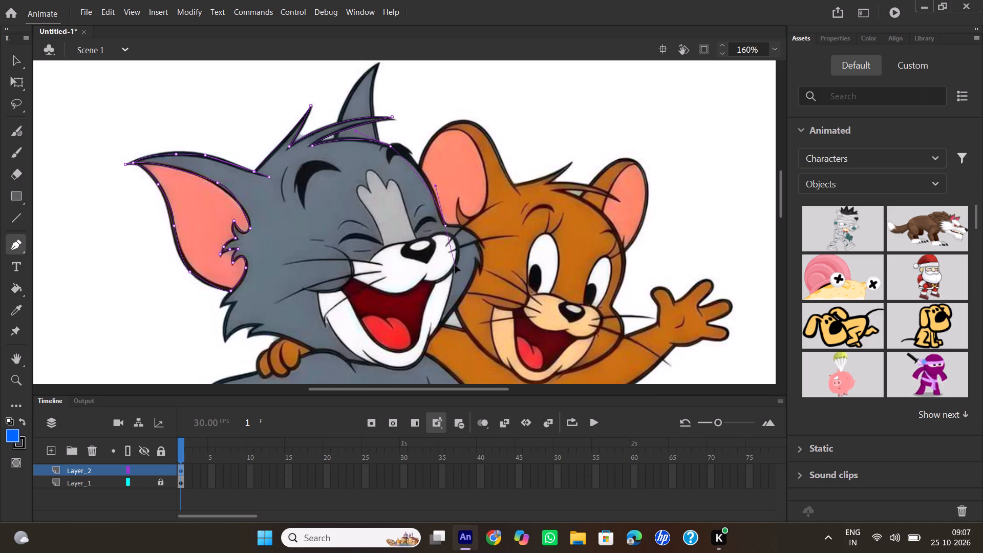
pyautogui.moveTo(455, 265); pyautogui.dragTo(445, 274)
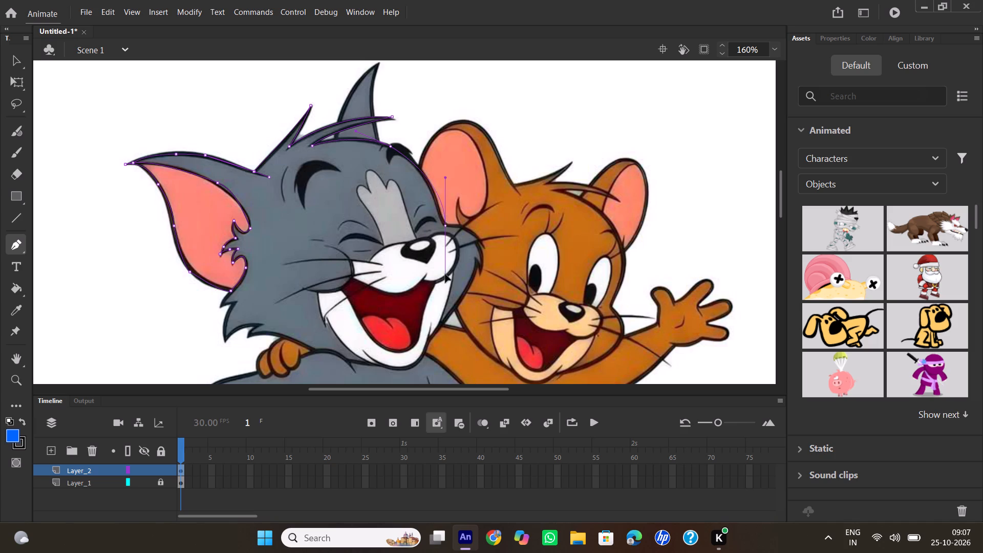
pyautogui.moveTo(445, 274); pyautogui.dragTo(456, 281)
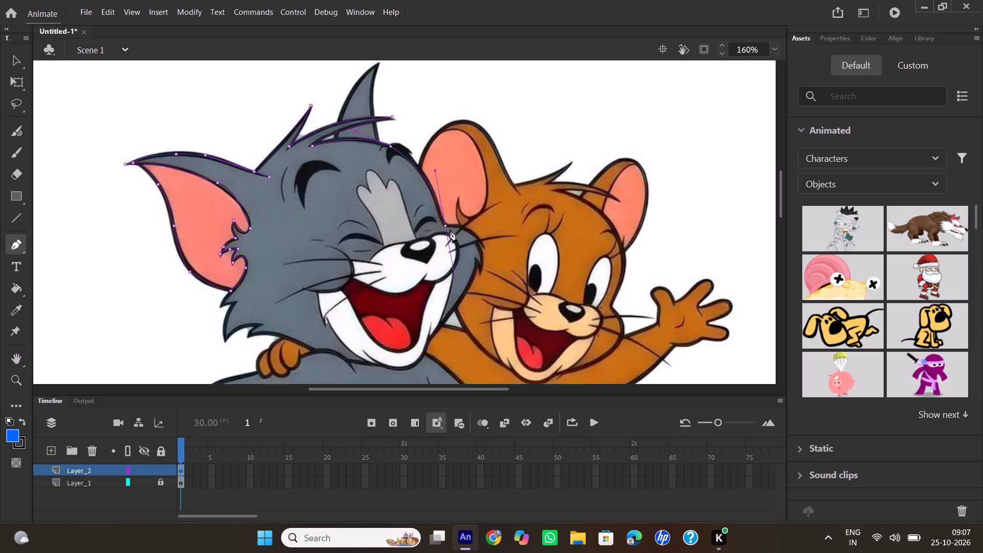
pyautogui.click(446, 225)
# Trace the rounded cheek beside Jerry's face, including its two small fur points and the notches behind them.
pyautogui.moveTo(482, 245); pyautogui.dragTo(493, 259)
pyautogui.moveTo(493, 259); pyautogui.dragTo(493, 259)
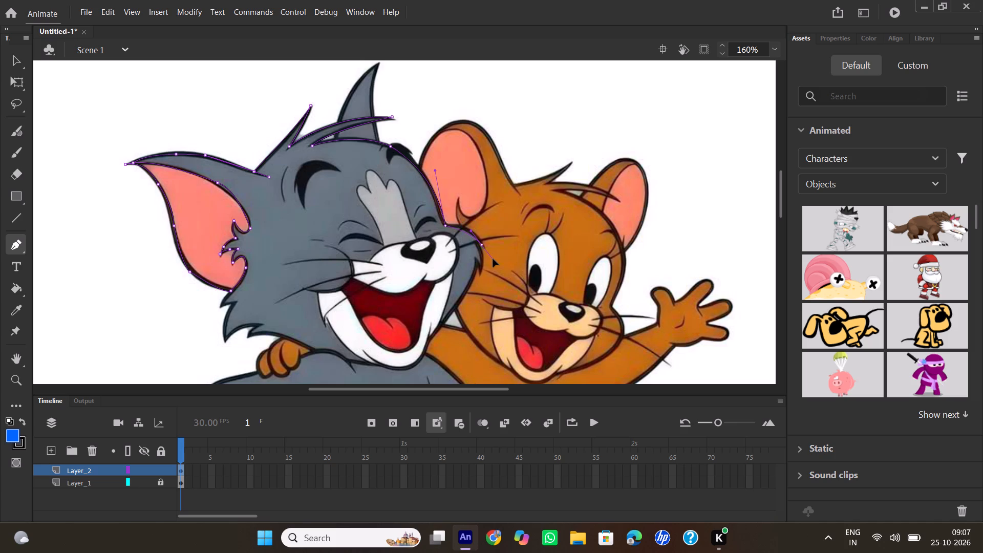
pyautogui.moveTo(493, 259); pyautogui.dragTo(490, 263)
pyautogui.moveTo(490, 263); pyautogui.dragTo(494, 268)
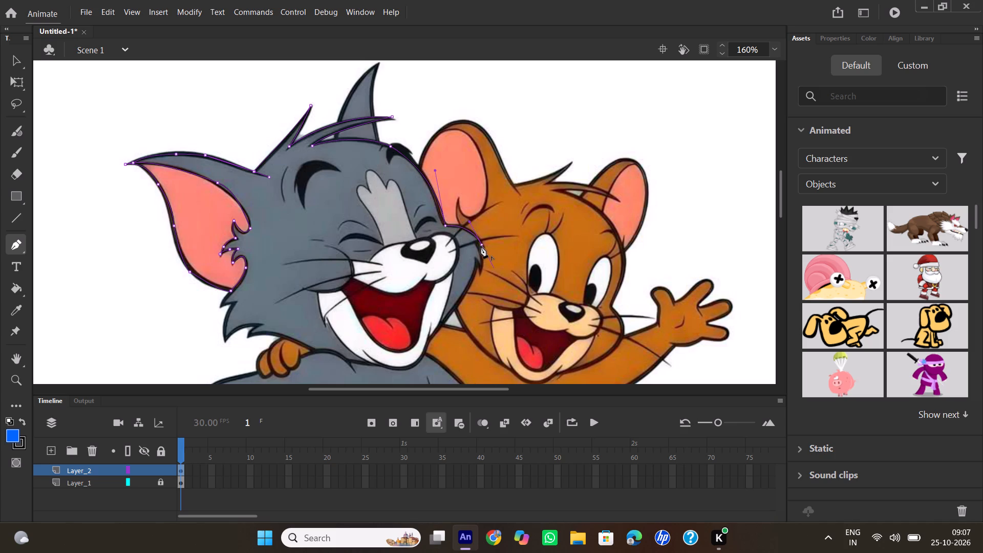
pyautogui.click(481, 246)
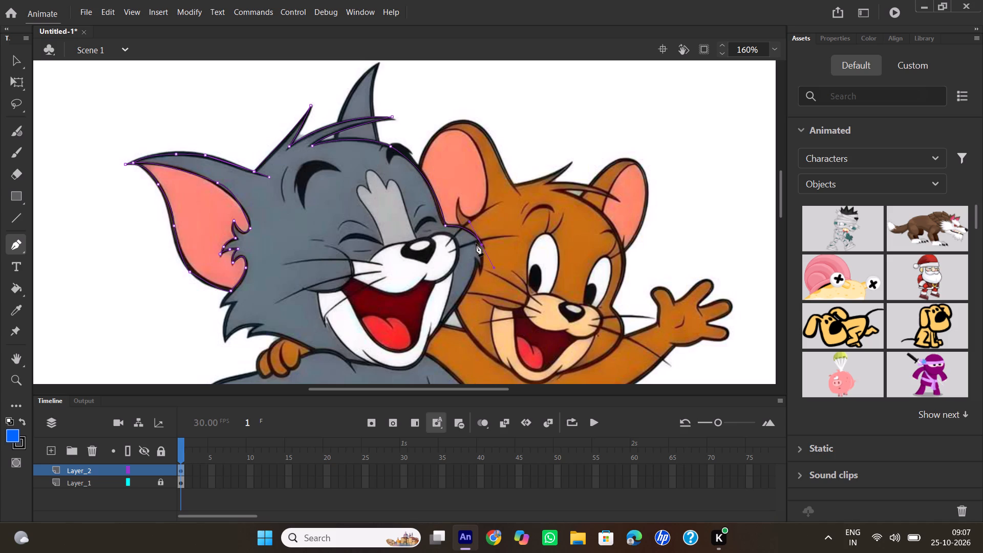
pyautogui.click(476, 244)
pyautogui.moveTo(481, 271); pyautogui.dragTo(475, 291)
pyautogui.moveTo(475, 291); pyautogui.dragTo(477, 293)
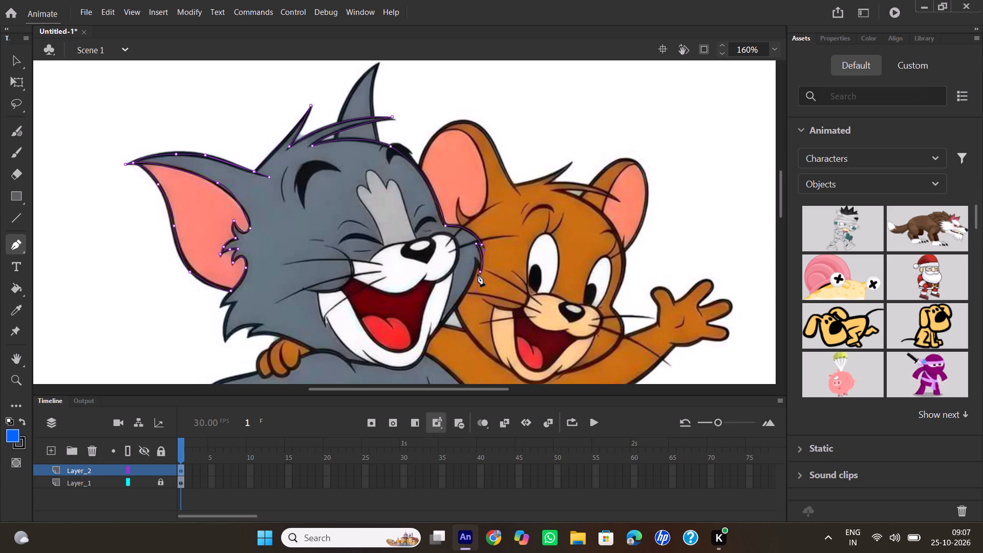
pyautogui.click(480, 273)
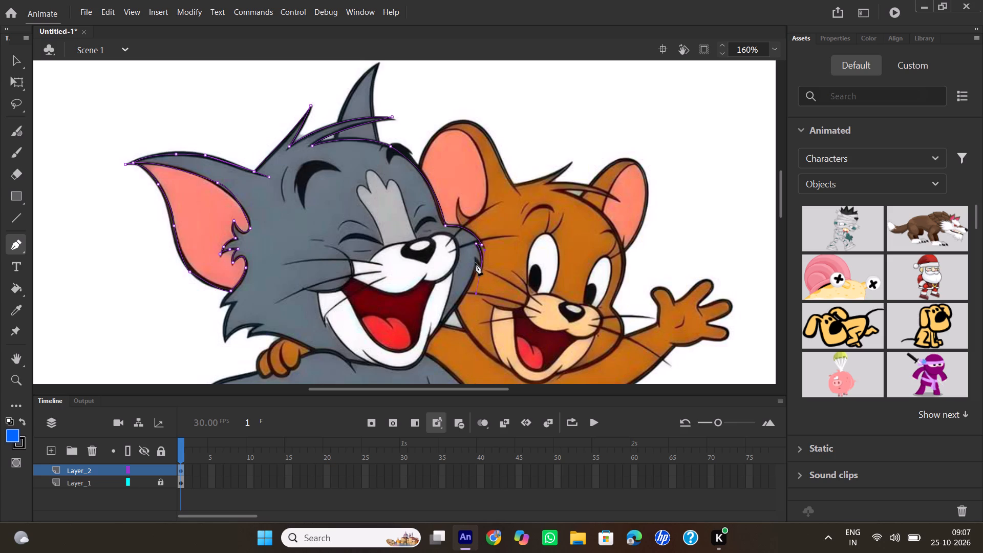
pyautogui.click(476, 259)
# Trace Tom's jaw from the cheek fur down to the mouth's lower corner and under the chin to the collar notch.
pyautogui.moveTo(431, 338); pyautogui.dragTo(425, 349)
pyautogui.click(433, 338)
pyautogui.moveTo(383, 366); pyautogui.dragTo(340, 358)
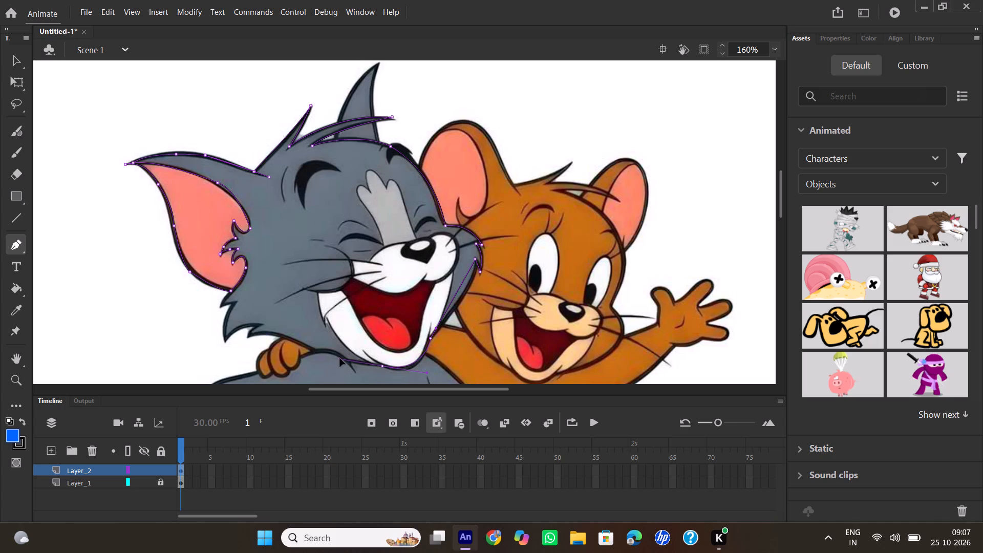
pyautogui.moveTo(340, 358); pyautogui.dragTo(338, 354)
pyautogui.click(382, 366)
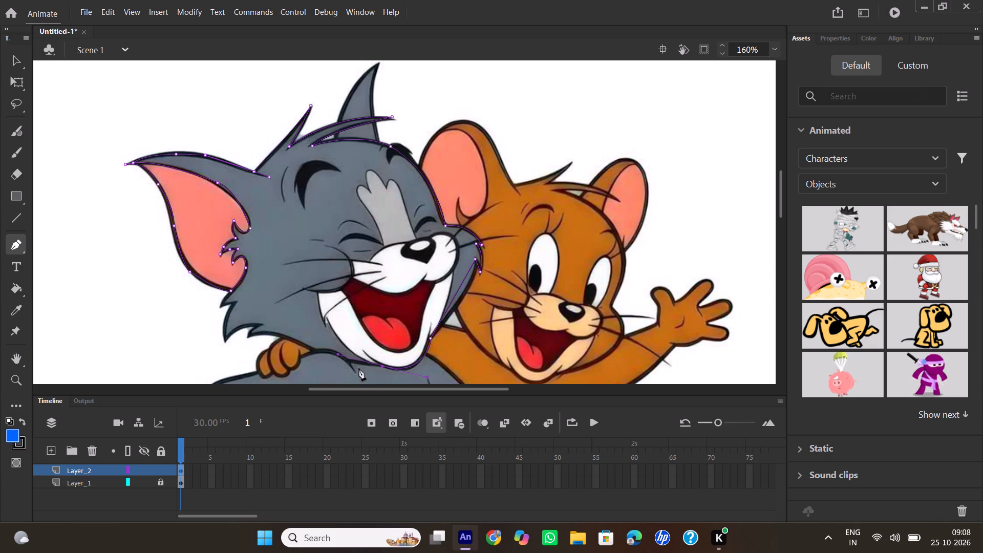
pyautogui.click(350, 363)
# Continue Tom's jawline with curves from the chin notch past Jerry's fingers to the lower edge of the opposite cheek fur.
pyautogui.moveTo(316, 352); pyautogui.dragTo(302, 356)
pyautogui.moveTo(302, 356); pyautogui.dragTo(302, 358)
pyautogui.click(316, 351)
pyautogui.moveTo(249, 335); pyautogui.dragTo(221, 347)
pyautogui.click(249, 337)
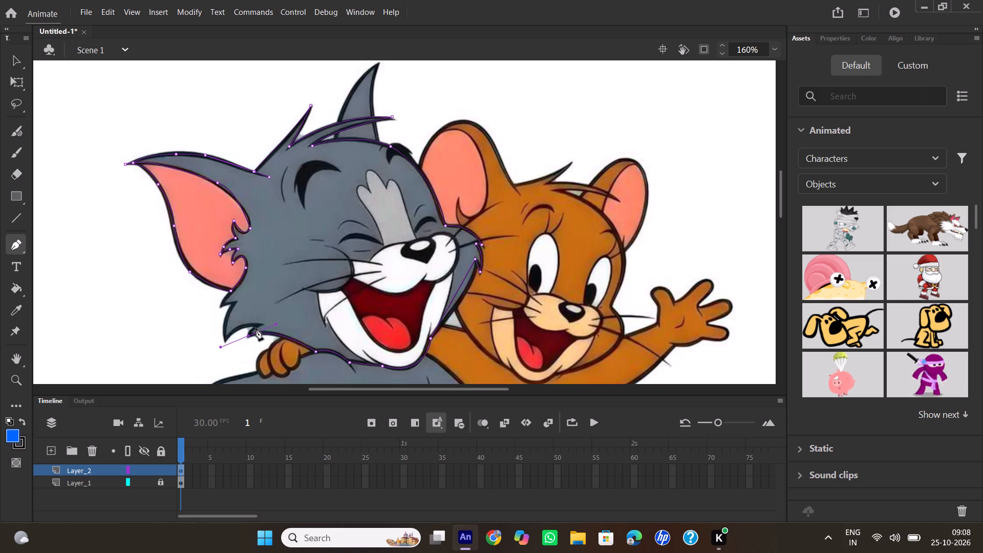
# Trace the fur points on Tom's cheek beside Jerry's fingers and end the head outline at the base of the ear.
pyautogui.moveTo(264, 324); pyautogui.dragTo(275, 323)
pyautogui.click(264, 326)
pyautogui.moveTo(227, 338); pyautogui.dragTo(221, 351)
pyautogui.moveTo(221, 351); pyautogui.dragTo(221, 353)
pyautogui.click(227, 338)
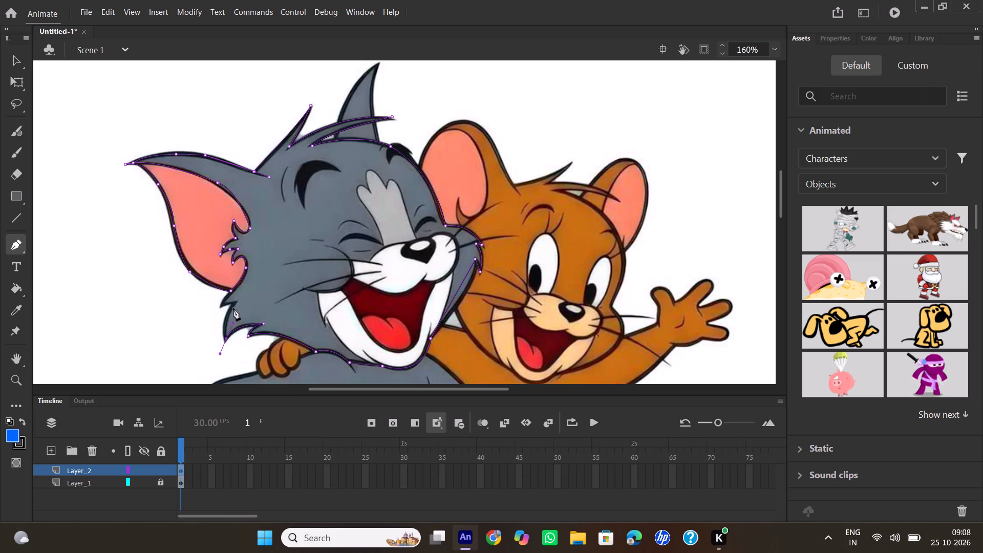
pyautogui.moveTo(235, 303); pyautogui.dragTo(249, 293)
pyautogui.click(236, 303)
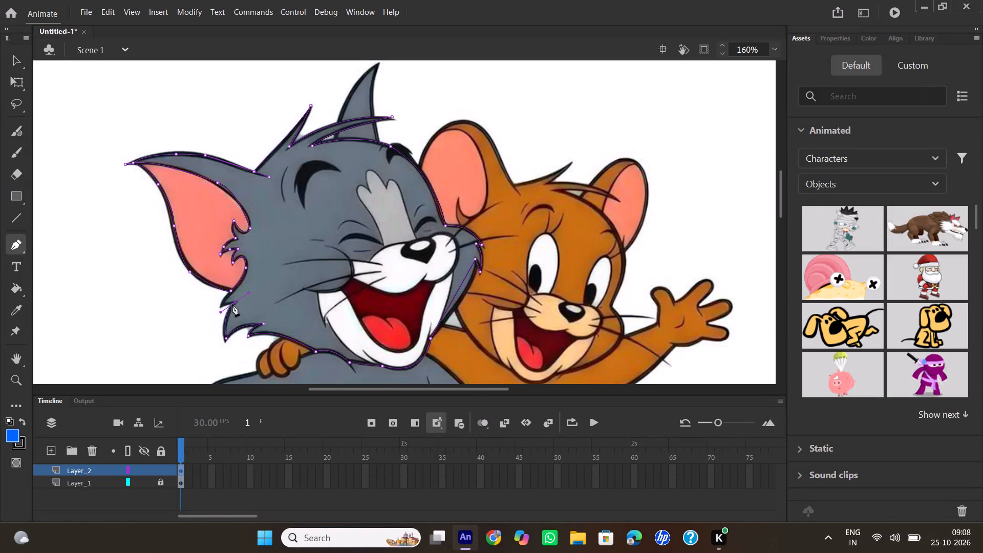
pyautogui.moveTo(222, 305); pyautogui.dragTo(214, 313)
pyautogui.click(223, 306)
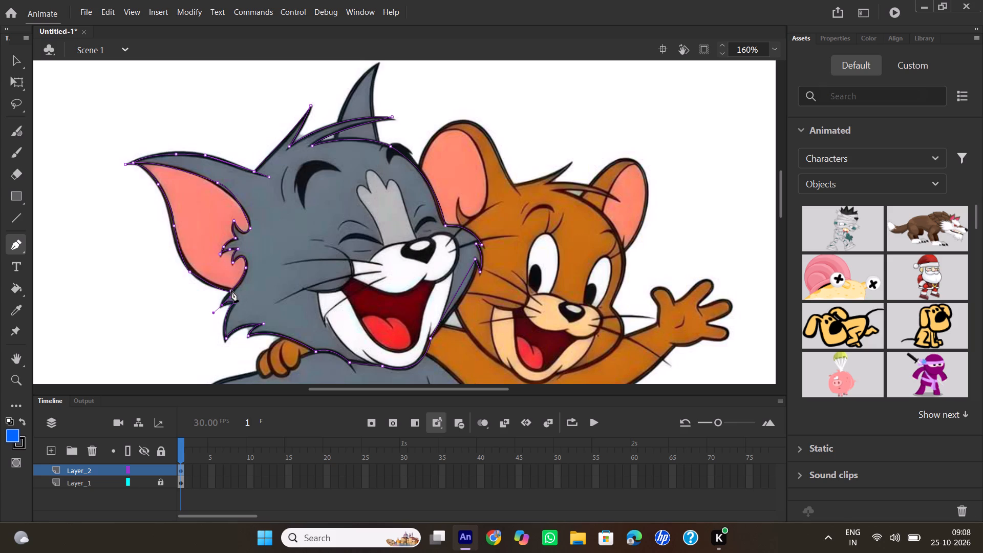
pyautogui.click(231, 290)
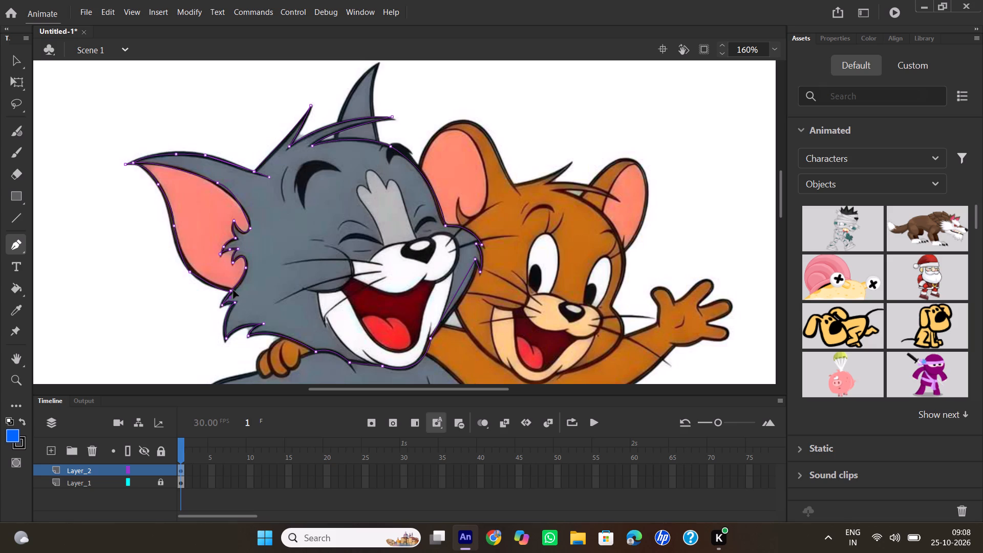
pyautogui.click(232, 291)
pyautogui.click(306, 207)
pyautogui.hotkey('ctrl', 'z')
pyautogui.doubleClick(232, 291)
# Trace the inner curve of Tom's near eyebrow from its lower tip to the tip nearest the forehead stripe.
pyautogui.click(306, 209)
pyautogui.moveTo(339, 173); pyautogui.dragTo(359, 172)
pyautogui.moveTo(359, 172); pyautogui.dragTo(380, 184)
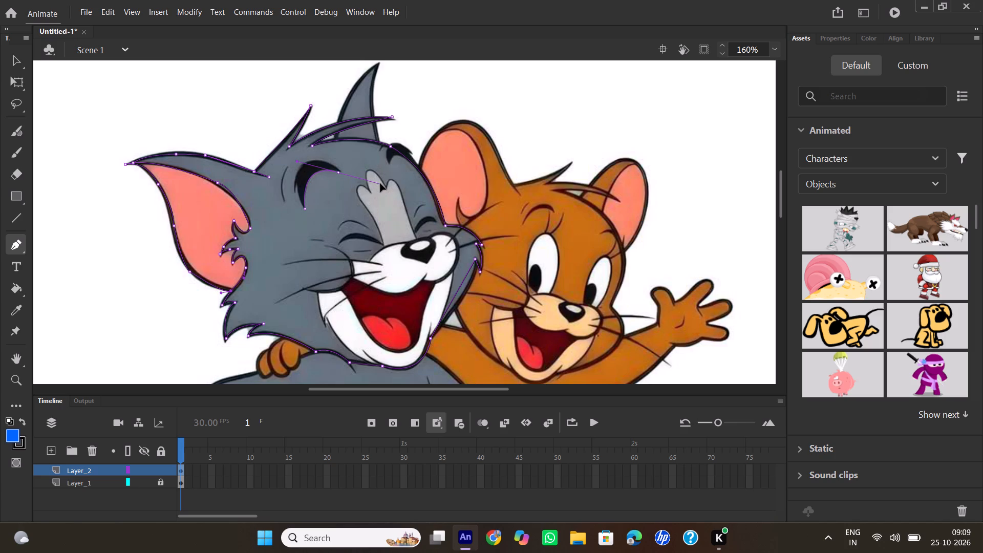
pyautogui.moveTo(380, 184); pyautogui.dragTo(376, 189)
pyautogui.click(338, 172)
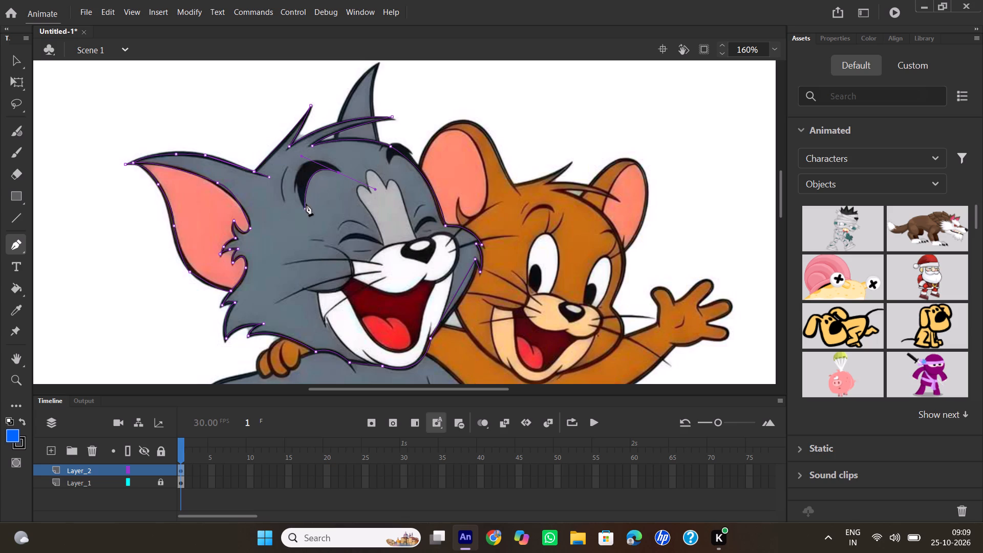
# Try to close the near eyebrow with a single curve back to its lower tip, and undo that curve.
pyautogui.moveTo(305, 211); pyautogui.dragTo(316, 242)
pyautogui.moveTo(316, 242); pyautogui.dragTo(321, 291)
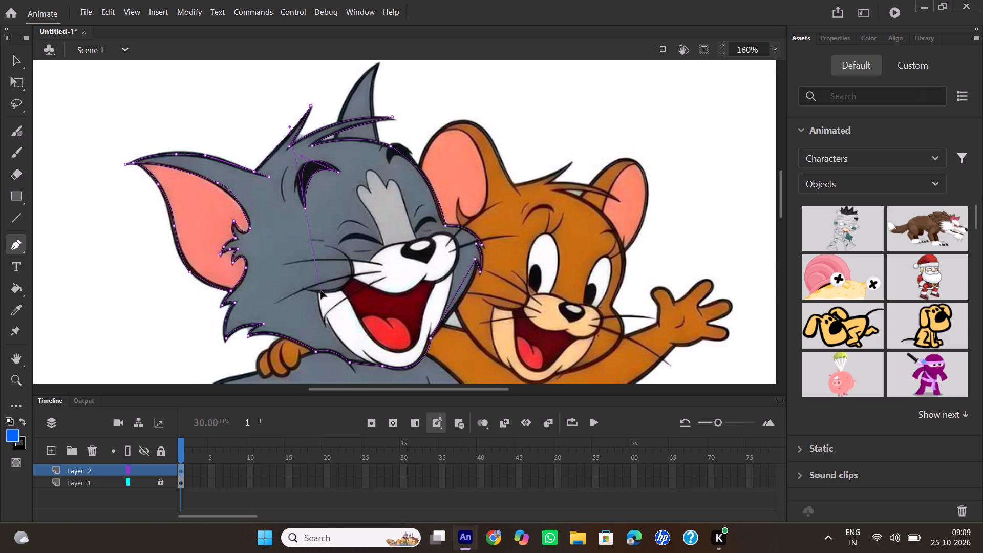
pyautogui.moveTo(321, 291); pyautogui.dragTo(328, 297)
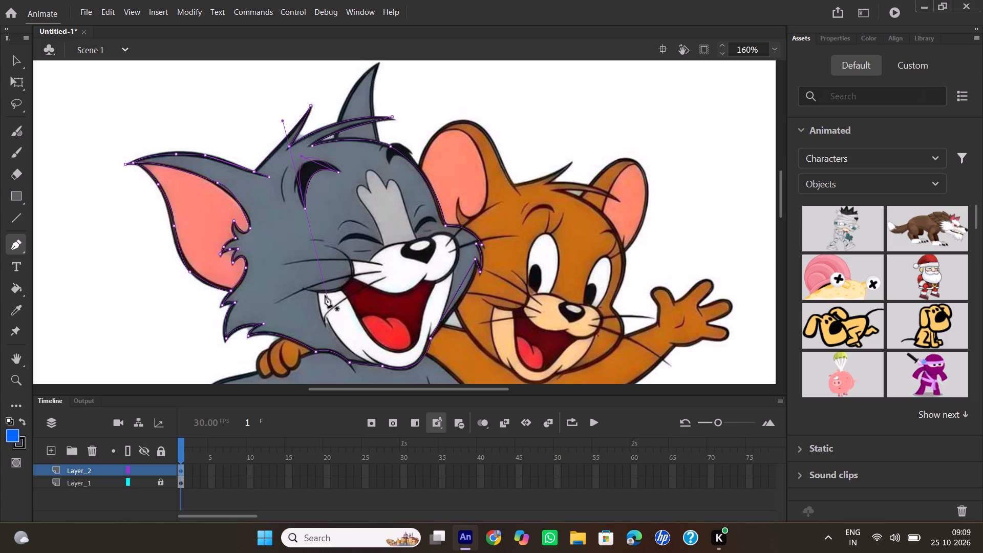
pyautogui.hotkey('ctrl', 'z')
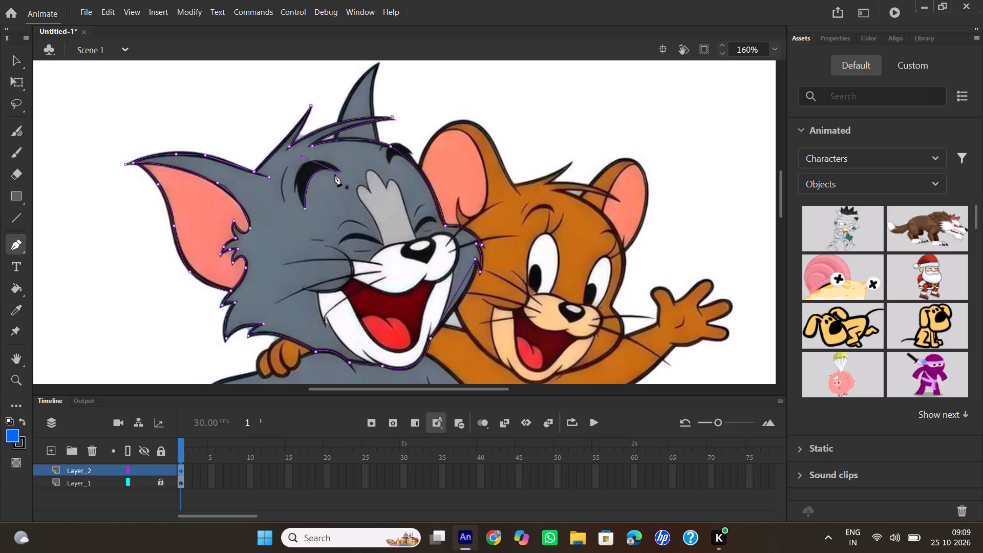
# Trace the outer edge of the near eyebrow over its top and down the side, closing the shape at the lower tip.
pyautogui.click(336, 171)
pyautogui.moveTo(311, 162); pyautogui.dragTo(286, 165)
pyautogui.moveTo(286, 165); pyautogui.dragTo(289, 164)
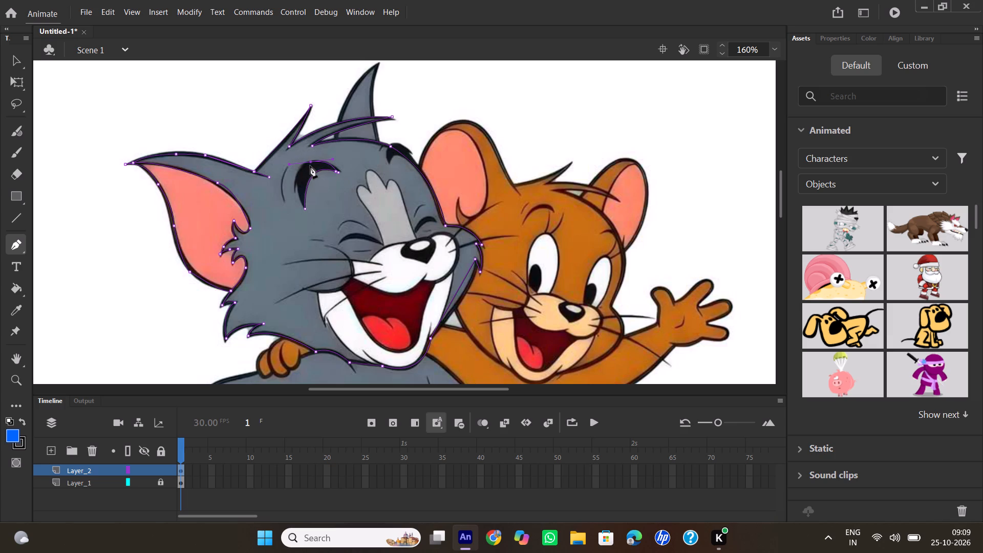
pyautogui.click(311, 162)
pyautogui.moveTo(294, 189); pyautogui.dragTo(297, 218)
pyautogui.moveTo(297, 218); pyautogui.dragTo(297, 219)
pyautogui.click(294, 190)
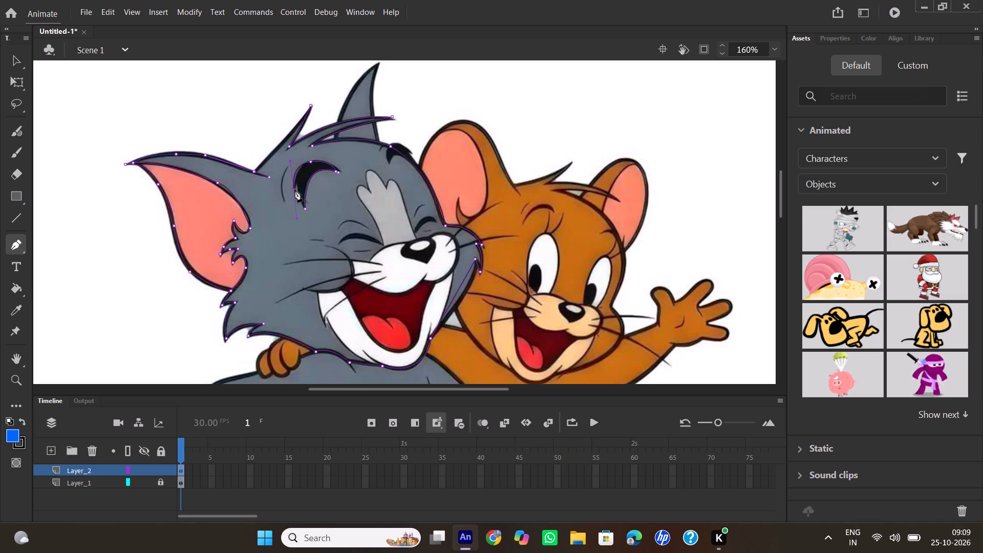
pyautogui.click(298, 184)
pyautogui.moveTo(306, 208); pyautogui.dragTo(313, 218)
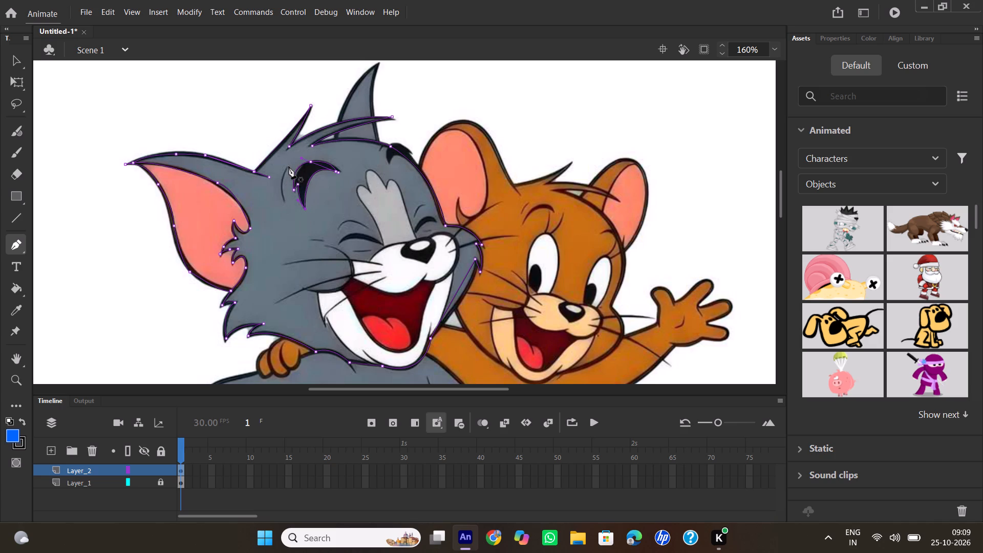
# Trace the short curved crease line beside Tom's near eyebrow as a separate open path.
pyautogui.click(289, 166)
pyautogui.moveTo(285, 200); pyautogui.dragTo(291, 219)
pyautogui.moveTo(291, 219); pyautogui.dragTo(293, 223)
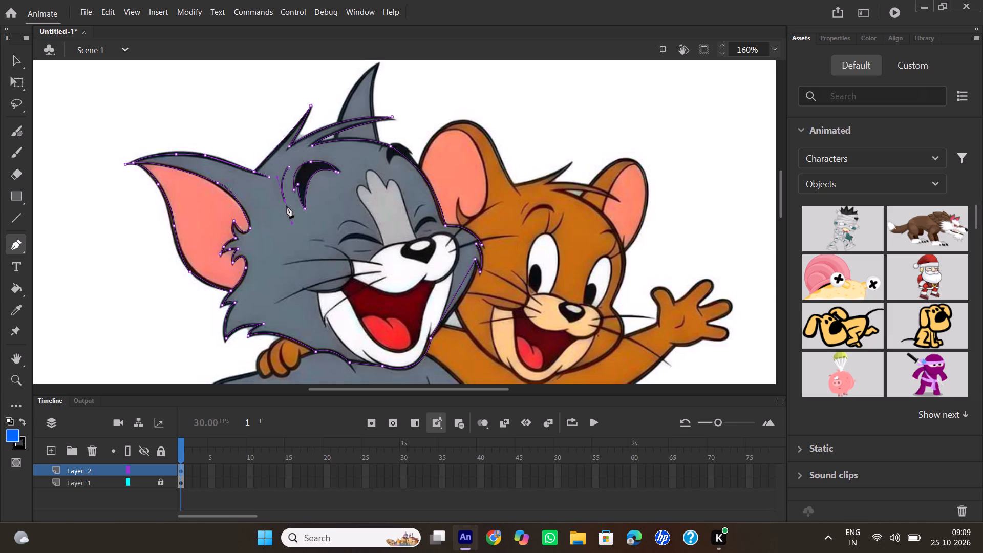
pyautogui.doubleClick(284, 199)
# Trace Tom's far eyebrow as a closed shape, over its top to the outer tip and back along the underside.
pyautogui.click(389, 161)
pyautogui.moveTo(412, 151); pyautogui.dragTo(442, 174)
pyautogui.moveTo(442, 174); pyautogui.dragTo(443, 175)
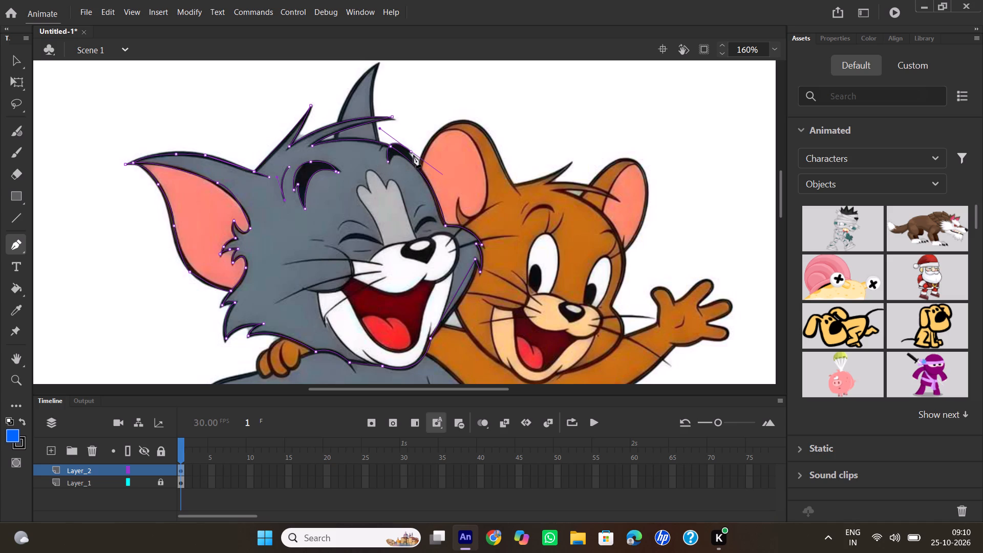
pyautogui.click(412, 153)
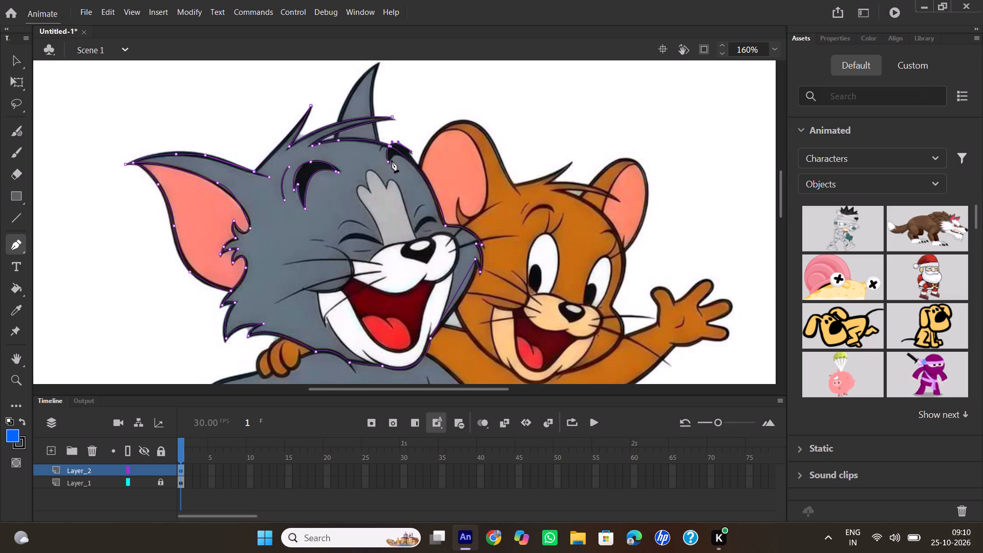
pyautogui.moveTo(388, 162); pyautogui.dragTo(388, 177)
pyautogui.doubleClick(388, 162)
# Trace the light forehead stripe from its base above the muzzle up the near-eye side, around the first lobe to the tallest lobe's tip.
pyautogui.click(384, 248)
pyautogui.moveTo(369, 209); pyautogui.dragTo(363, 206)
pyautogui.moveTo(363, 206); pyautogui.dragTo(361, 206)
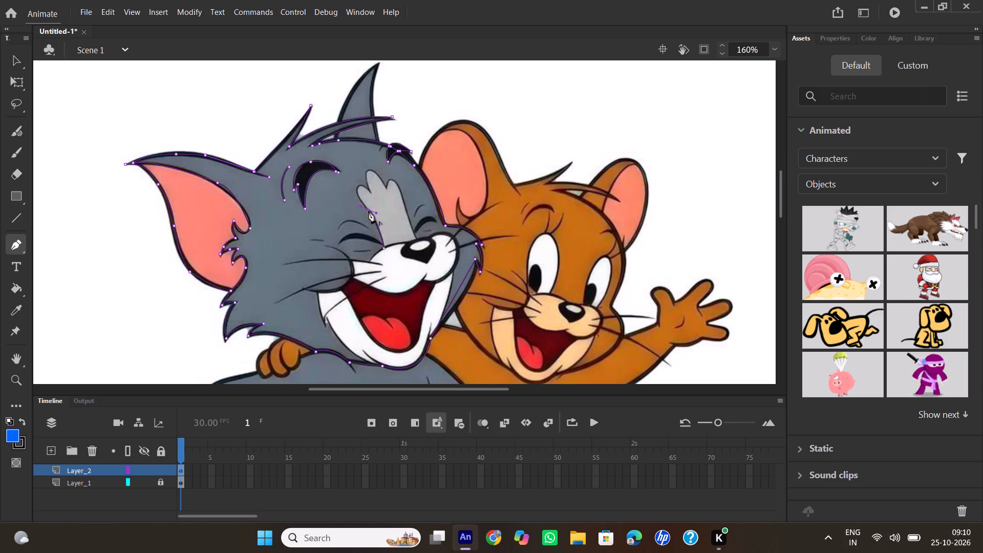
pyautogui.click(370, 211)
pyautogui.moveTo(358, 186); pyautogui.dragTo(361, 184)
pyautogui.moveTo(361, 184); pyautogui.dragTo(363, 181)
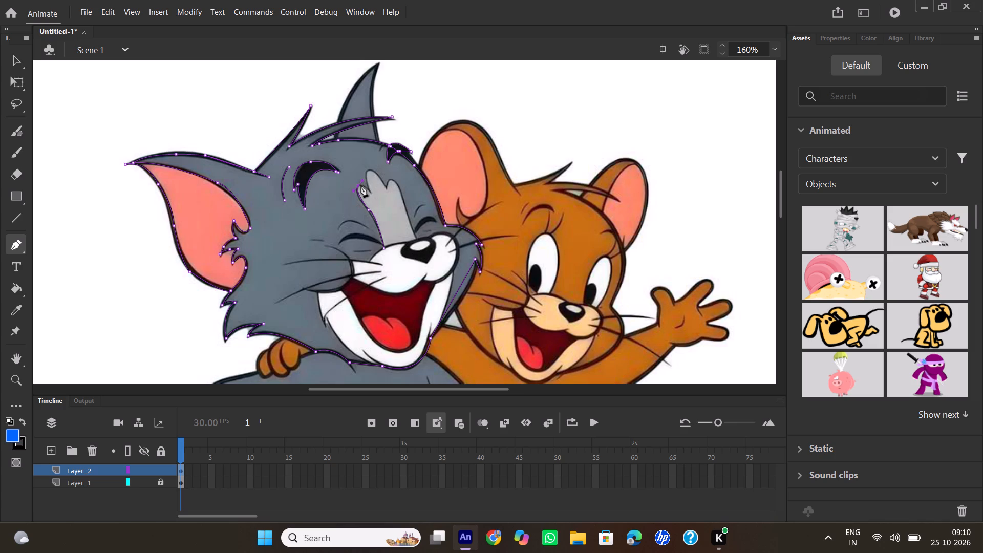
pyautogui.click(360, 185)
pyautogui.moveTo(371, 192); pyautogui.dragTo(372, 192)
pyautogui.moveTo(372, 192); pyautogui.dragTo(377, 199)
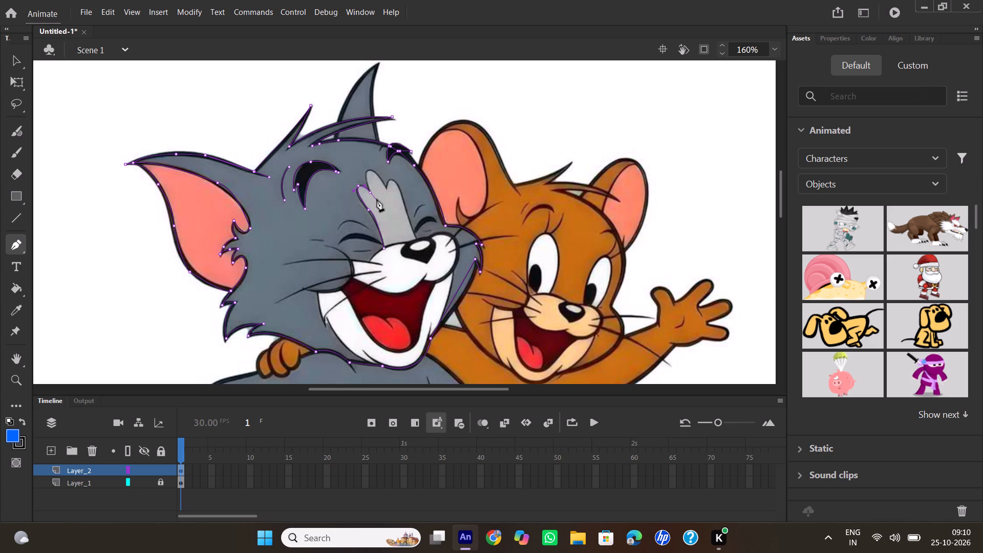
pyautogui.click(371, 193)
pyautogui.moveTo(369, 171); pyautogui.dragTo(371, 168)
pyautogui.moveTo(371, 168); pyautogui.dragTo(374, 173)
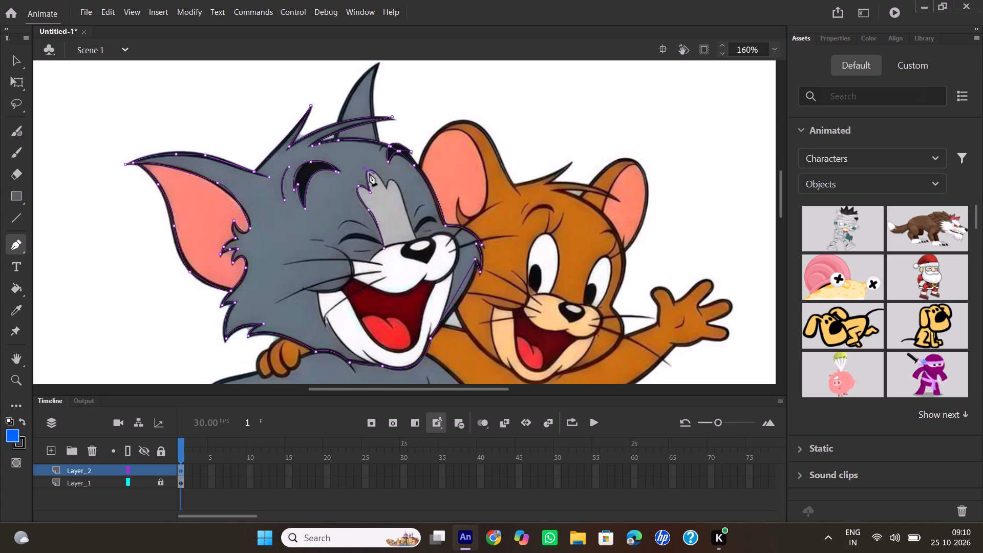
pyautogui.click(369, 173)
# Trace the rest of the forehead stripe over the last lobe and down to the nose, closing it along the muzzle edge.
pyautogui.moveTo(386, 185); pyautogui.dragTo(395, 201)
pyautogui.click(387, 186)
pyautogui.moveTo(403, 194); pyautogui.dragTo(413, 214)
pyautogui.moveTo(413, 214); pyautogui.dragTo(416, 217)
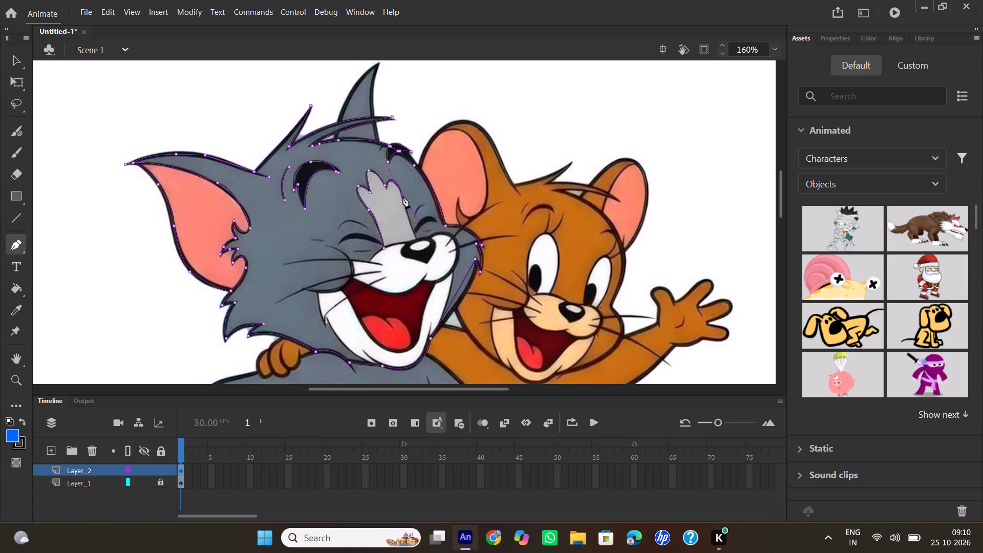
pyautogui.click(401, 194)
pyautogui.moveTo(417, 239); pyautogui.dragTo(417, 240)
pyautogui.moveTo(417, 240); pyautogui.dragTo(429, 249)
pyautogui.moveTo(429, 249); pyautogui.dragTo(426, 257)
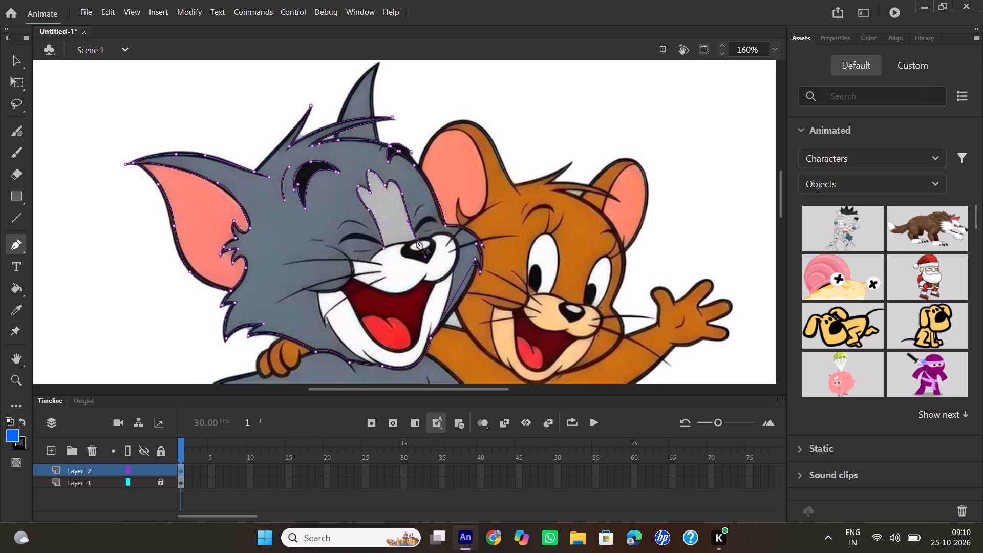
pyautogui.click(417, 239)
pyautogui.moveTo(383, 248); pyautogui.dragTo(378, 252)
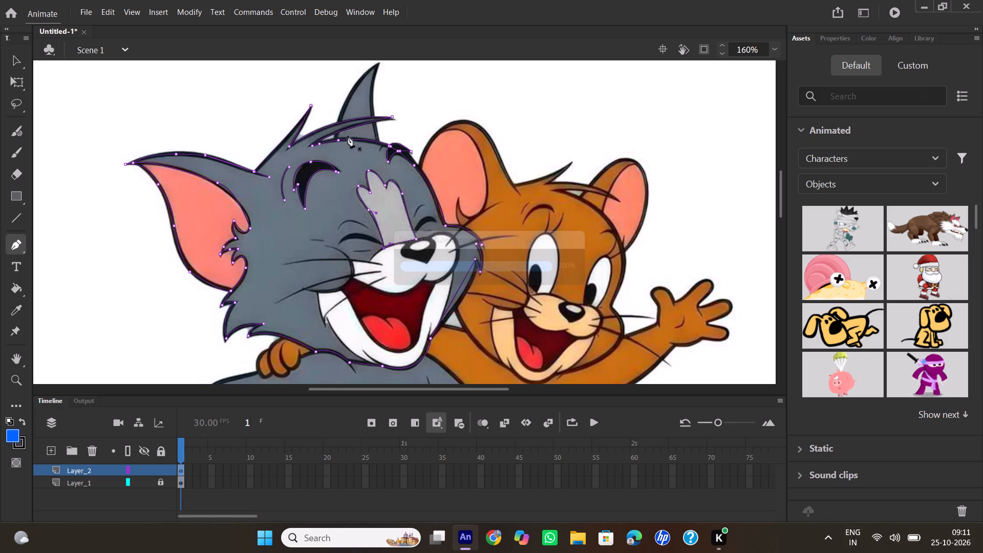
# Trace the near-side edge of Tom's far ear from its tip down to the hair tuft as an open path.
pyautogui.click(379, 64)
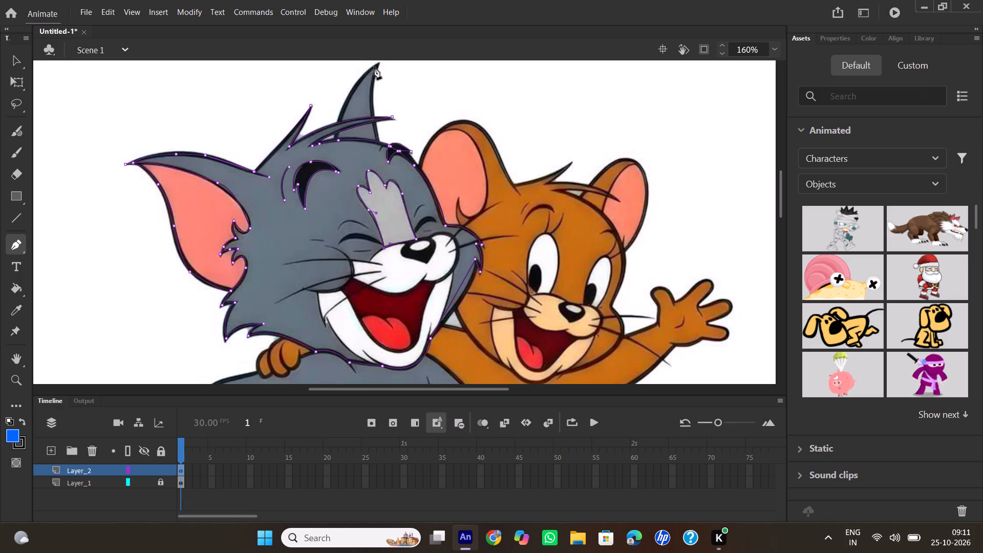
pyautogui.moveTo(340, 121); pyautogui.dragTo(335, 158)
pyautogui.moveTo(335, 158); pyautogui.dragTo(334, 159)
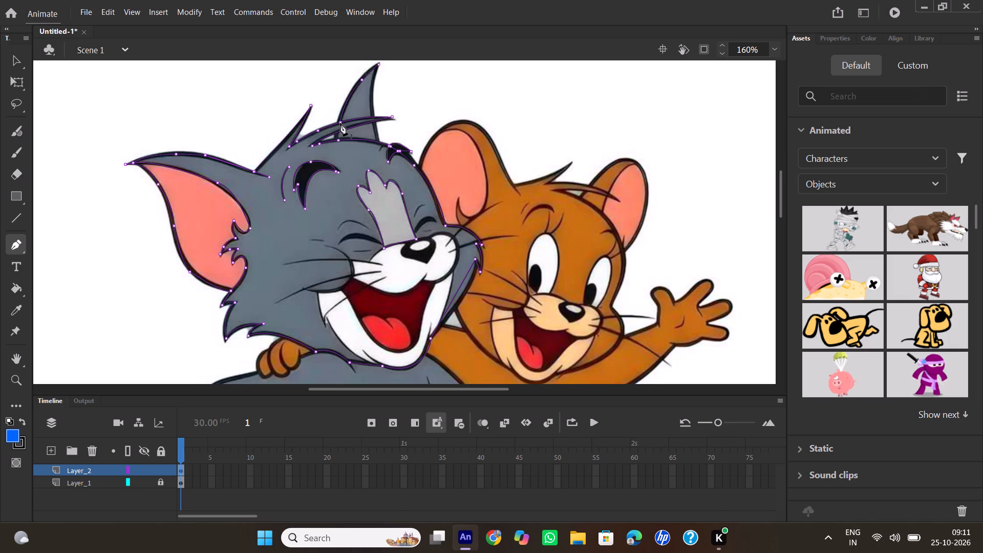
pyautogui.click(340, 123)
pyautogui.doubleClick(340, 124)
# Trace the outer edge of Tom's far ear as open paths, from its tip to the hair tuft and from below the tuft to the head.
pyautogui.click(379, 61)
pyautogui.moveTo(374, 115); pyautogui.dragTo(378, 120)
pyautogui.moveTo(378, 120); pyautogui.dragTo(381, 130)
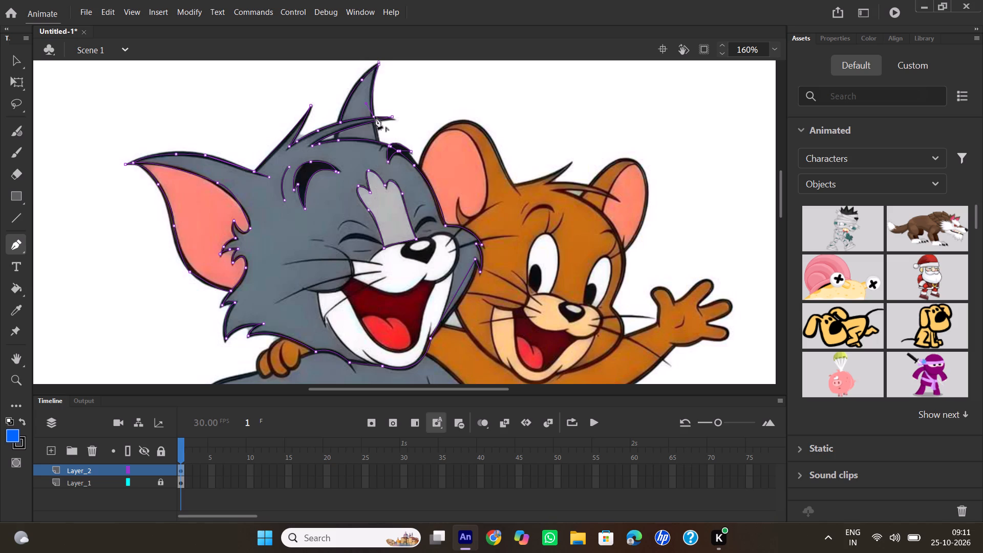
pyautogui.doubleClick(374, 116)
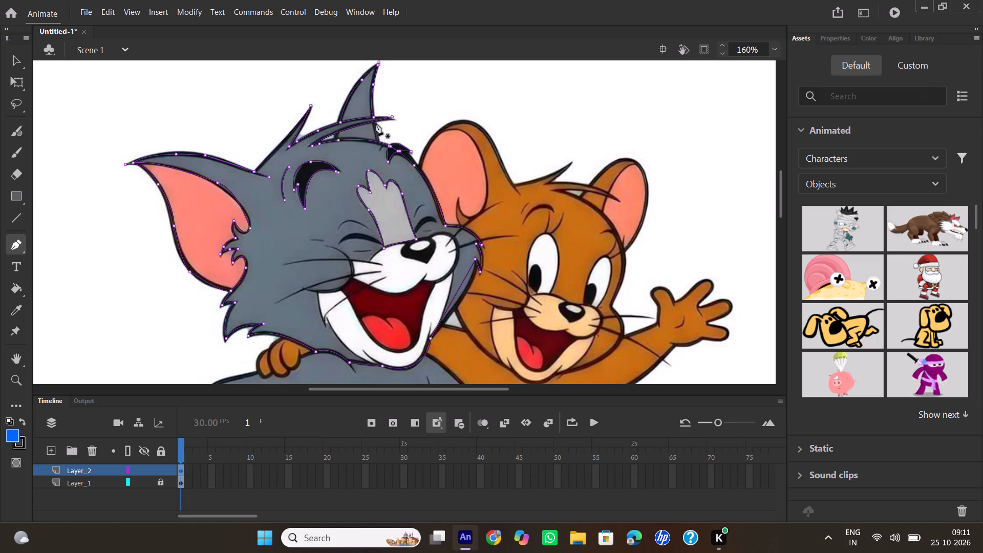
pyautogui.click(375, 123)
pyautogui.moveTo(381, 143); pyautogui.dragTo(383, 148)
pyautogui.moveTo(383, 148); pyautogui.dragTo(387, 151)
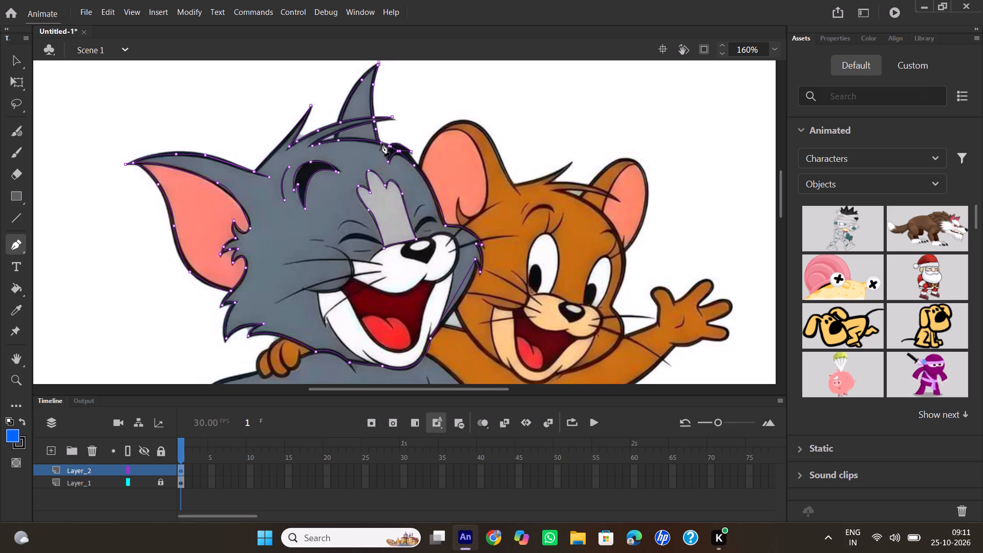
pyautogui.doubleClick(382, 143)
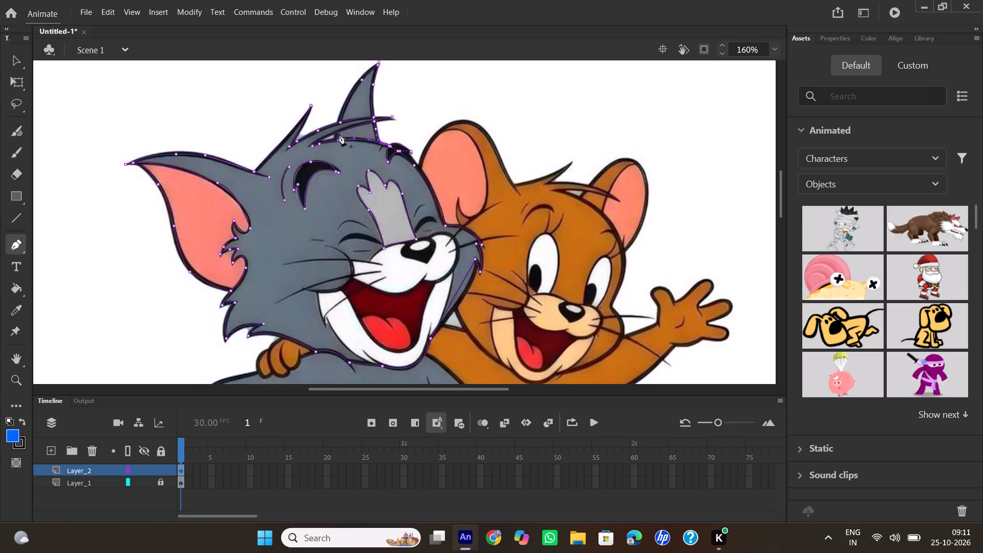
# Trace the short near-side base of Tom's far ear between the hair tuft and the top of the head.
pyautogui.click(338, 132)
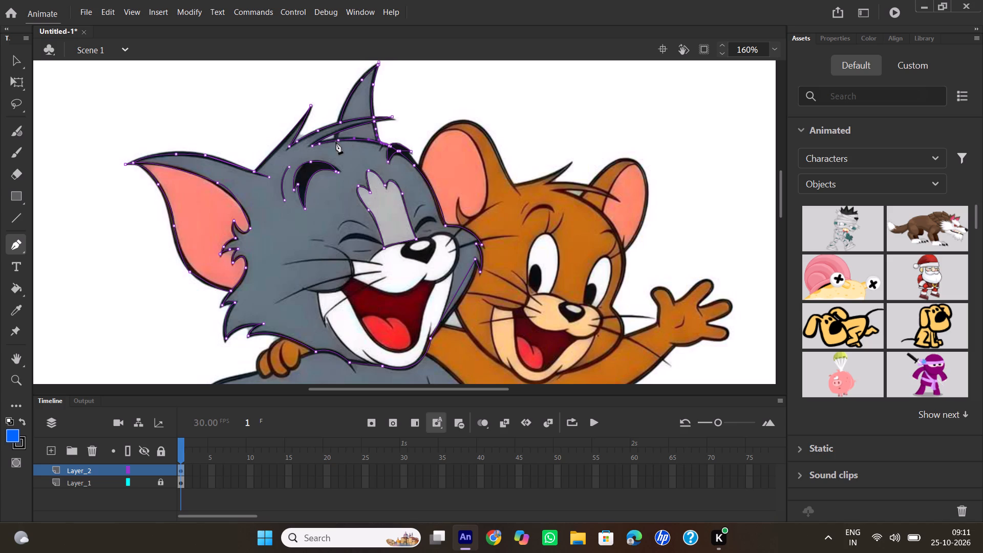
pyautogui.click(340, 140)
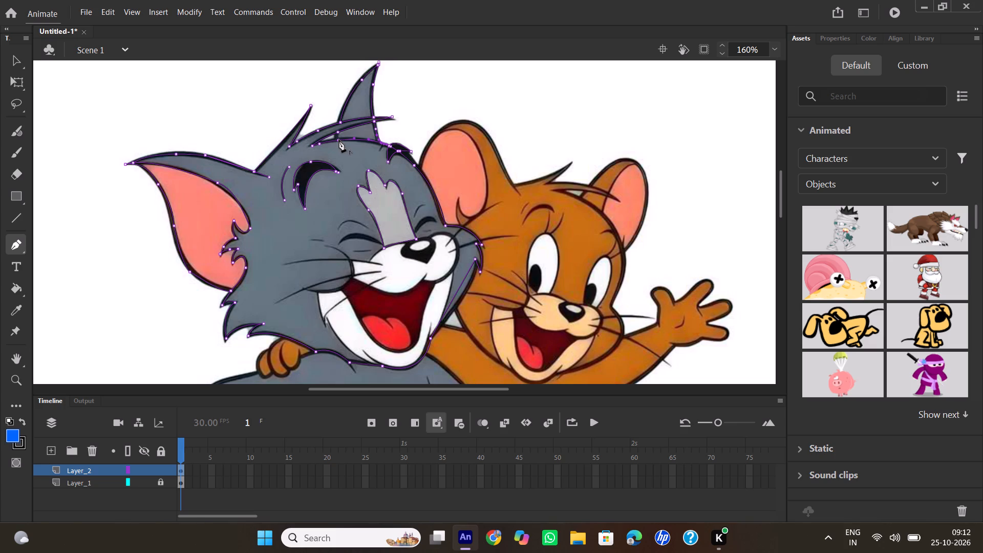
pyautogui.doubleClick(339, 140)
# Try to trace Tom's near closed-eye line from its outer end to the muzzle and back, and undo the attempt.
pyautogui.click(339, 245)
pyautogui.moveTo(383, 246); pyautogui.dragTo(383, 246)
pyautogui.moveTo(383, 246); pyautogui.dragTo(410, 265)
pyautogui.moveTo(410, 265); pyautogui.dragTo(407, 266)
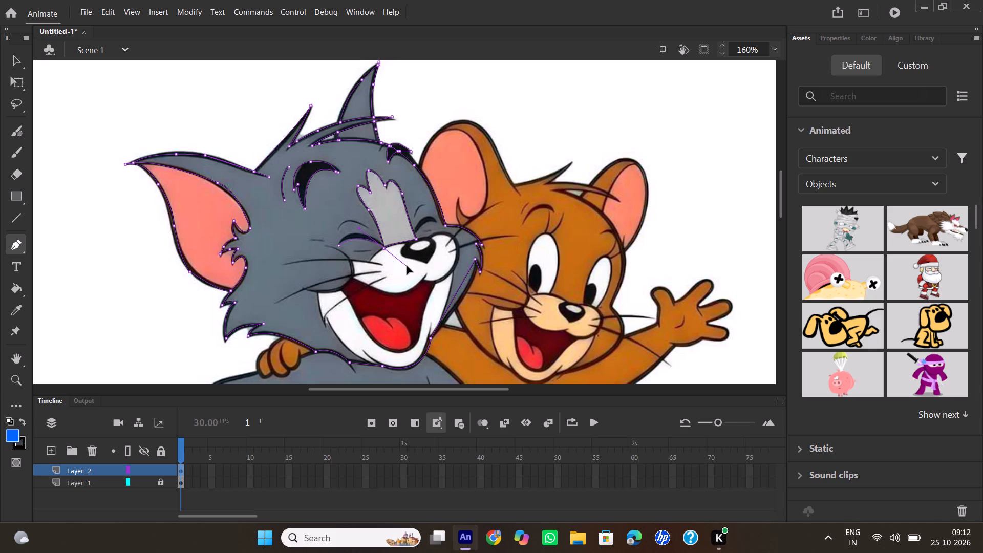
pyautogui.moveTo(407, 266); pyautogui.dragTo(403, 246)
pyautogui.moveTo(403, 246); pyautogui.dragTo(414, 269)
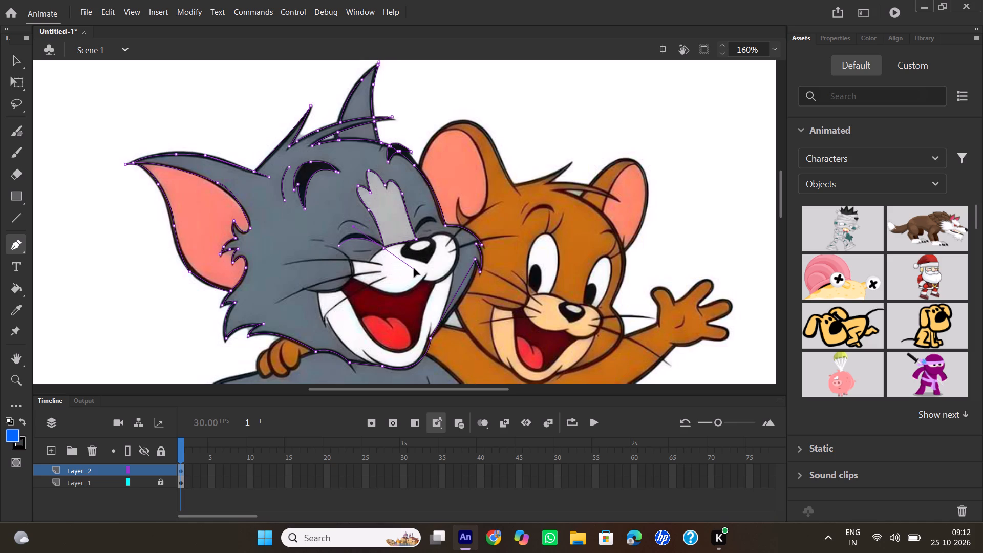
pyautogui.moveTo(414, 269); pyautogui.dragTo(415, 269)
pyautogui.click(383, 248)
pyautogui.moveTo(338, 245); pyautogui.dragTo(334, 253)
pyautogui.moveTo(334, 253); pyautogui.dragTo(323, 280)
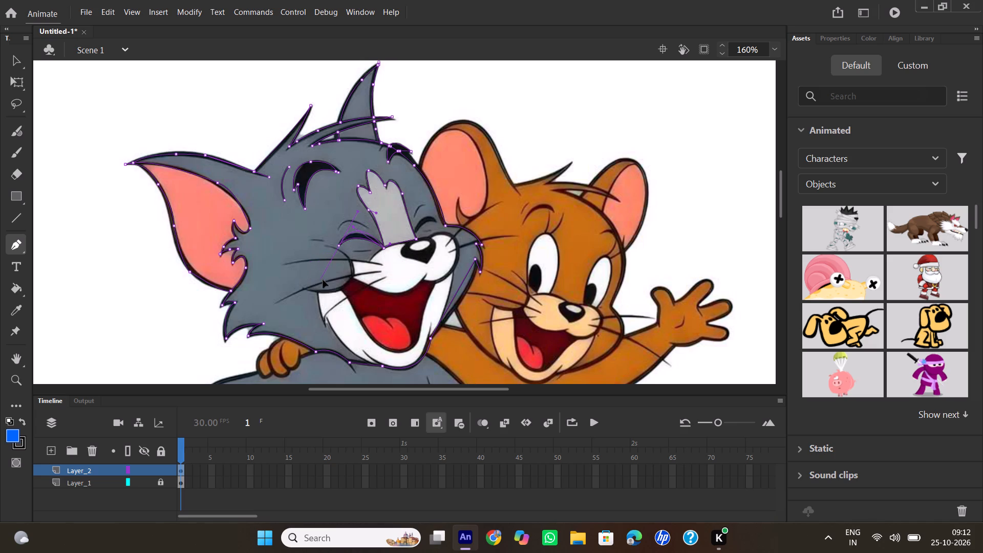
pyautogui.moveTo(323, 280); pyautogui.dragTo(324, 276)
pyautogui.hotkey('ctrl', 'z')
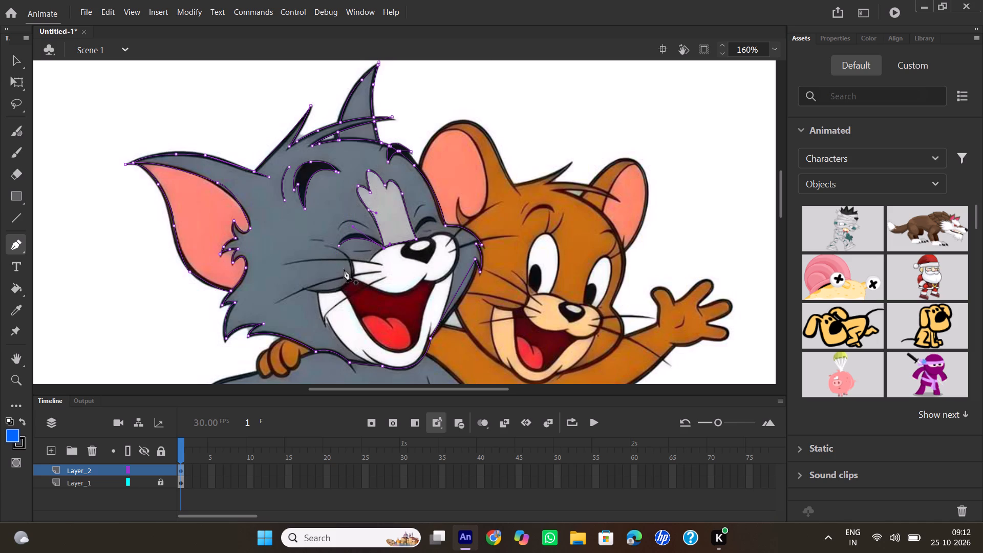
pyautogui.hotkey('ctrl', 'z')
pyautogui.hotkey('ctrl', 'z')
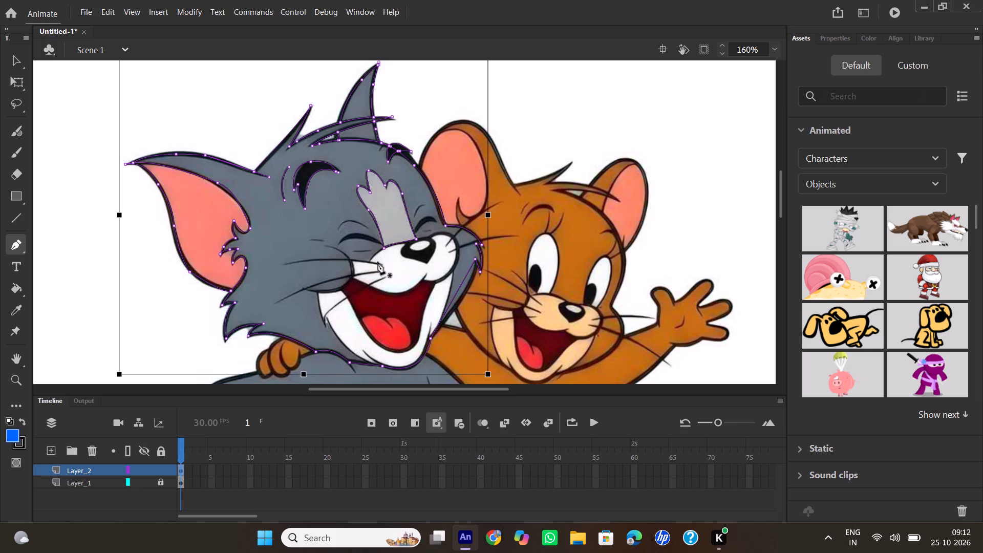
# Trace Tom's near closed-eye line as a thin shape, from its outer end to the muzzle and back over the arch's peak.
pyautogui.click(339, 247)
pyautogui.moveTo(384, 245); pyautogui.dragTo(384, 245)
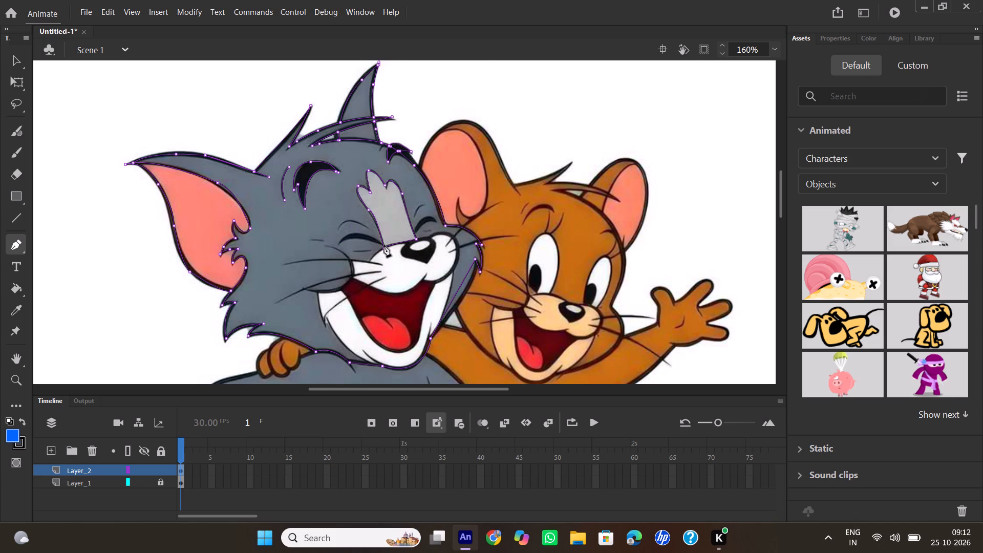
pyautogui.moveTo(384, 245); pyautogui.dragTo(401, 261)
pyautogui.moveTo(401, 261); pyautogui.dragTo(415, 261)
pyautogui.click(384, 246)
pyautogui.moveTo(356, 235); pyautogui.dragTo(345, 237)
pyautogui.moveTo(345, 237); pyautogui.dragTo(343, 238)
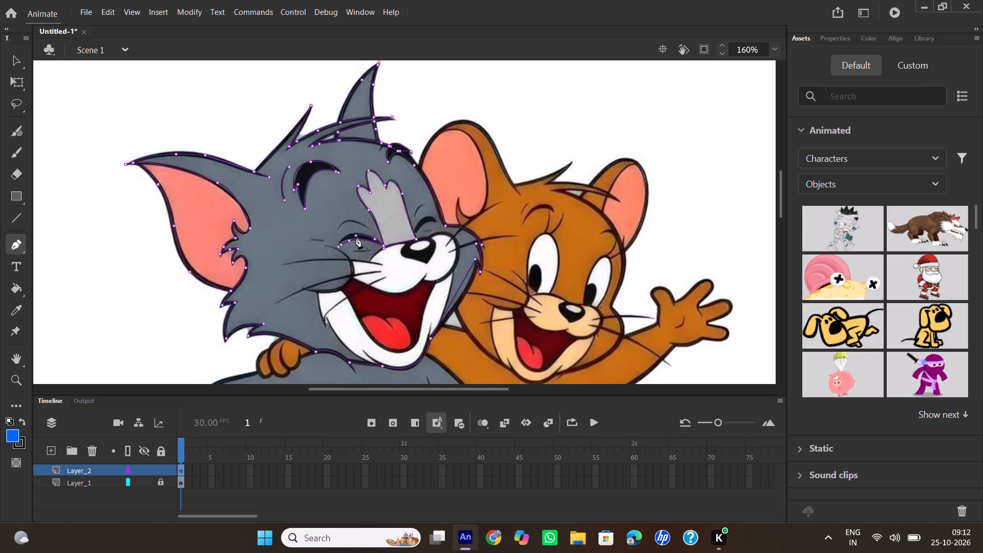
pyautogui.click(356, 237)
pyautogui.moveTo(337, 248); pyautogui.dragTo(338, 249)
pyautogui.moveTo(338, 249); pyautogui.dragTo(334, 263)
pyautogui.moveTo(334, 263); pyautogui.dragTo(333, 263)
pyautogui.doubleClick(341, 245)
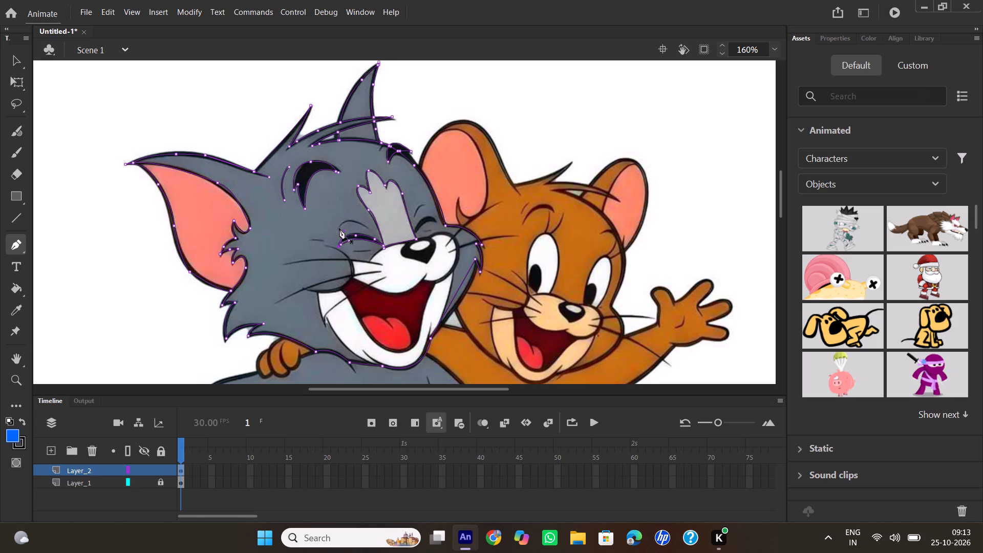
# Trace the thin crease above Tom's near closed eye as a single open curve, from its outer end toward the nose bridge.
pyautogui.click(339, 228)
pyautogui.moveTo(370, 230); pyautogui.dragTo(398, 251)
pyautogui.moveTo(398, 251); pyautogui.dragTo(400, 255)
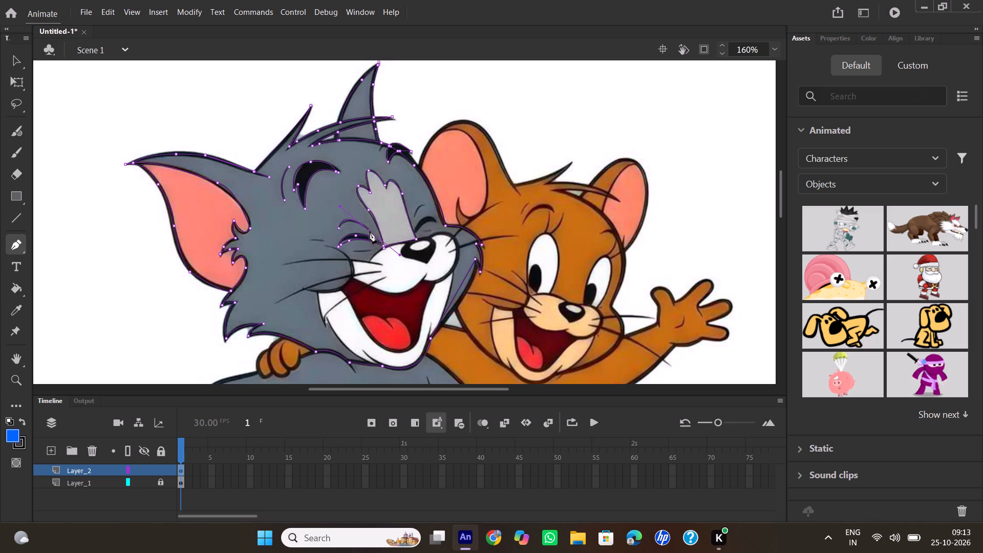
pyautogui.doubleClick(370, 231)
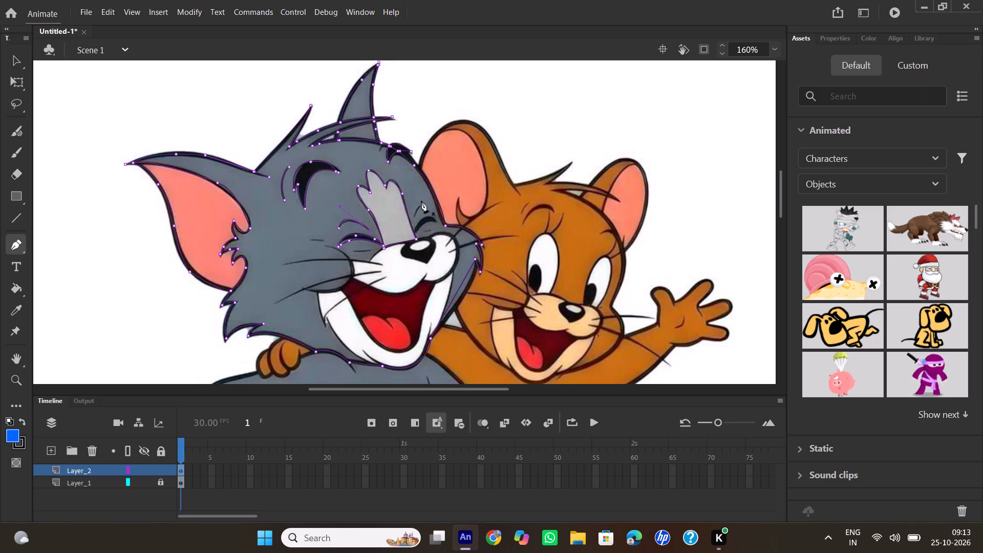
# Trace the short crease above Tom's far closed eye as an open curve, from its upper end down to the grey nose bridge.
pyautogui.click(424, 204)
pyautogui.moveTo(416, 221); pyautogui.dragTo(416, 222)
pyautogui.moveTo(416, 222); pyautogui.dragTo(414, 234)
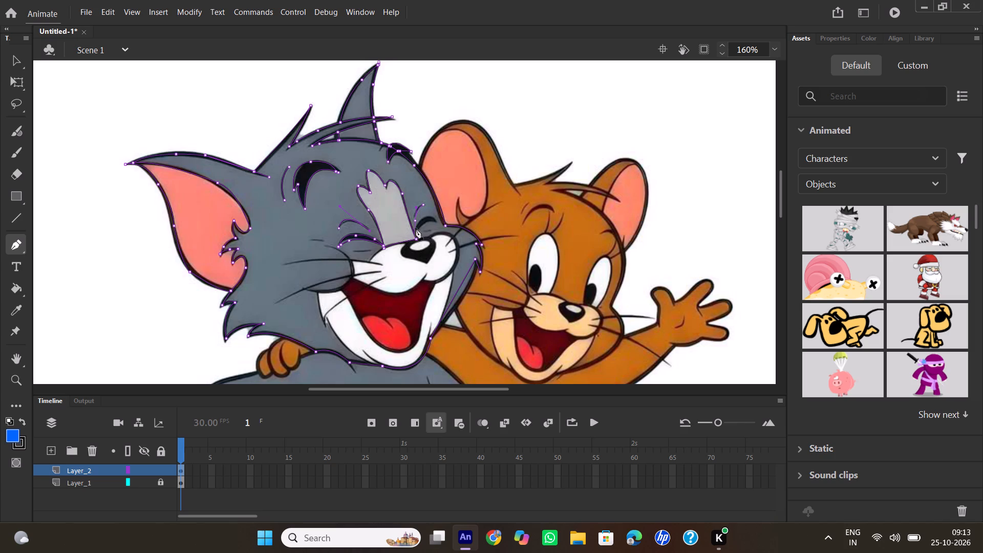
pyautogui.click(416, 221)
pyautogui.click(416, 221)
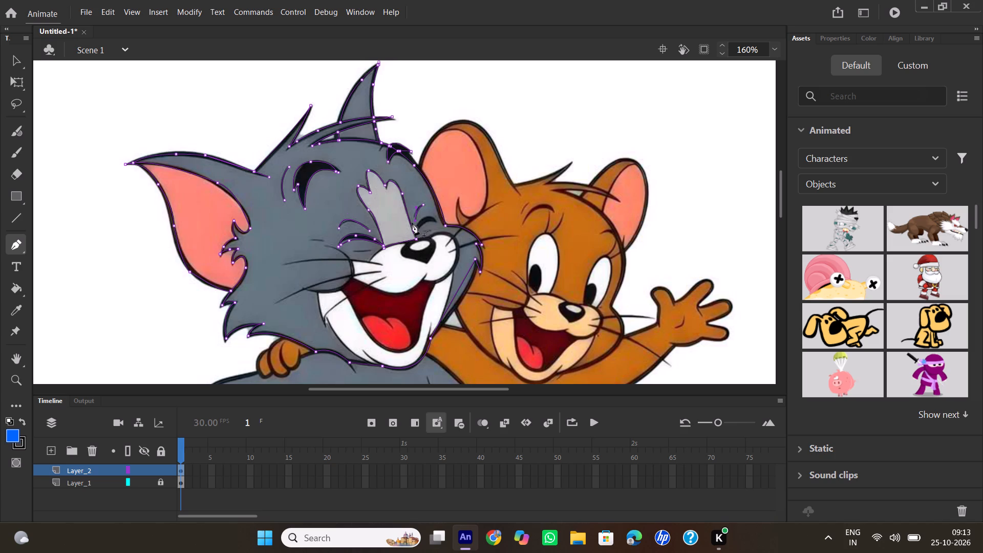
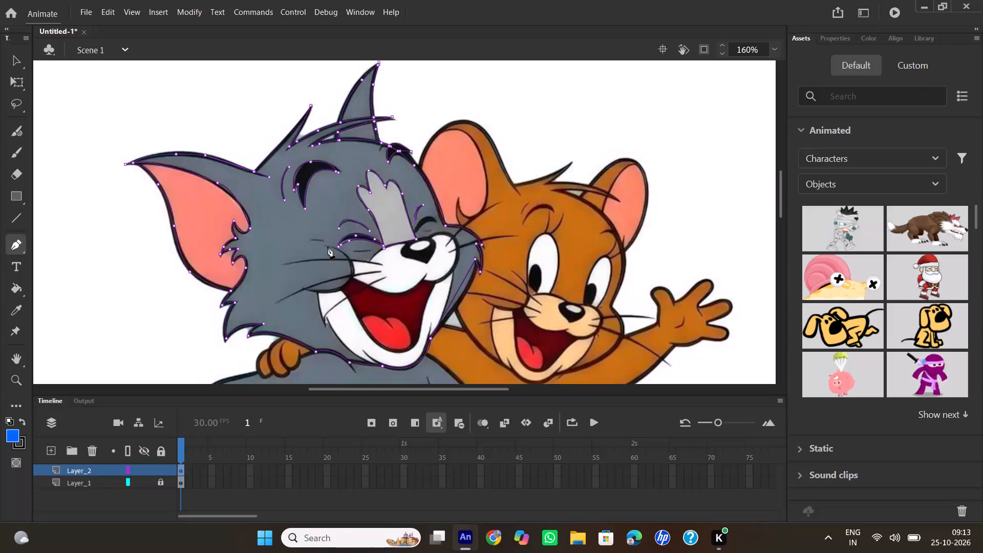
# Finish the short crease just outside Tom's near closed eye as an open curve ending toward the cheek.
pyautogui.moveTo(324, 242); pyautogui.dragTo(333, 246)
pyautogui.doubleClick(324, 244)
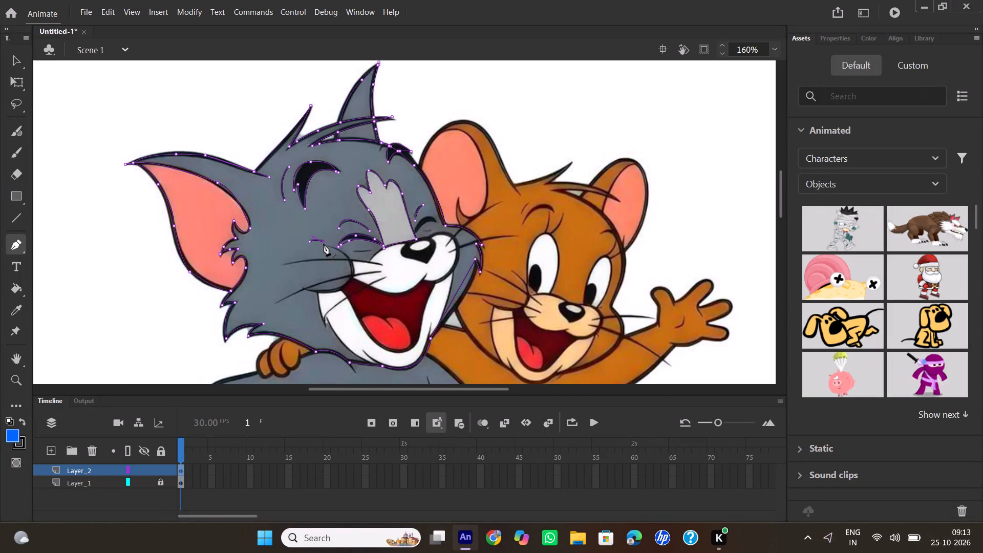
# Trace Tom's near cheek bulge as an open curve, from below the eye crease to the mouth corner and back outward along the smile line.
pyautogui.click(326, 247)
pyautogui.moveTo(349, 284); pyautogui.dragTo(345, 305)
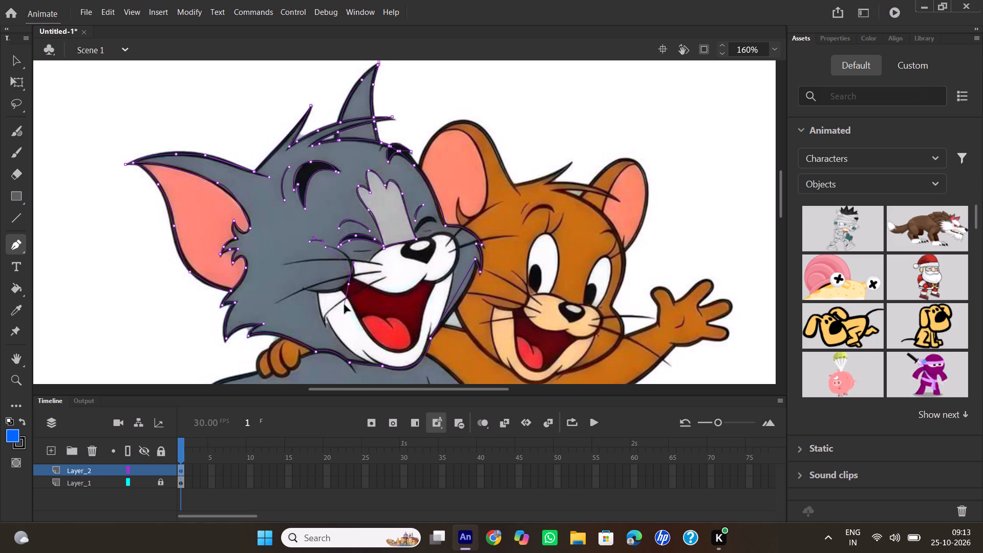
pyautogui.moveTo(345, 305); pyautogui.dragTo(340, 306)
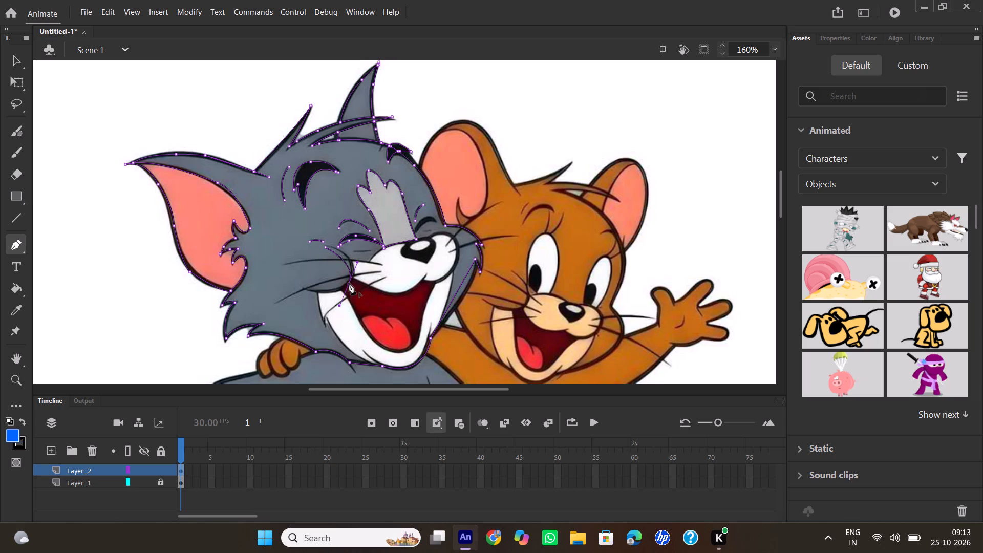
pyautogui.click(348, 284)
pyautogui.moveTo(304, 290); pyautogui.dragTo(282, 288)
pyautogui.moveTo(282, 288); pyautogui.dragTo(274, 286)
pyautogui.doubleClick(302, 289)
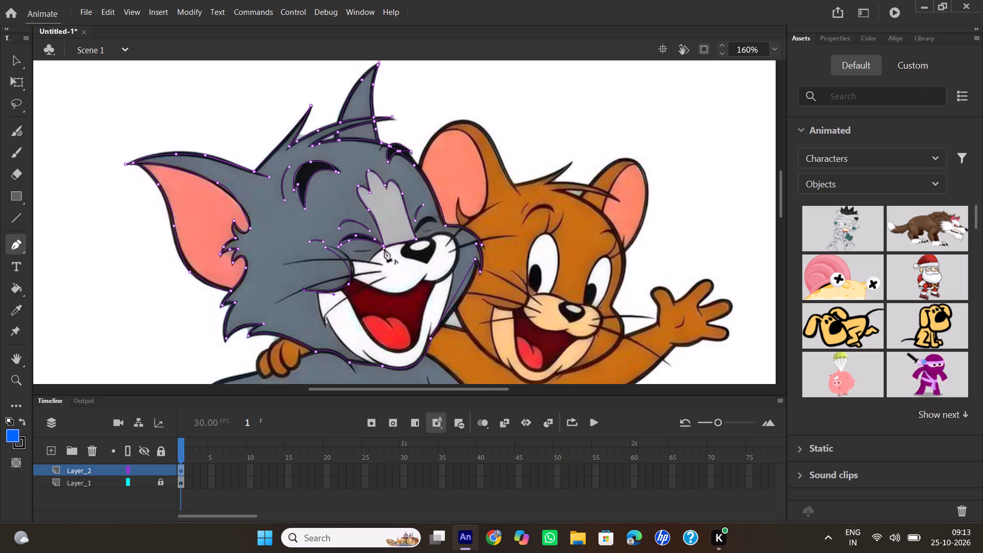
# Trace the near upper edge of Tom's white muzzle as an open curve, from the grey nose bridge down to the cheek.
pyautogui.click(384, 249)
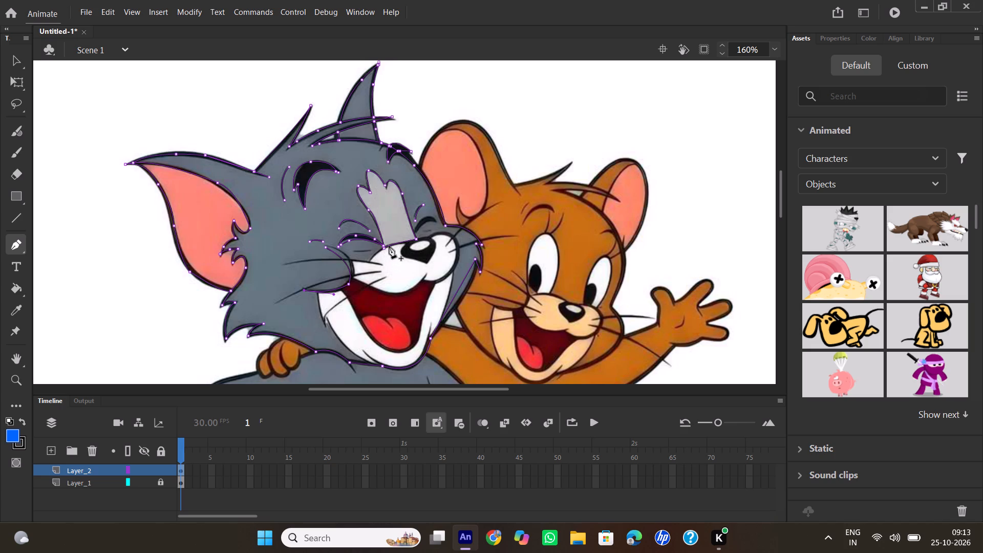
pyautogui.click(389, 246)
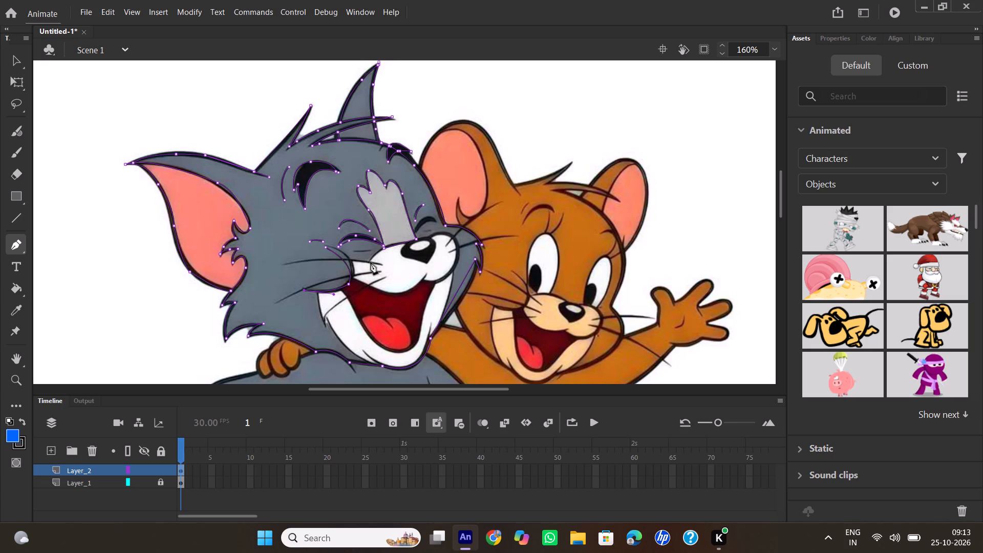
pyautogui.moveTo(371, 262); pyautogui.dragTo(368, 271)
pyautogui.click(371, 261)
pyautogui.click(350, 260)
pyautogui.doubleClick(350, 260)
# Trace the rest of Tom's muzzle from the nose bridge around its far side, then along the upper lip to the near mouth corner.
pyautogui.click(418, 241)
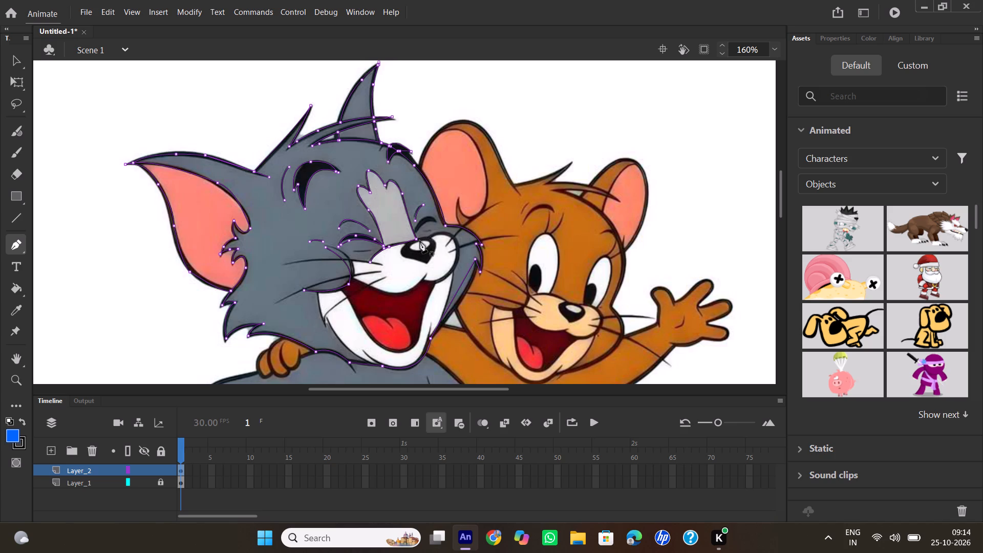
pyautogui.click(419, 241)
pyautogui.moveTo(430, 241); pyautogui.dragTo(444, 250)
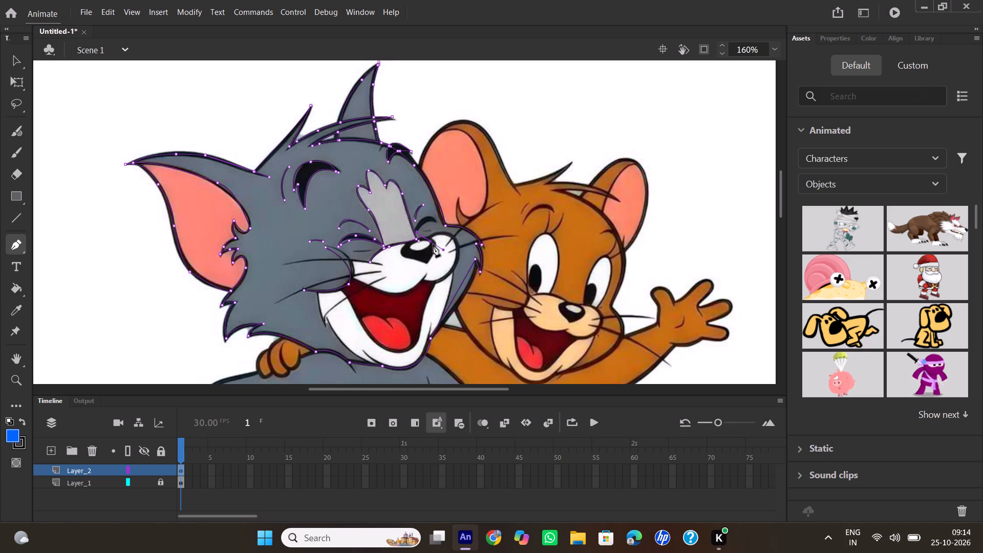
pyautogui.click(432, 241)
pyautogui.moveTo(456, 249); pyautogui.dragTo(465, 280)
pyautogui.moveTo(465, 280); pyautogui.dragTo(463, 282)
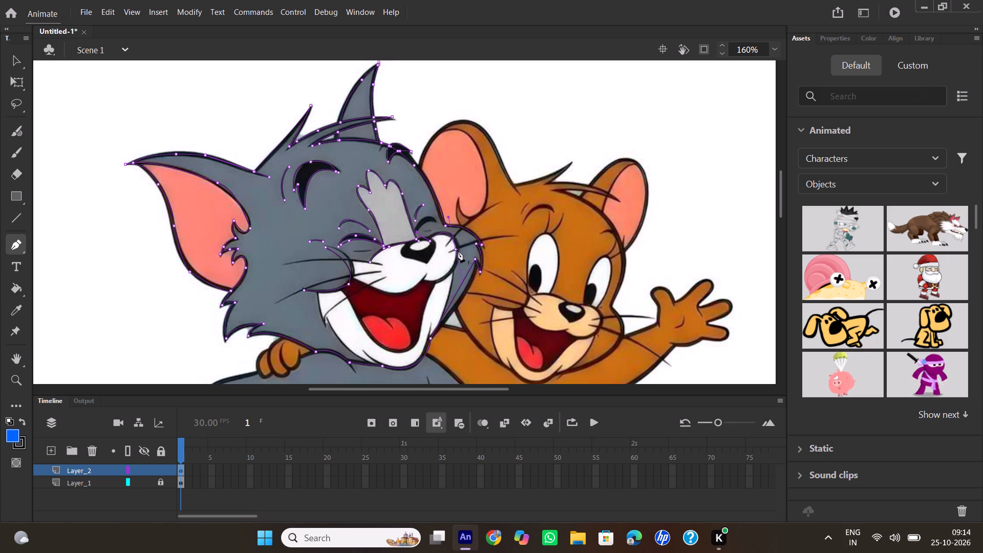
pyautogui.click(454, 250)
pyautogui.moveTo(425, 280); pyautogui.dragTo(384, 280)
pyautogui.moveTo(384, 280); pyautogui.dragTo(384, 277)
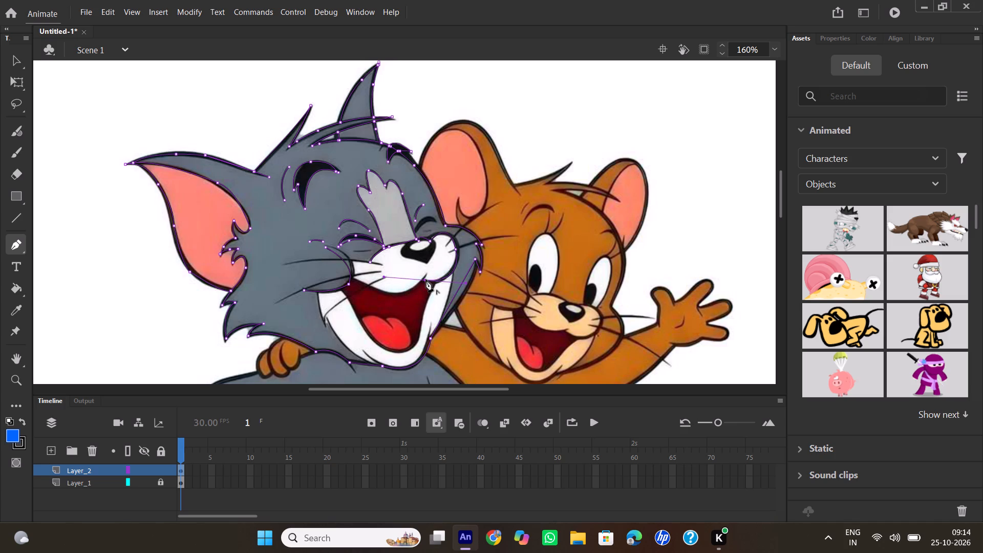
pyautogui.click(424, 279)
pyautogui.moveTo(354, 278); pyautogui.dragTo(340, 276)
pyautogui.moveTo(340, 276); pyautogui.dragTo(311, 242)
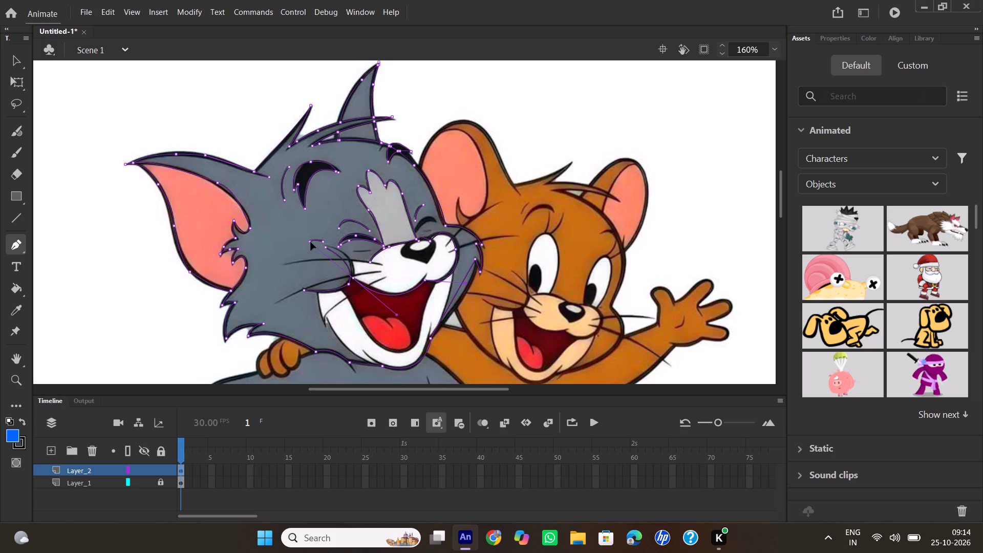
pyautogui.moveTo(311, 242); pyautogui.dragTo(313, 244)
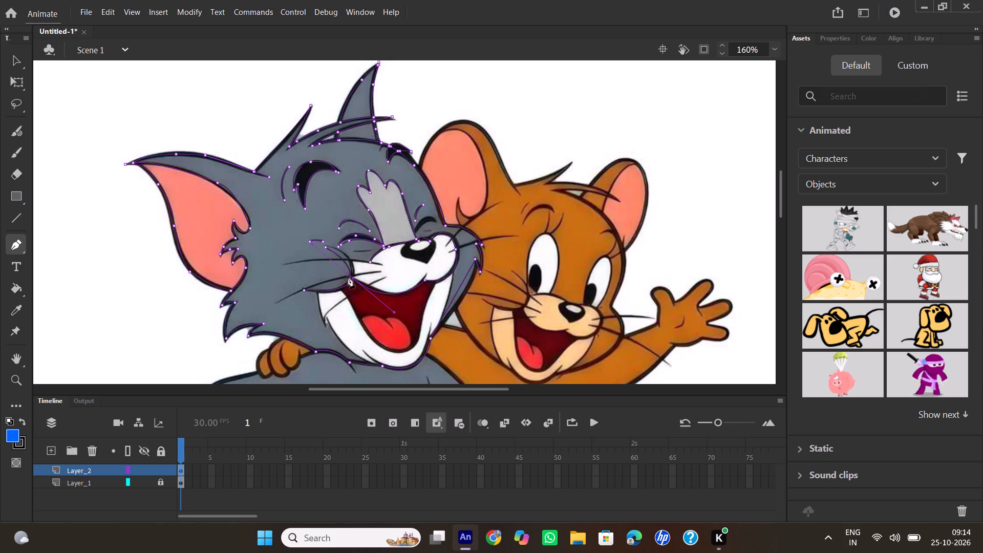
pyautogui.doubleClick(355, 278)
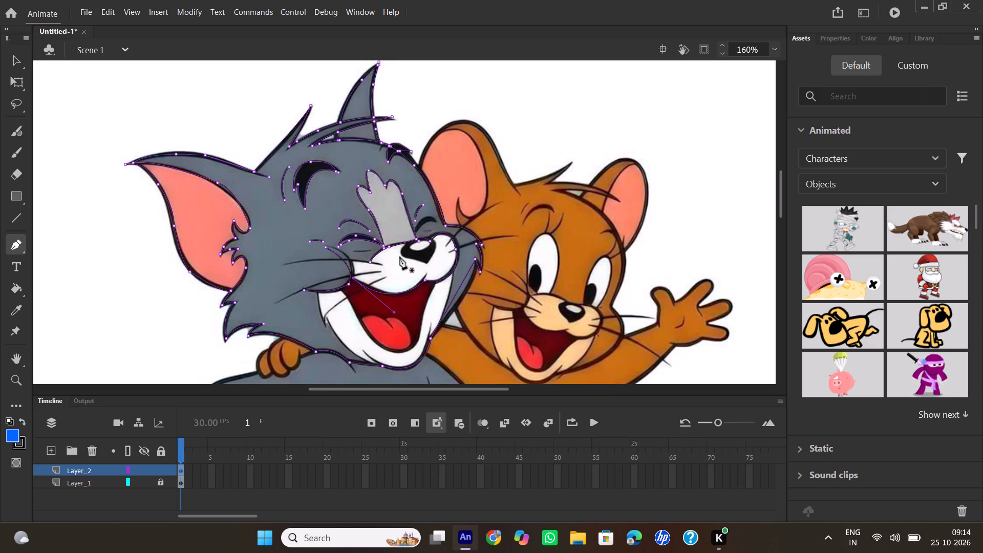
# Trace Tom's black nose as a closed curved shape, from its near edge over the top, down the far side and back.
pyautogui.click(403, 256)
pyautogui.moveTo(435, 243); pyautogui.dragTo(446, 249)
pyautogui.moveTo(446, 249); pyautogui.dragTo(464, 258)
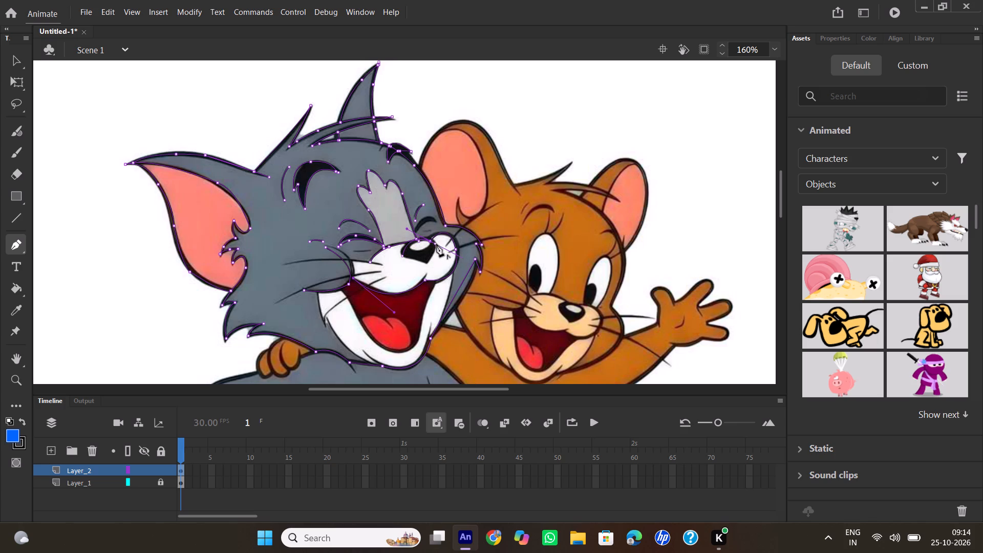
pyautogui.click(437, 244)
pyautogui.click(428, 262)
pyautogui.moveTo(404, 256); pyautogui.dragTo(391, 255)
# Trace Tom's open mouth from the near corner down around the chin side and up the far edge to the far corner at the upper lip.
pyautogui.click(342, 289)
pyautogui.moveTo(380, 346); pyautogui.dragTo(390, 356)
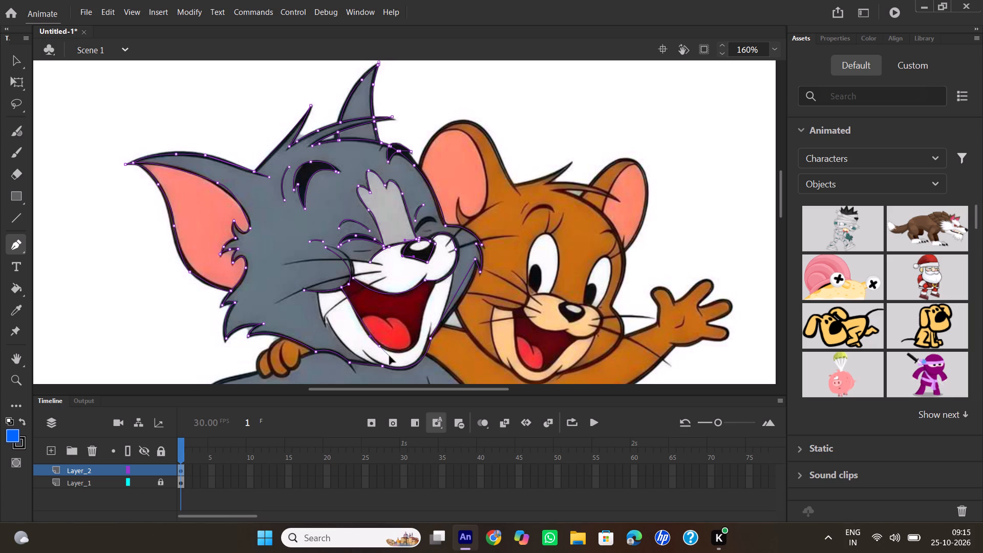
pyautogui.moveTo(390, 356); pyautogui.dragTo(396, 366)
pyautogui.moveTo(396, 366); pyautogui.dragTo(397, 366)
pyautogui.click(379, 347)
pyautogui.moveTo(421, 335); pyautogui.dragTo(430, 311)
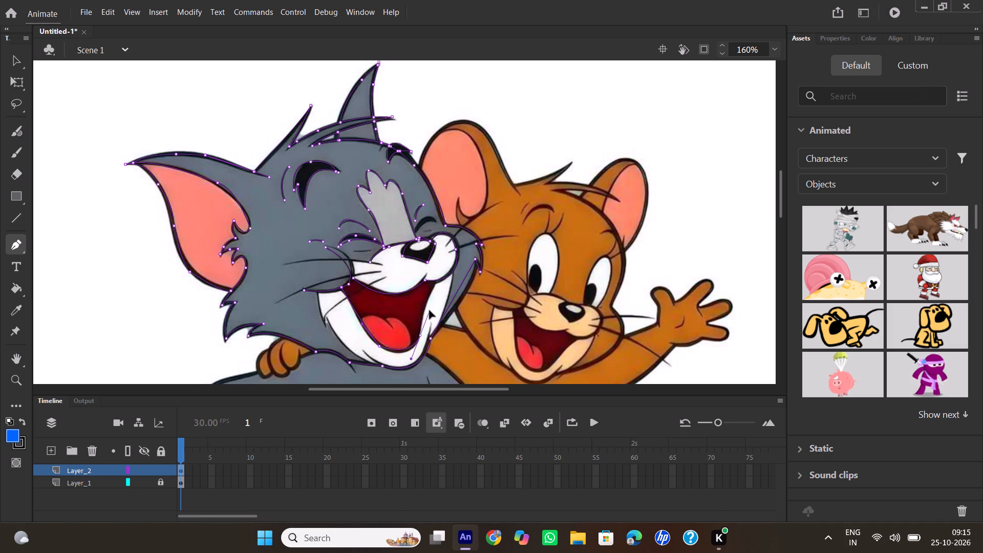
pyautogui.moveTo(430, 311); pyautogui.dragTo(432, 307)
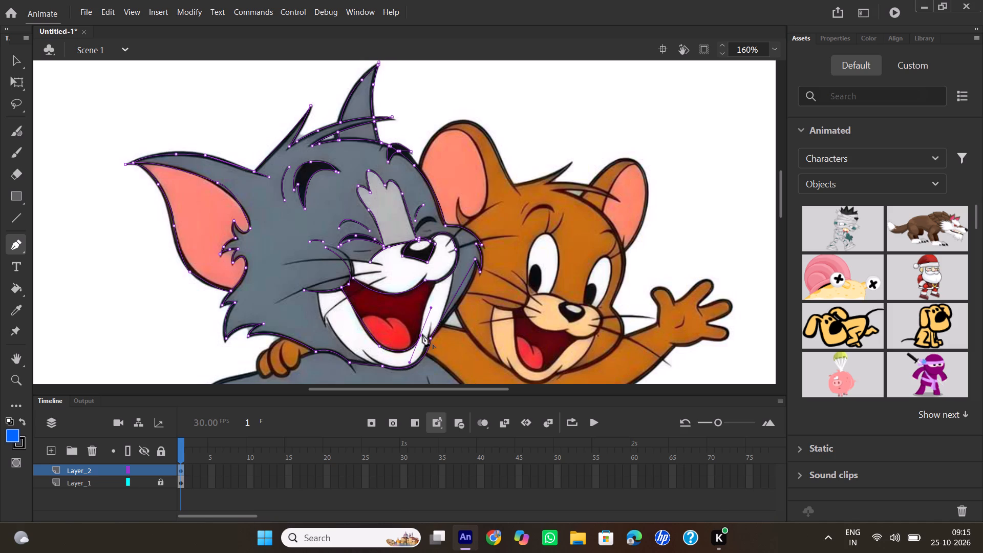
pyautogui.click(422, 334)
pyautogui.moveTo(435, 284); pyautogui.dragTo(438, 278)
pyautogui.moveTo(438, 278); pyautogui.dragTo(448, 267)
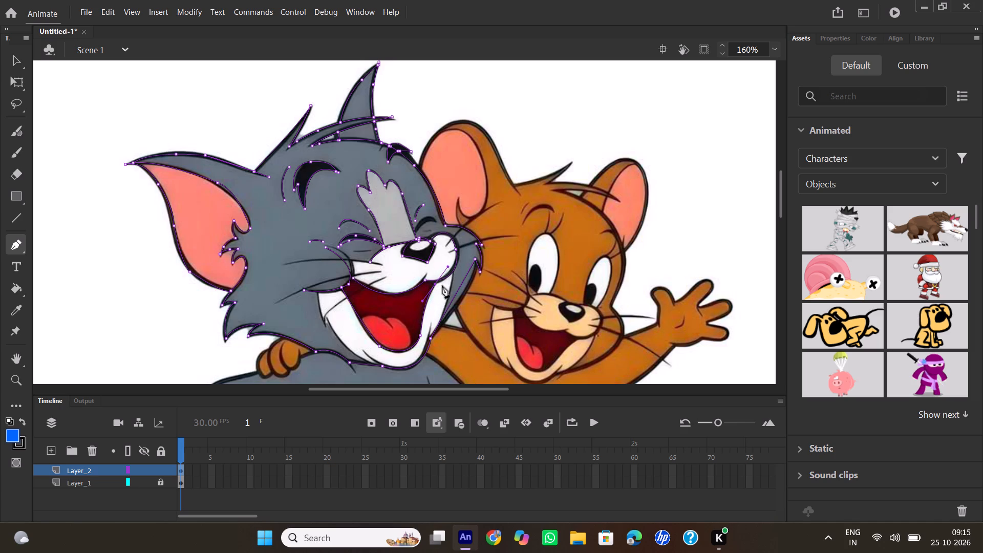
pyautogui.click(436, 284)
pyautogui.moveTo(425, 281); pyautogui.dragTo(420, 280)
pyautogui.moveTo(420, 280); pyautogui.dragTo(414, 275)
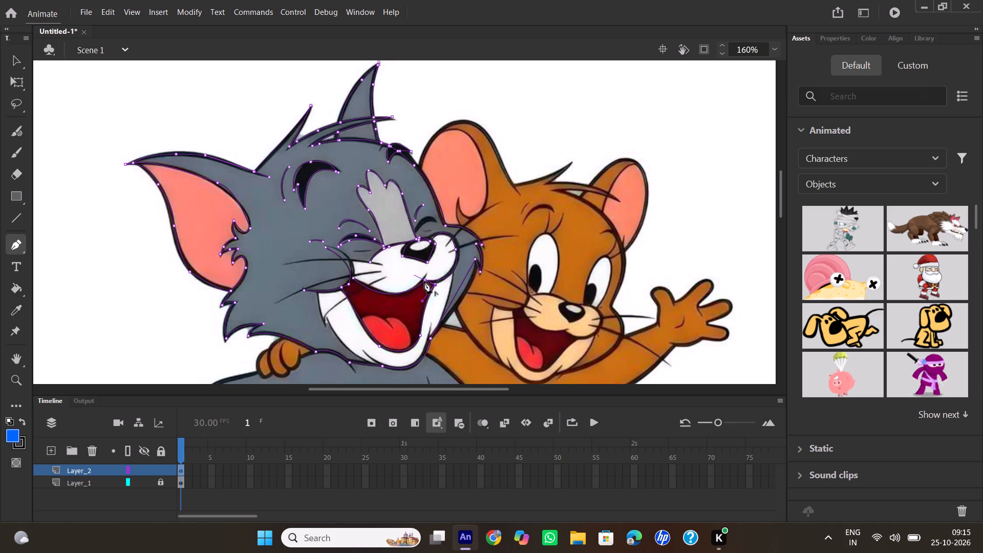
pyautogui.doubleClick(424, 281)
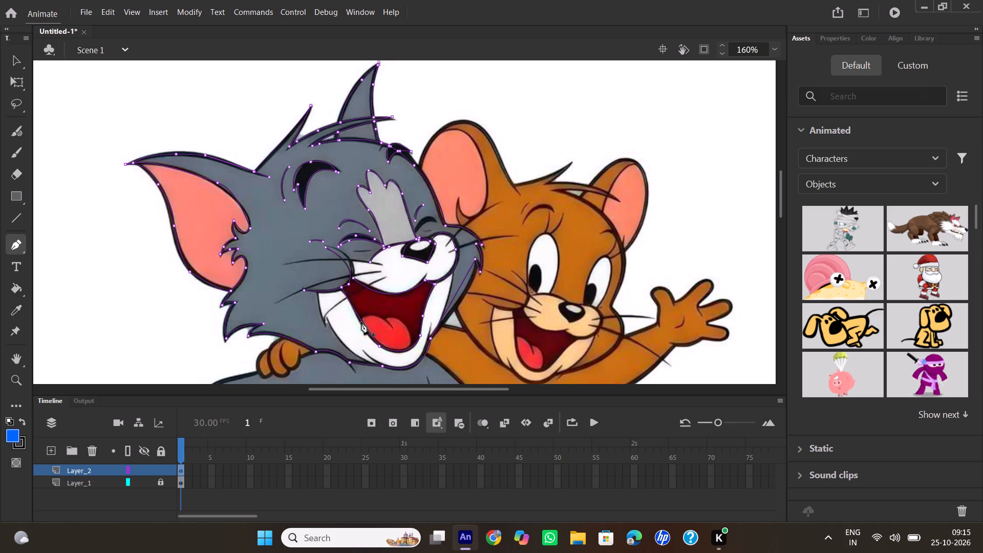
# Trace Tom's red tongue, from the near mouth edge over its two rounded upper lobes and down the far side to the mouth's lower edge.
pyautogui.click(361, 322)
pyautogui.moveTo(392, 327); pyautogui.dragTo(399, 334)
pyautogui.moveTo(399, 334); pyautogui.dragTo(416, 352)
pyautogui.click(391, 326)
pyautogui.click(384, 320)
pyautogui.moveTo(403, 322); pyautogui.dragTo(405, 324)
pyautogui.moveTo(405, 324); pyautogui.dragTo(432, 339)
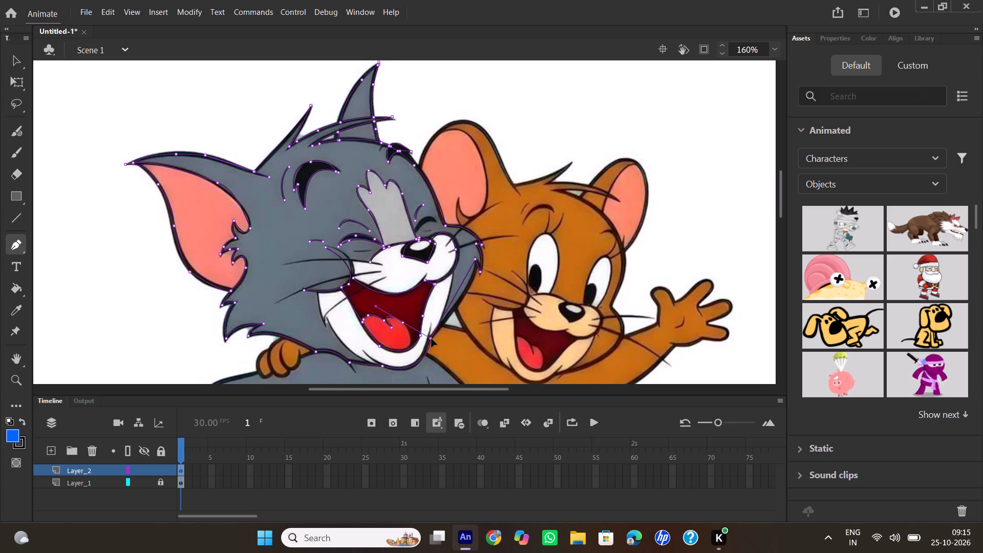
pyautogui.moveTo(432, 339); pyautogui.dragTo(433, 335)
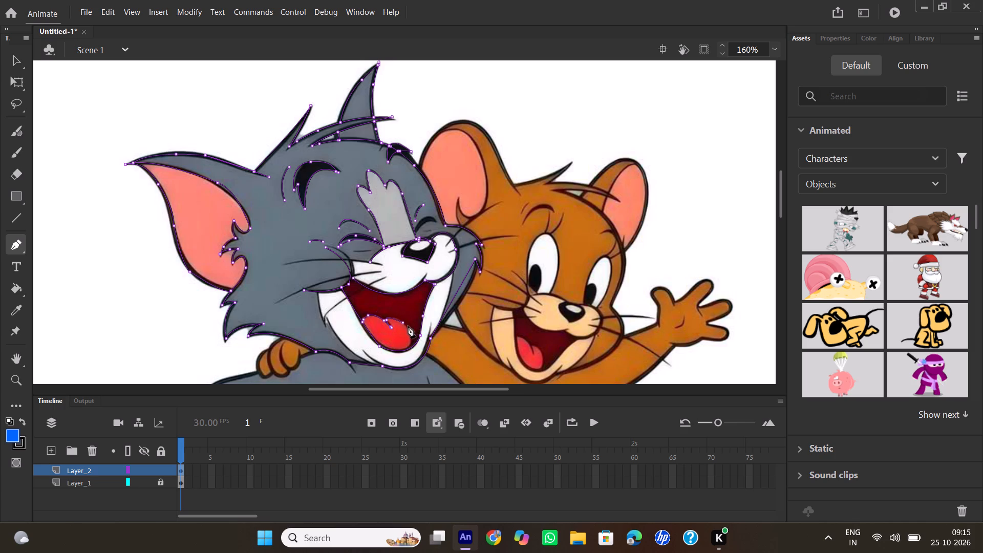
pyautogui.click(403, 322)
pyautogui.moveTo(412, 349); pyautogui.dragTo(411, 355)
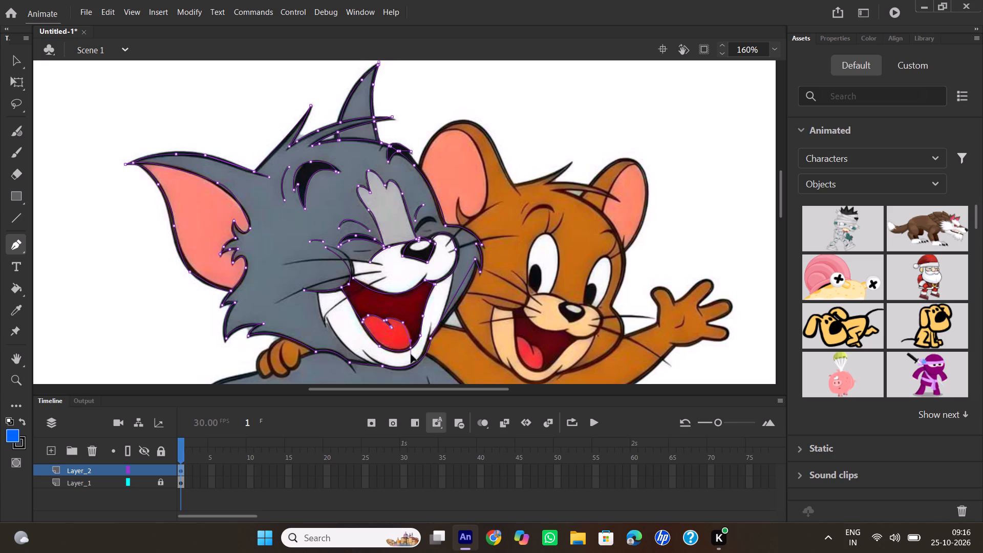
pyautogui.moveTo(411, 355); pyautogui.dragTo(411, 360)
pyautogui.doubleClick(411, 348)
# Trace two whiskers on Tom's near cheek as open curves, each from its outer tip to the white muzzle.
pyautogui.click(277, 301)
pyautogui.moveTo(380, 271); pyautogui.dragTo(415, 274)
pyautogui.doubleClick(379, 271)
pyautogui.click(284, 265)
pyautogui.moveTo(382, 265); pyautogui.dragTo(413, 276)
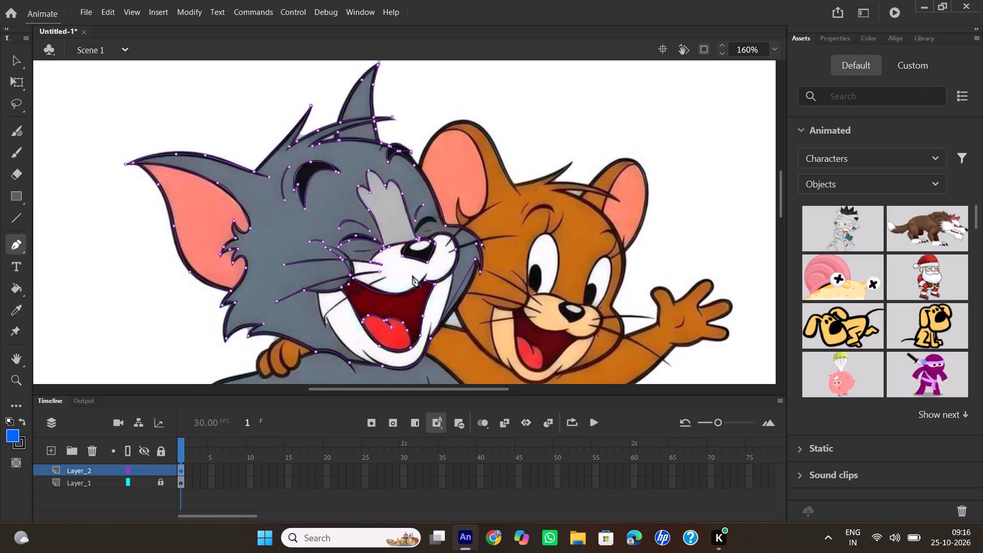
pyautogui.doubleClick(383, 264)
# Draw Tom's lowest near-side whisker as a straight Pen line from the white jaw to the muzzle and bend it to match the picture.
pyautogui.click(325, 323)
pyautogui.click(384, 276)
pyautogui.click(22, 62)
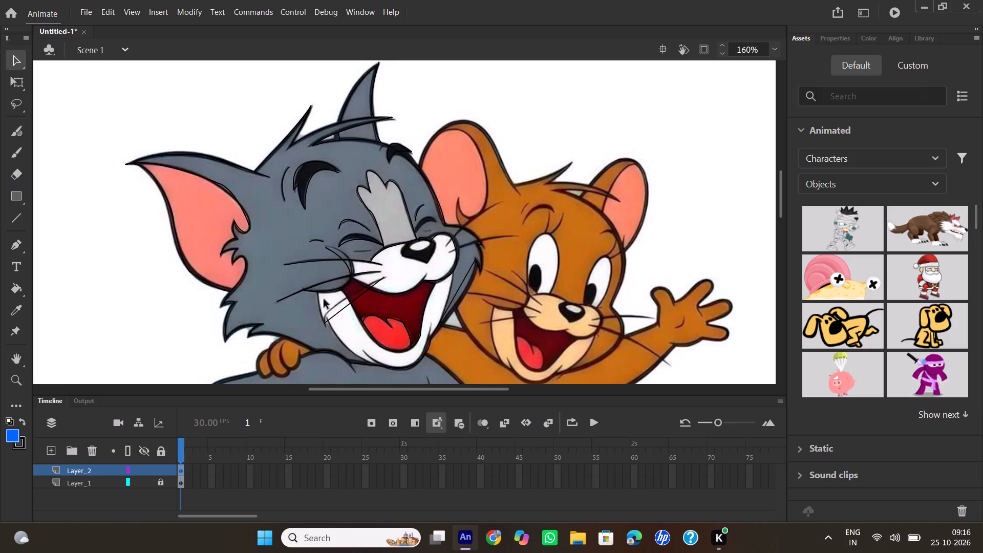
pyautogui.moveTo(347, 308); pyautogui.dragTo(343, 305)
pyautogui.moveTo(343, 305); pyautogui.dragTo(339, 302)
pyautogui.moveTo(352, 305); pyautogui.dragTo(355, 297)
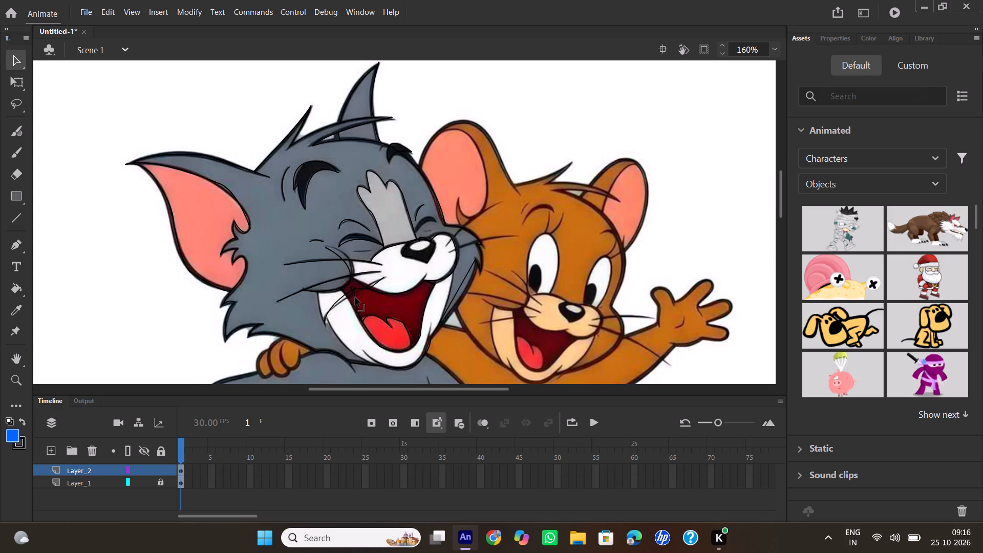
pyautogui.moveTo(355, 297); pyautogui.dragTo(356, 298)
pyautogui.click(372, 291)
pyautogui.click(11, 59)
pyautogui.click(9, 245)
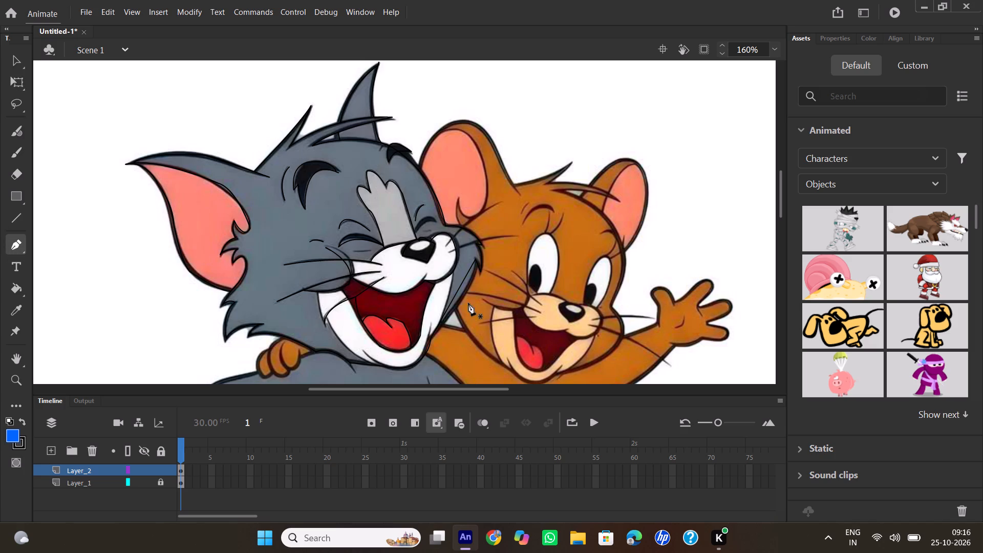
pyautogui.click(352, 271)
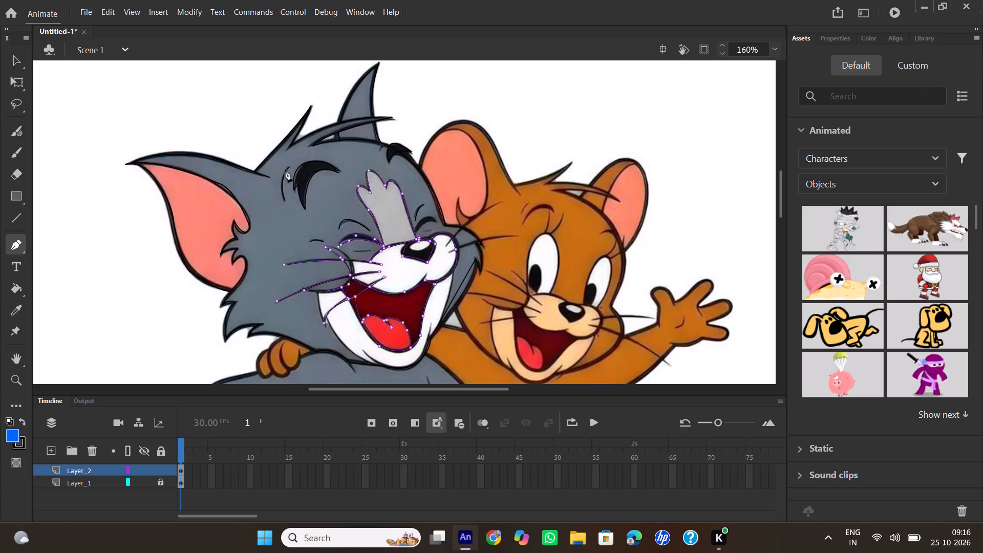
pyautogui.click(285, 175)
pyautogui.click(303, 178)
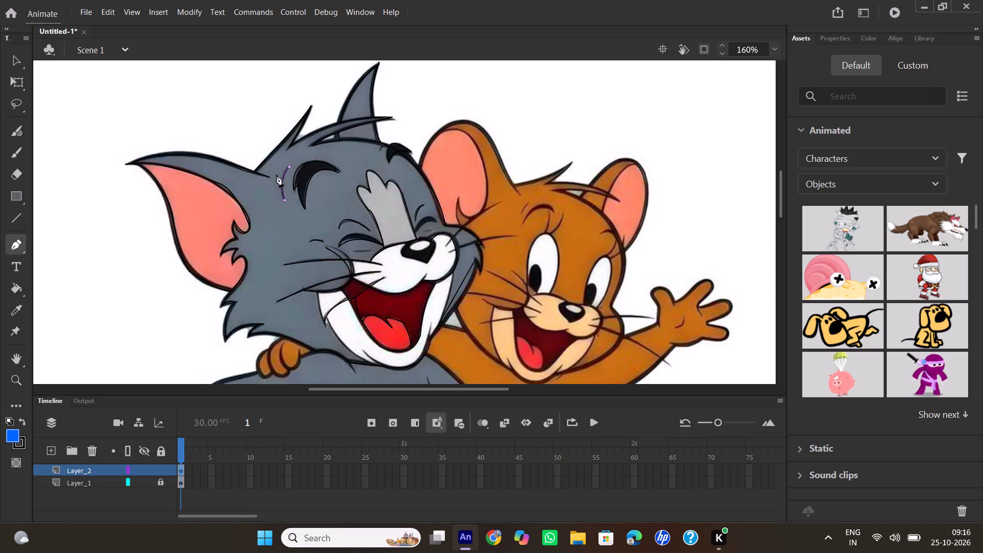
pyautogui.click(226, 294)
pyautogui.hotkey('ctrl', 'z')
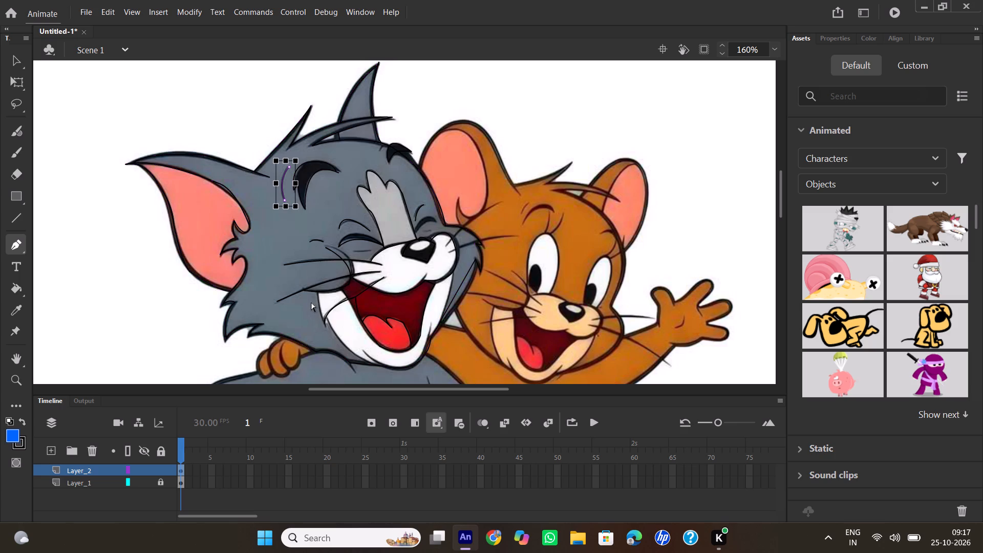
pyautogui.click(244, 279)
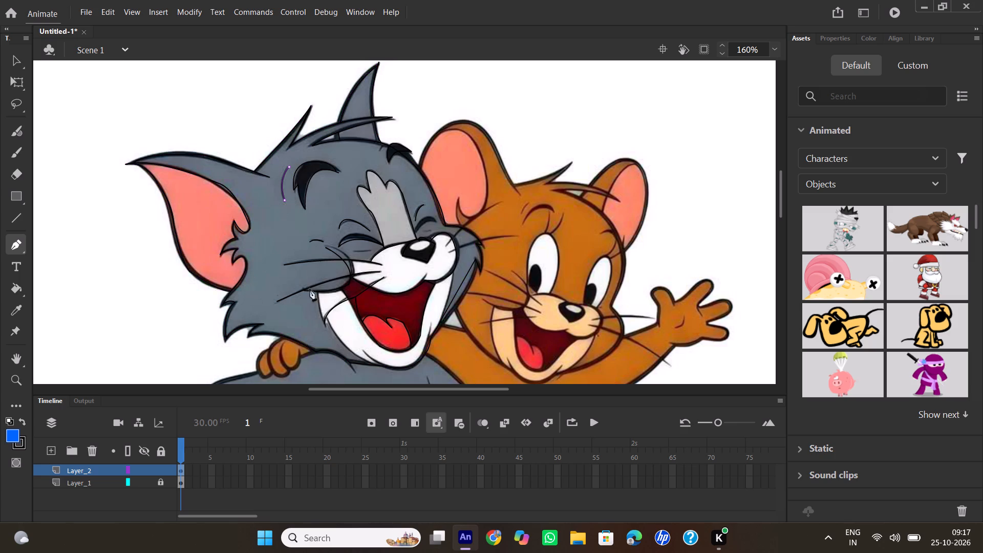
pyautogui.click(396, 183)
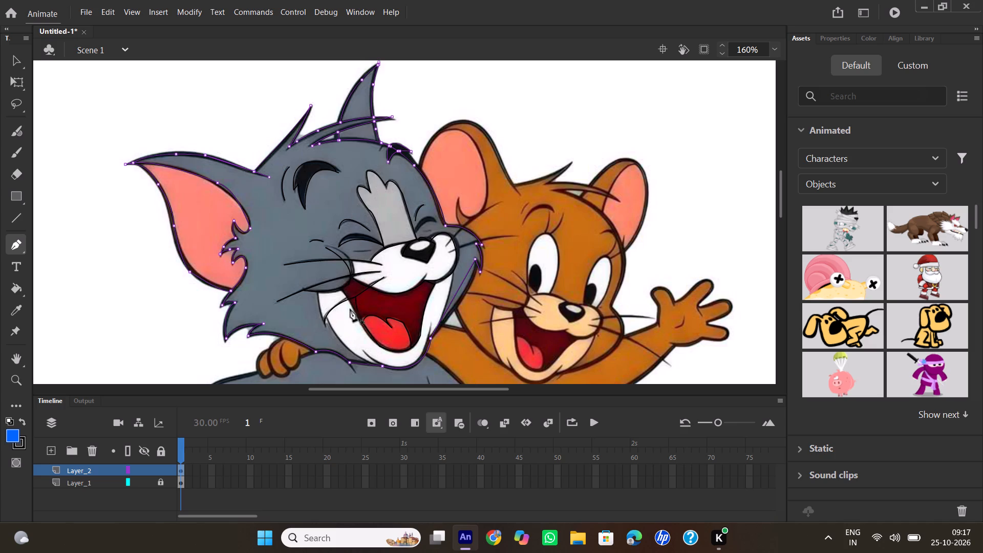
# Trace the two upper whiskers on Tom's far cheek as open Pen curves between the white muzzle and their outer tips.
pyautogui.click(502, 202)
pyautogui.moveTo(446, 245); pyautogui.dragTo(444, 256)
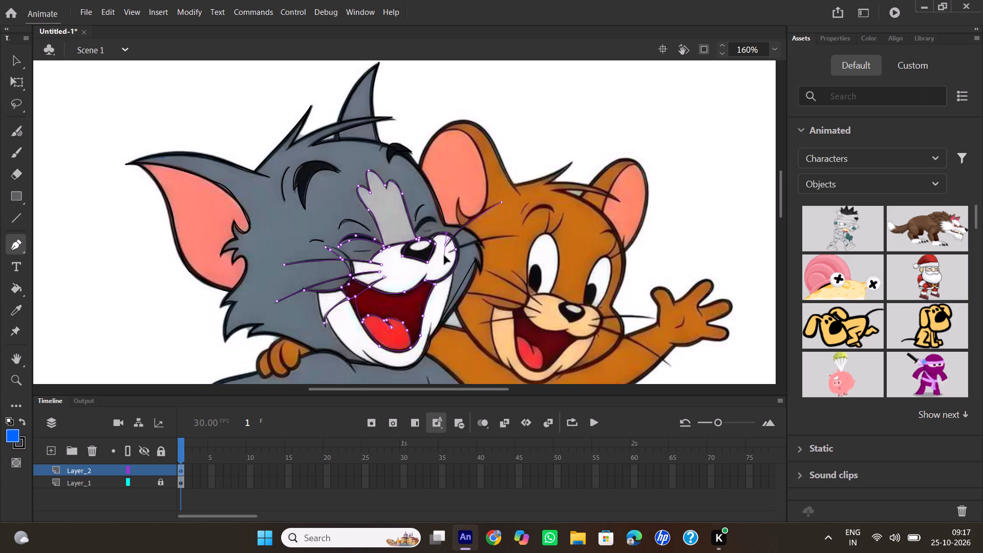
pyautogui.moveTo(444, 256); pyautogui.dragTo(441, 263)
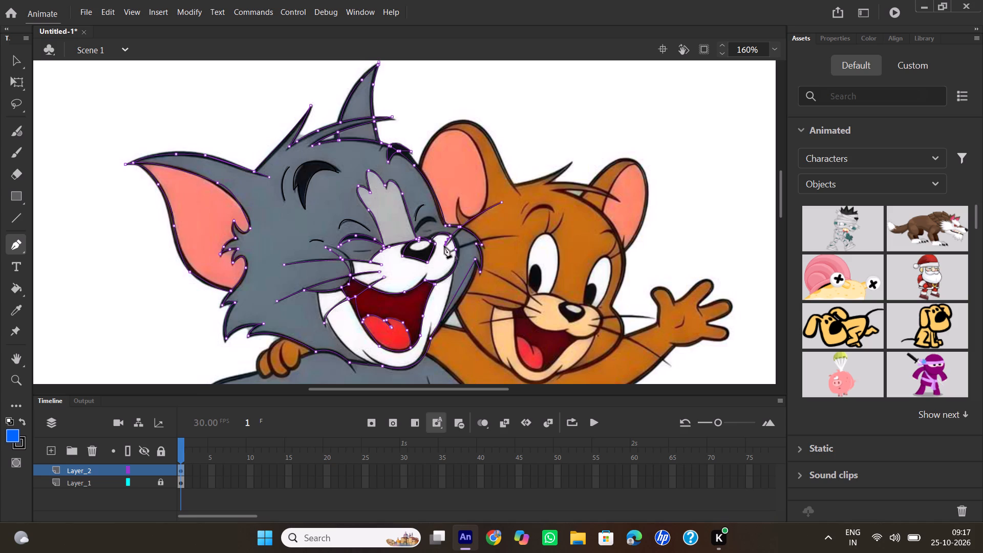
pyautogui.doubleClick(445, 245)
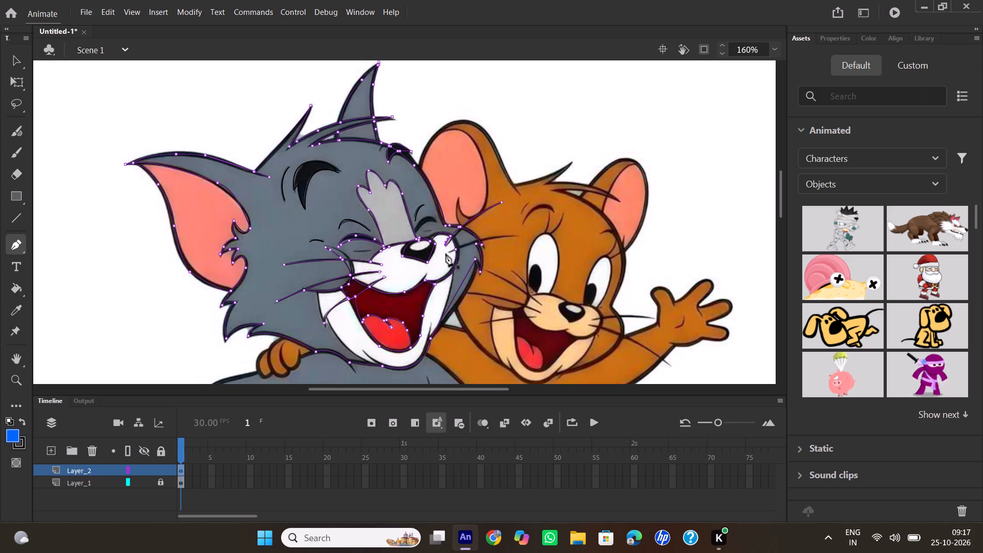
pyautogui.click(447, 252)
pyautogui.moveTo(514, 236); pyautogui.dragTo(537, 241)
pyautogui.moveTo(537, 241); pyautogui.dragTo(543, 244)
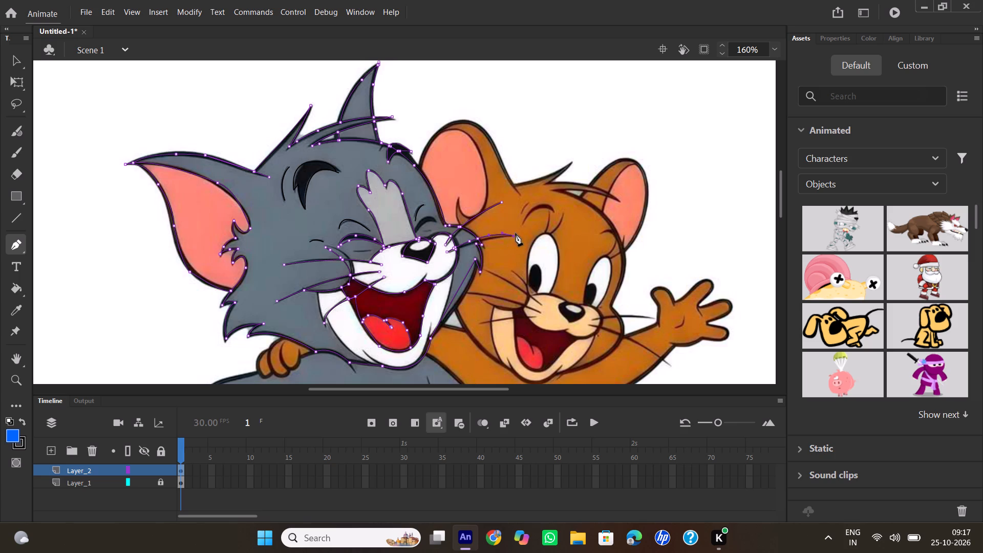
pyautogui.doubleClick(512, 237)
# Bend the line along Tom's far cheek, below the whiskers beside Jerry's face, to match the picture.
pyautogui.click(19, 66)
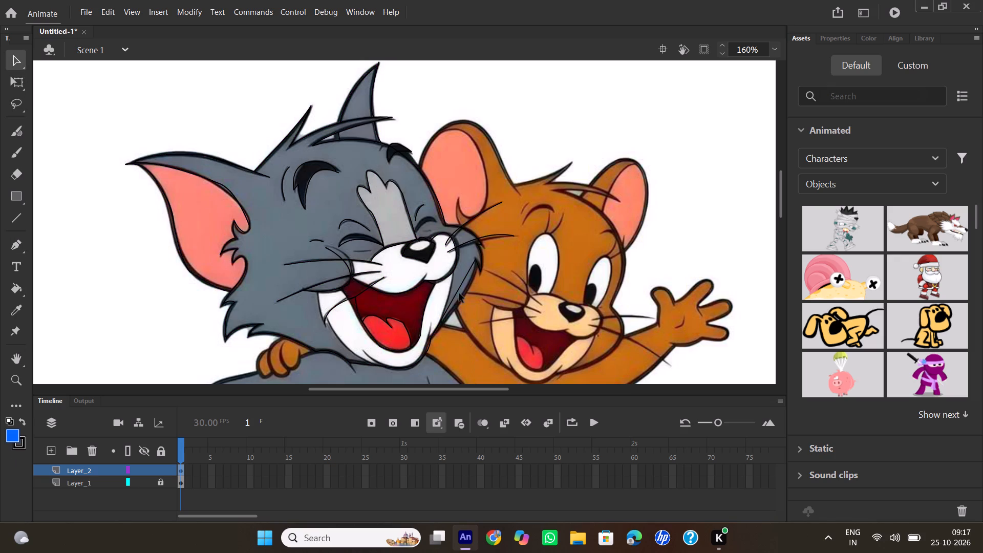
pyautogui.moveTo(457, 295); pyautogui.dragTo(462, 299)
pyautogui.moveTo(462, 299); pyautogui.dragTo(464, 299)
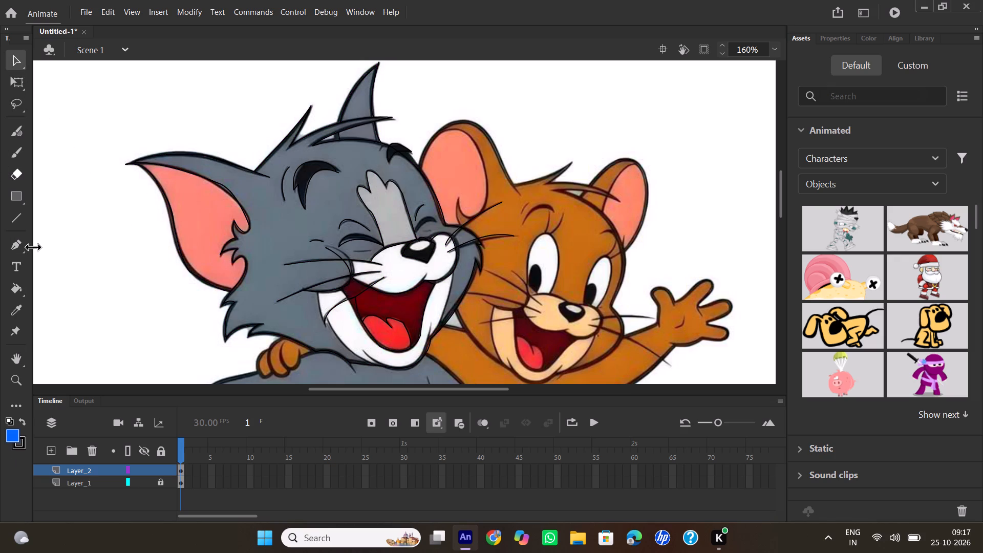
# Trace the outer edge of Tom's white jaw with the Pen tool, from the near cheek down to the chin and toward the far side.
pyautogui.click(19, 244)
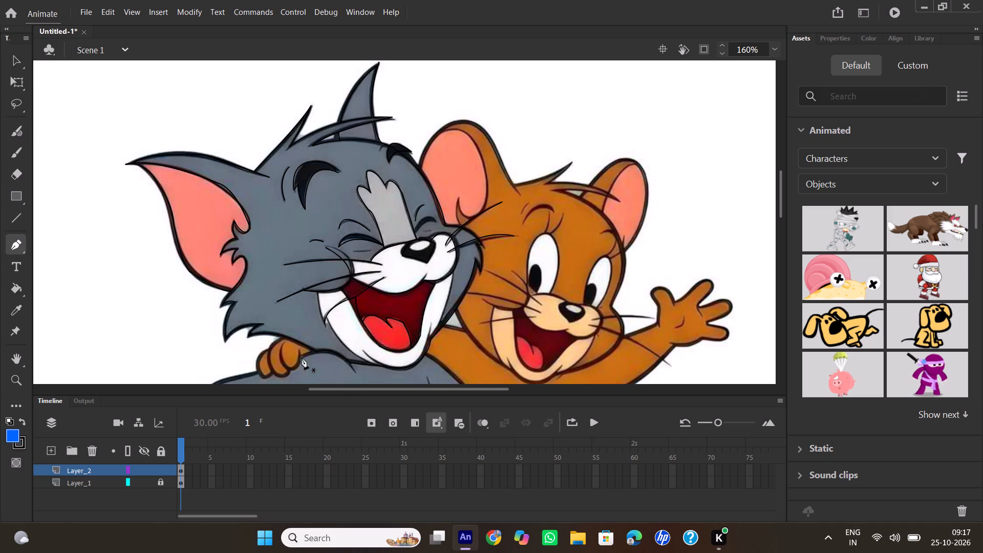
pyautogui.click(317, 292)
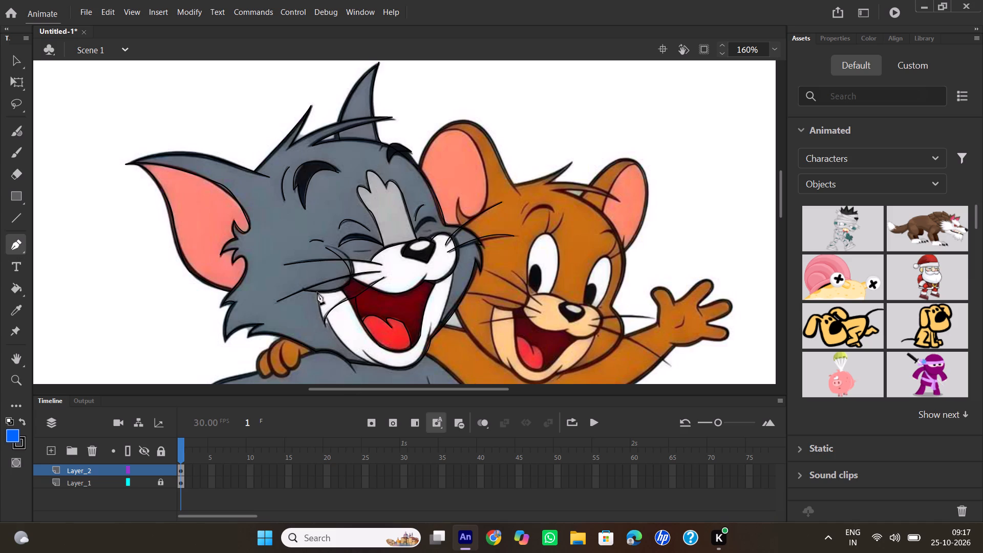
pyautogui.click(318, 292)
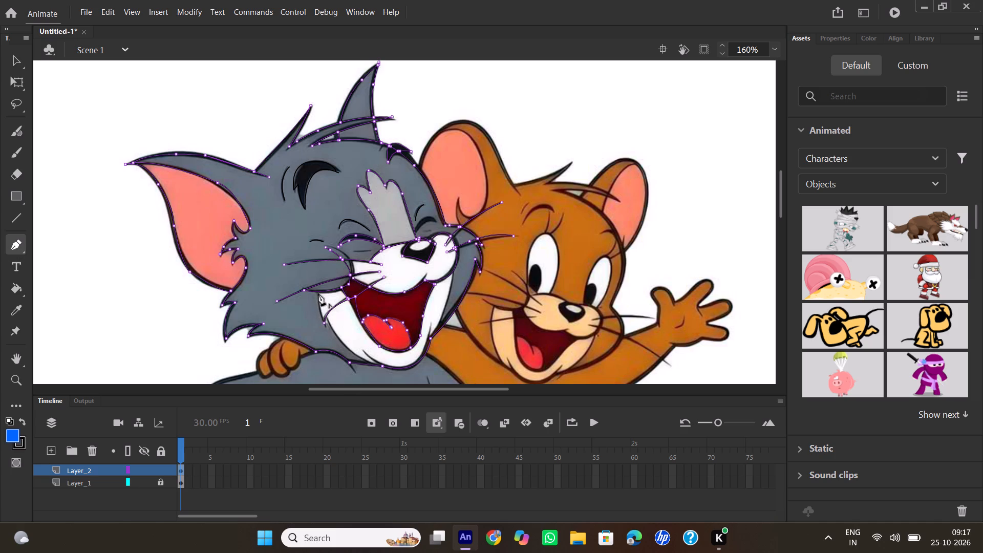
pyautogui.moveTo(325, 329); pyautogui.dragTo(331, 333)
pyautogui.click(324, 330)
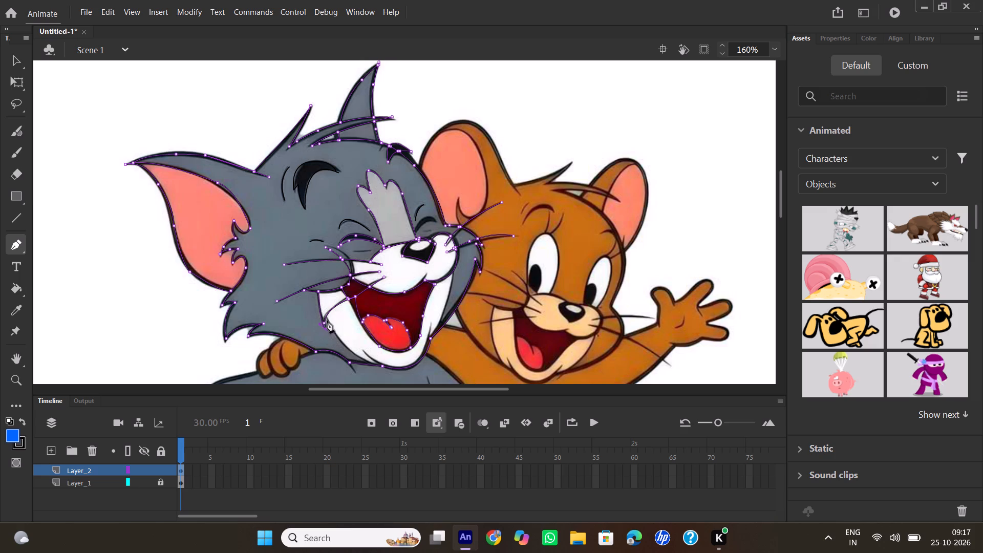
pyautogui.click(328, 314)
pyautogui.moveTo(375, 365); pyautogui.dragTo(396, 372)
pyautogui.moveTo(396, 372); pyautogui.dragTo(410, 376)
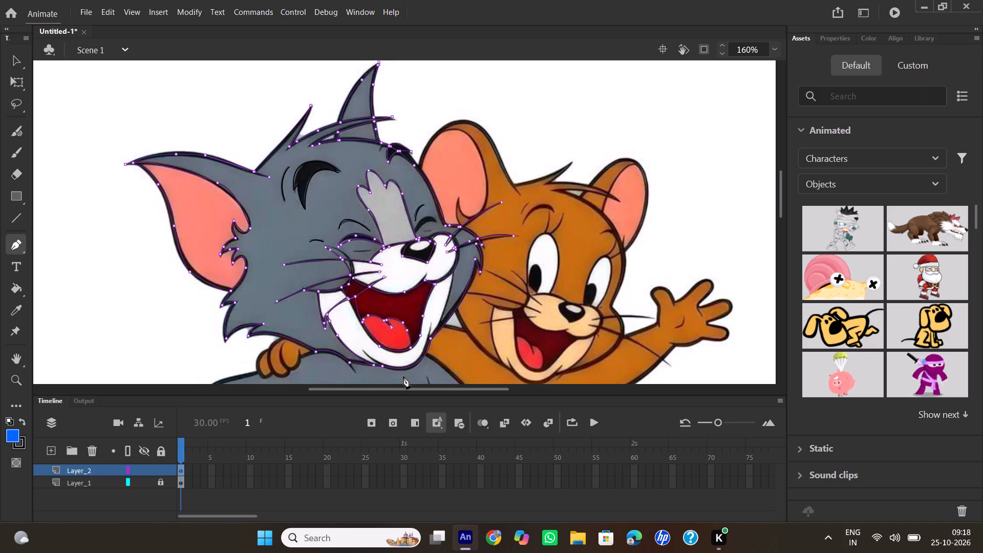
pyautogui.doubleClick(373, 365)
pyautogui.click(362, 351)
pyautogui.moveTo(383, 367); pyautogui.dragTo(395, 373)
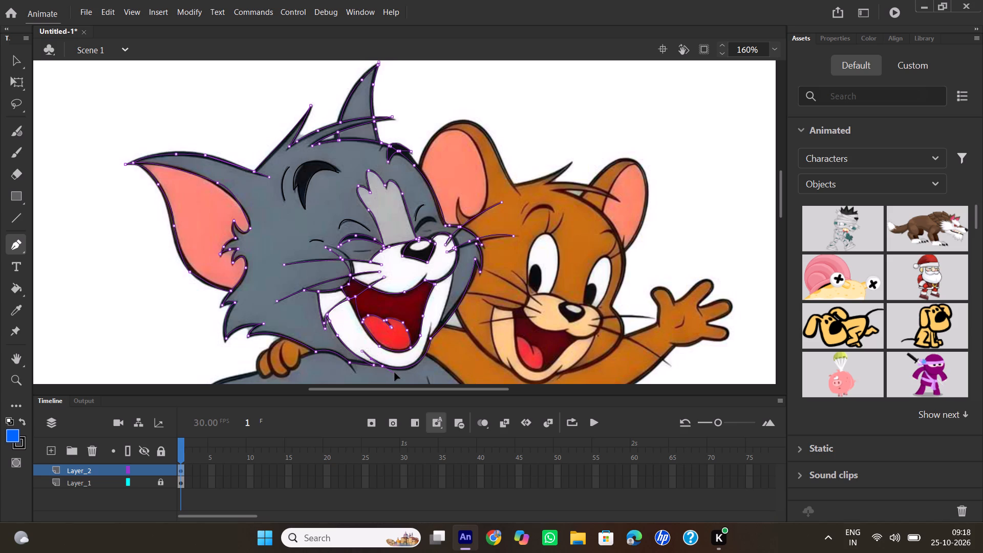
pyautogui.moveTo(395, 373); pyautogui.dragTo(395, 373)
pyautogui.doubleClick(383, 367)
pyautogui.click(431, 318)
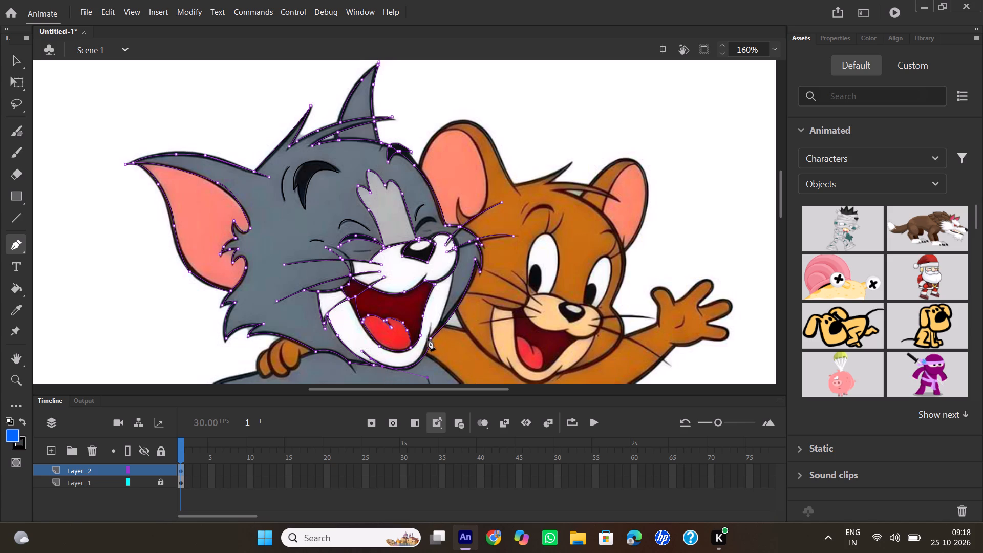
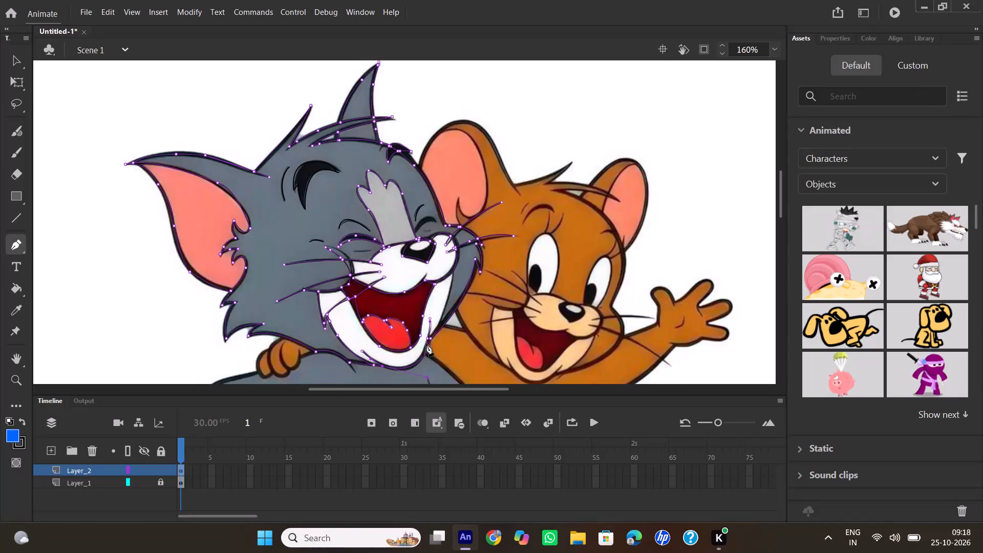
# End the open Pen path of Tom's white jaw beside the far corner of his mouth.
pyautogui.doubleClick(428, 339)
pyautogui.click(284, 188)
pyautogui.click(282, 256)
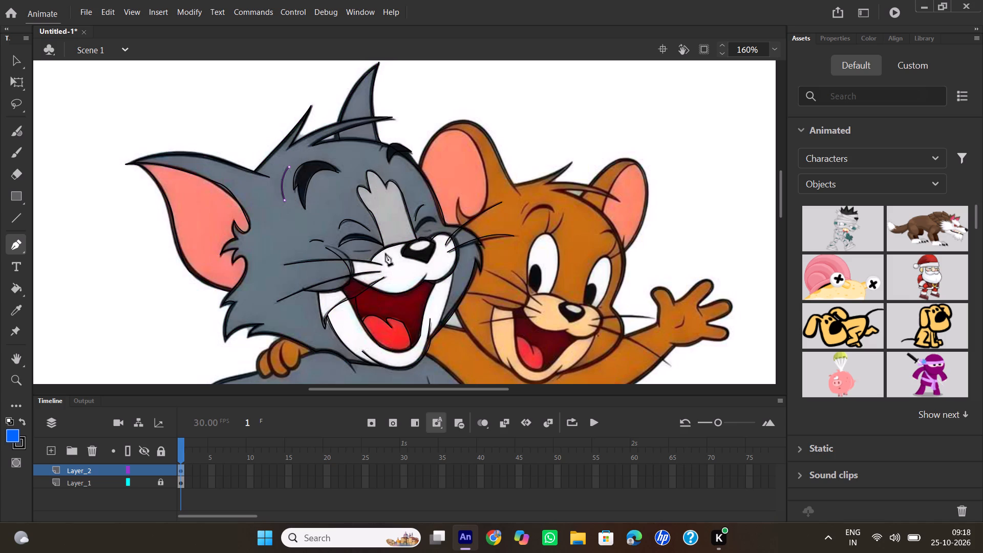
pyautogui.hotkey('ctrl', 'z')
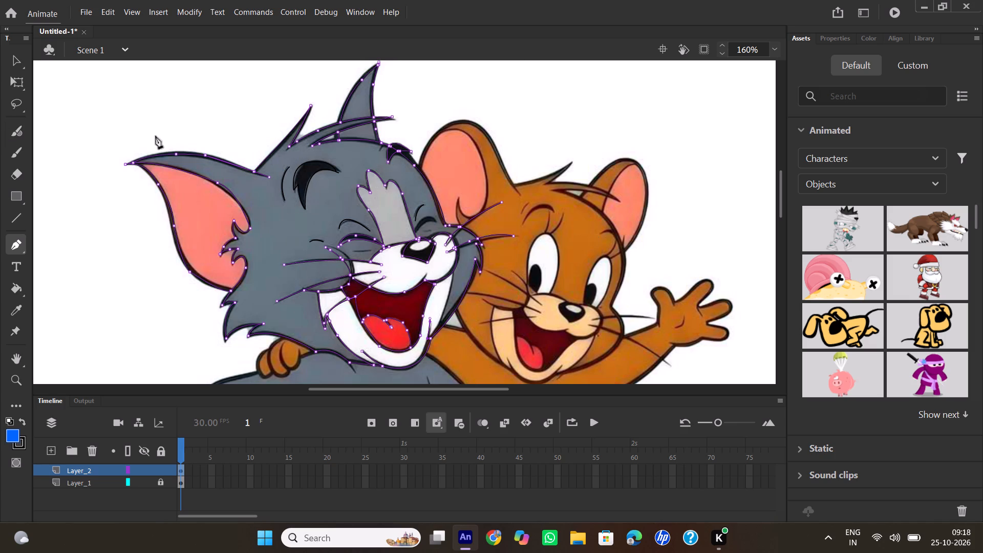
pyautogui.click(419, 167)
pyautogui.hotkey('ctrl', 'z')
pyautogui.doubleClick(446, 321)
# Trace the pink inner area of Jerry's ear beside Tom with the Pen tool, over the top and down through the curl at its base.
pyautogui.click(421, 168)
pyautogui.moveTo(468, 134); pyautogui.dragTo(490, 140)
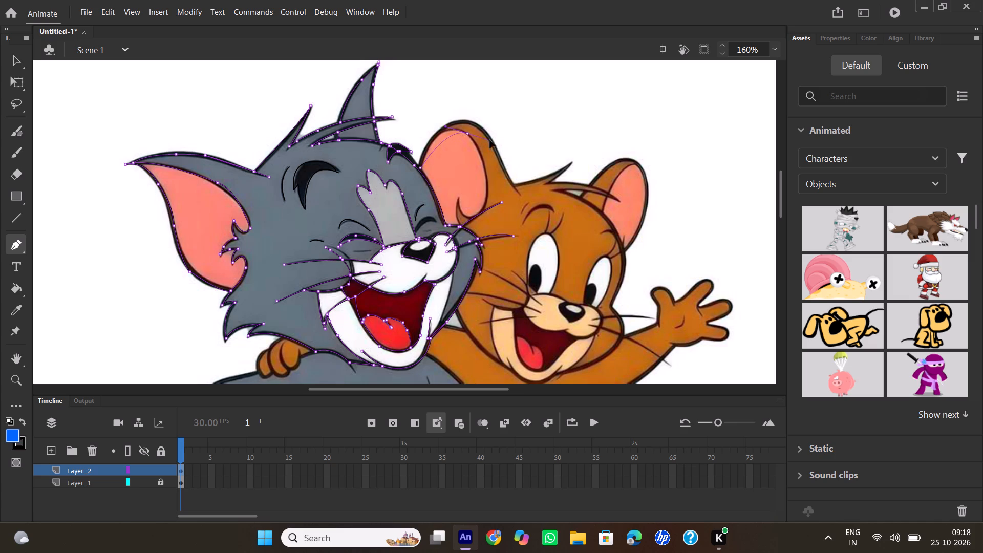
pyautogui.moveTo(490, 140); pyautogui.dragTo(507, 151)
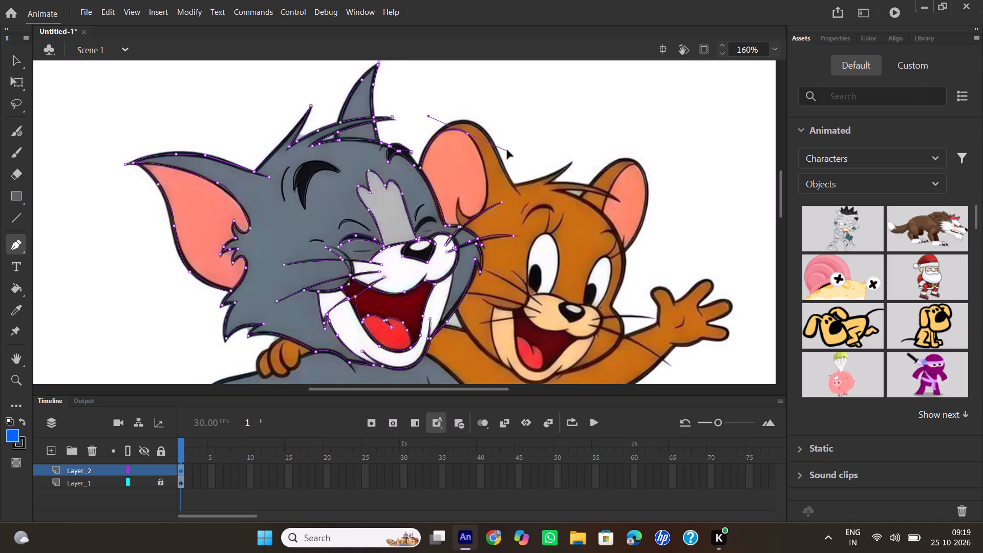
pyautogui.moveTo(507, 151); pyautogui.dragTo(509, 151)
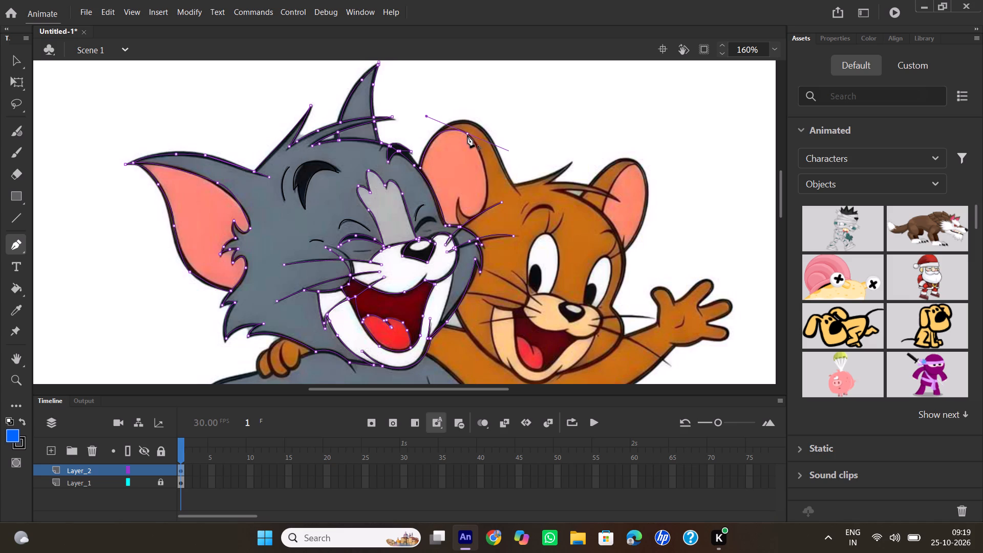
pyautogui.click(467, 135)
pyautogui.moveTo(483, 209); pyautogui.dragTo(476, 266)
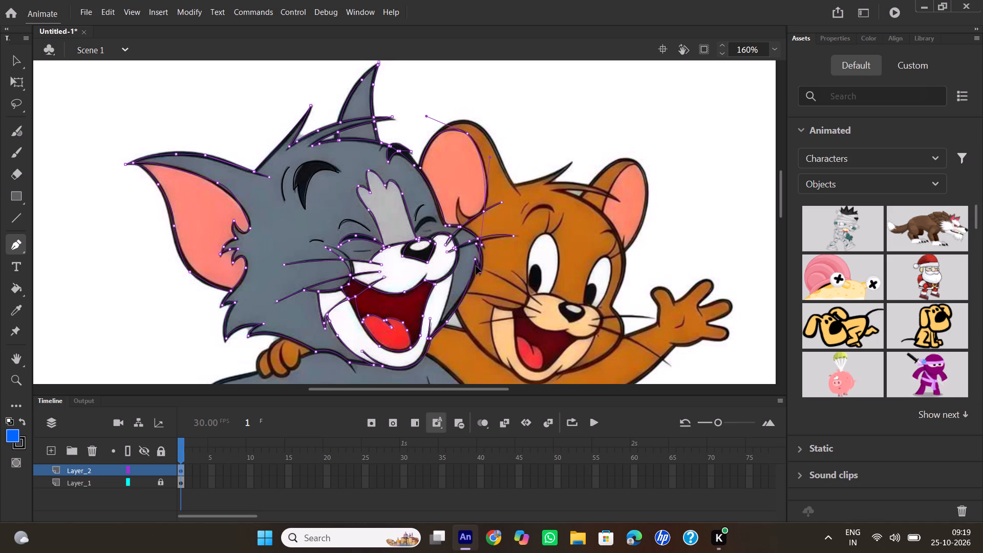
pyautogui.moveTo(476, 266); pyautogui.dragTo(474, 268)
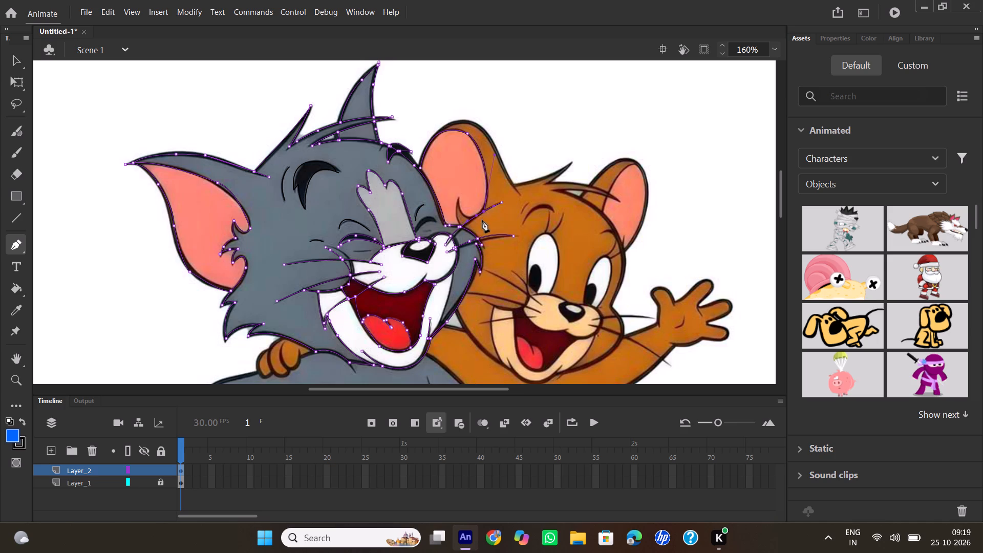
pyautogui.click(484, 211)
pyautogui.moveTo(458, 198); pyautogui.dragTo(446, 159)
pyautogui.moveTo(446, 159); pyautogui.dragTo(448, 158)
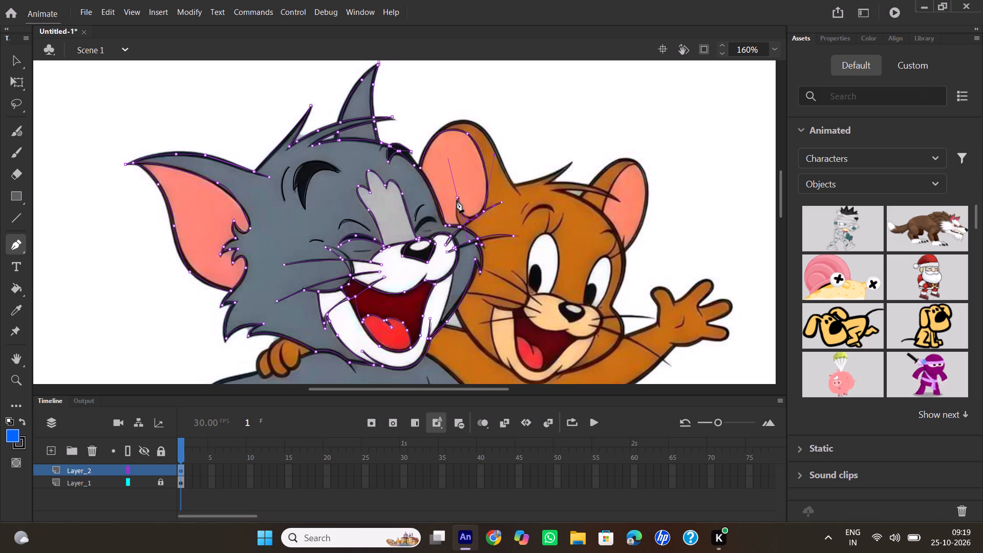
pyautogui.click(457, 198)
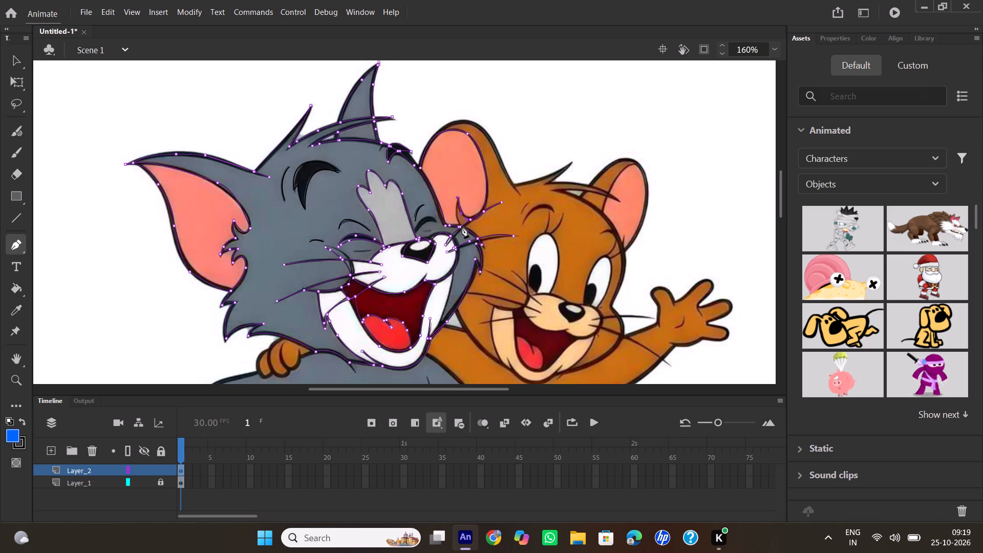
pyautogui.moveTo(462, 225); pyautogui.dragTo(469, 234)
pyautogui.doubleClick(462, 227)
# Trace the outer edge of Jerry's ear beside Tom as an open Pen curve from the top of the ear down to his head.
pyautogui.click(436, 135)
pyautogui.moveTo(494, 147); pyautogui.dragTo(524, 190)
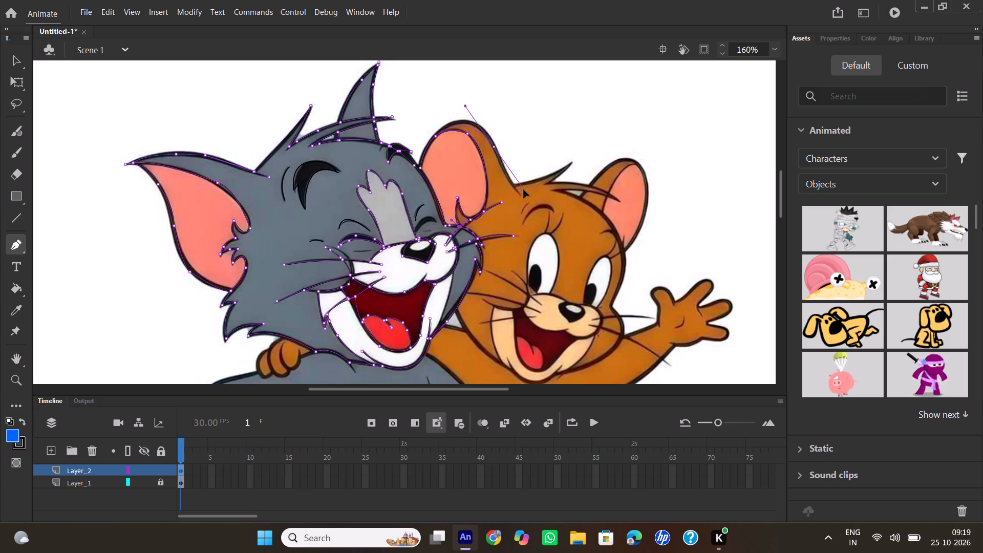
pyautogui.moveTo(524, 190); pyautogui.dragTo(525, 202)
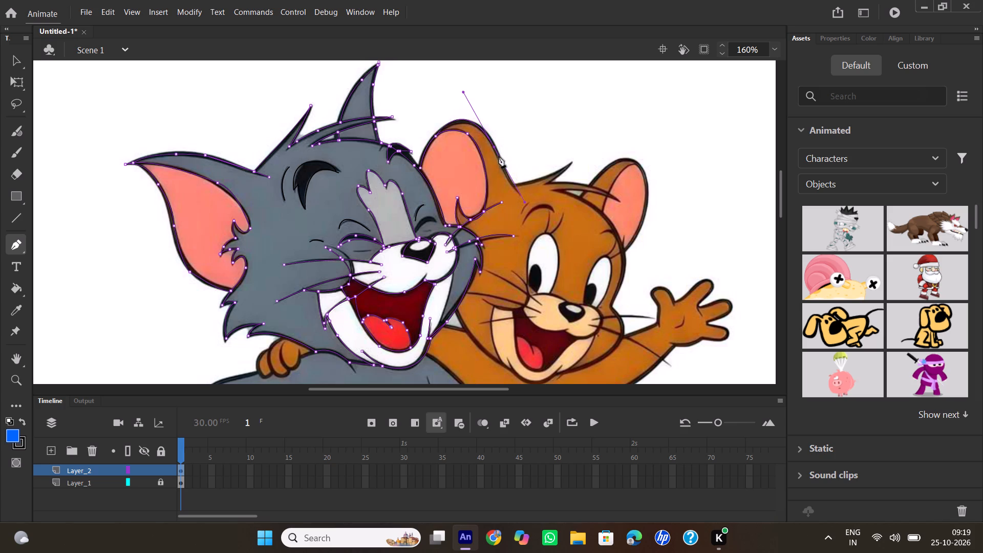
pyautogui.click(494, 148)
pyautogui.moveTo(521, 193); pyautogui.dragTo(521, 193)
pyautogui.moveTo(521, 193); pyautogui.dragTo(534, 199)
pyautogui.doubleClick(521, 192)
# Trace Jerry's upper hair tuft with the Pen tool, from the ear's base out to the pointed tip and back to his head.
pyautogui.click(512, 183)
pyautogui.moveTo(572, 163); pyautogui.dragTo(592, 145)
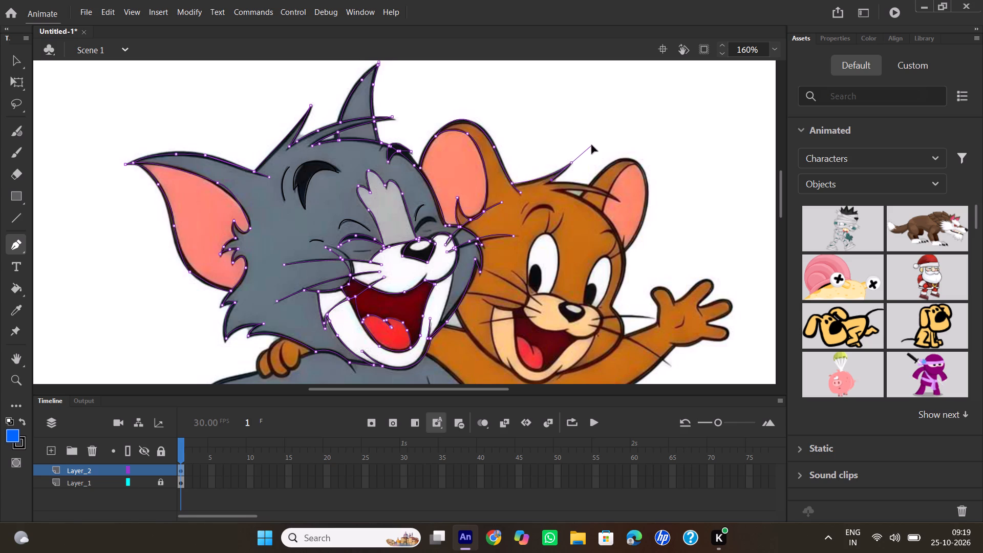
pyautogui.moveTo(592, 145); pyautogui.dragTo(592, 145)
pyautogui.click(571, 164)
pyautogui.moveTo(546, 184); pyautogui.dragTo(532, 190)
pyautogui.moveTo(532, 190); pyautogui.dragTo(524, 193)
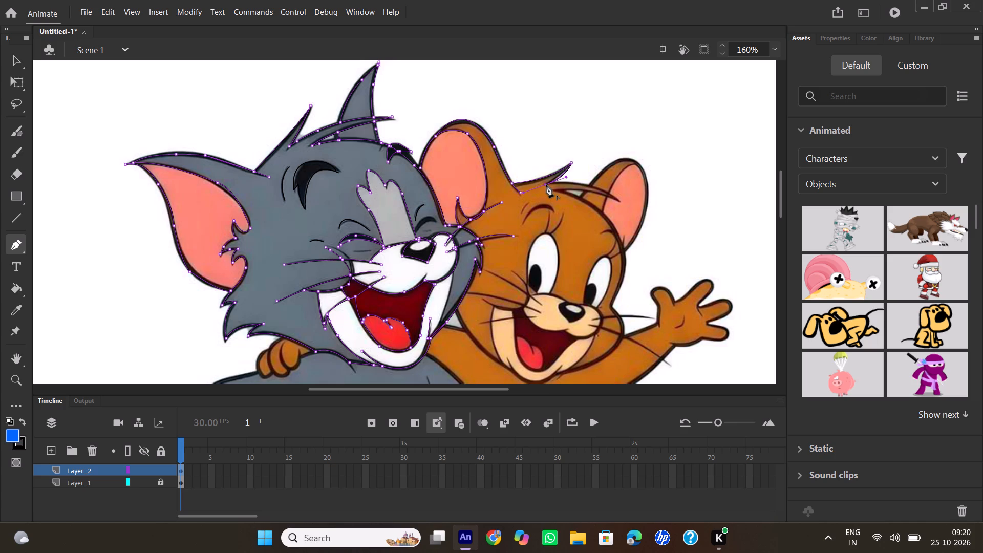
pyautogui.click(546, 185)
# Trace Jerry's lower hair tuft with the Pen tool, out to its pointed tip over the far ear and back to his head.
pyautogui.moveTo(615, 200); pyautogui.dragTo(629, 206)
pyautogui.moveTo(629, 206); pyautogui.dragTo(635, 217)
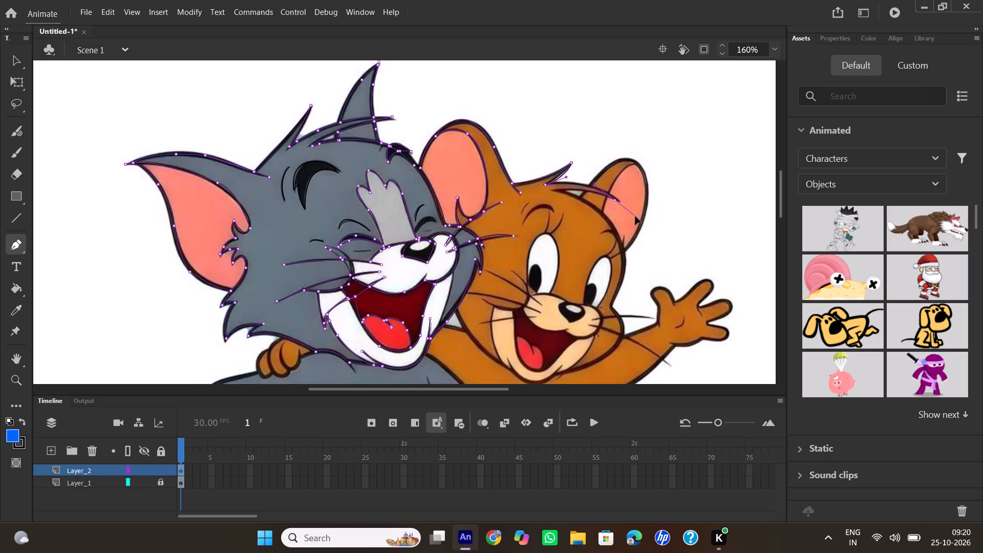
pyautogui.moveTo(635, 217); pyautogui.dragTo(647, 229)
pyautogui.click(615, 202)
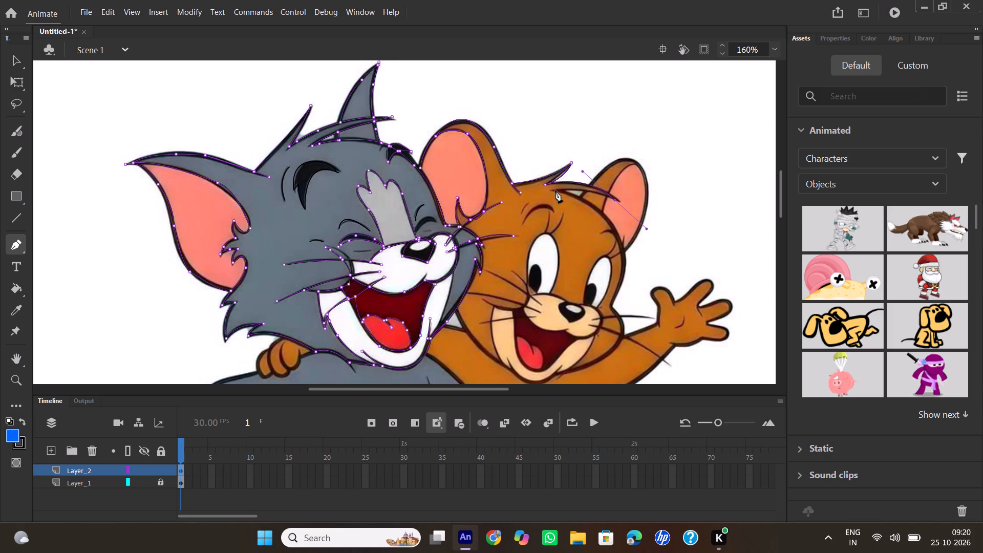
pyautogui.moveTo(555, 193); pyautogui.dragTo(530, 196)
pyautogui.moveTo(530, 196); pyautogui.dragTo(525, 202)
pyautogui.click(554, 194)
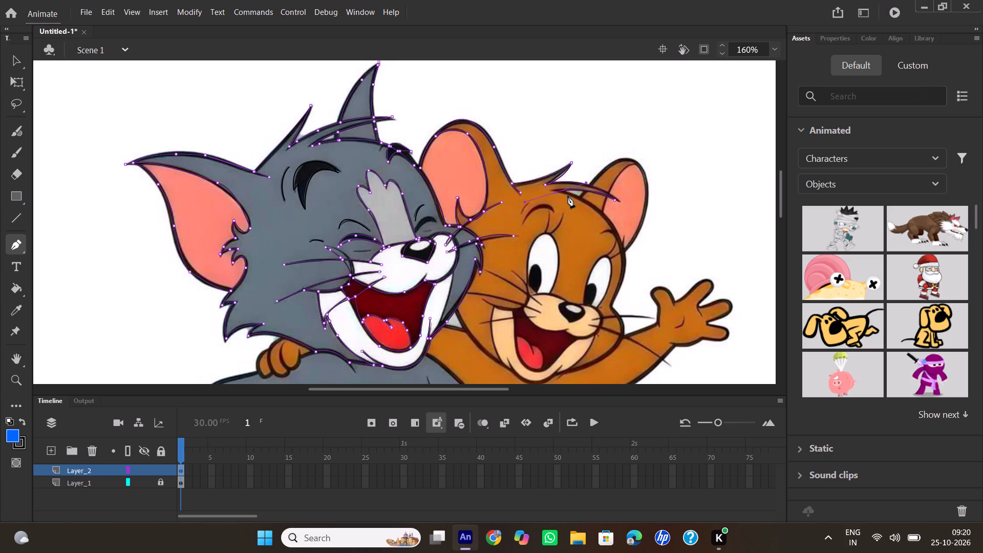
# Trace the far side of Jerry's head with the Pen tool, from the lower tuft's base past the eye and around the cheek.
pyautogui.click(554, 193)
pyautogui.moveTo(617, 235); pyautogui.dragTo(643, 279)
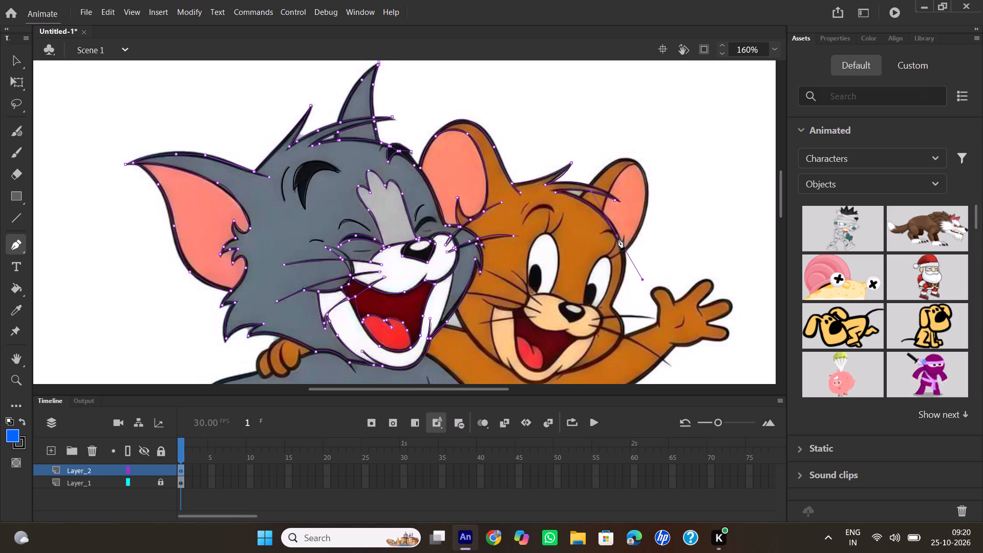
pyautogui.click(618, 237)
pyautogui.moveTo(611, 307); pyautogui.dragTo(594, 339)
pyautogui.moveTo(594, 339); pyautogui.dragTo(586, 346)
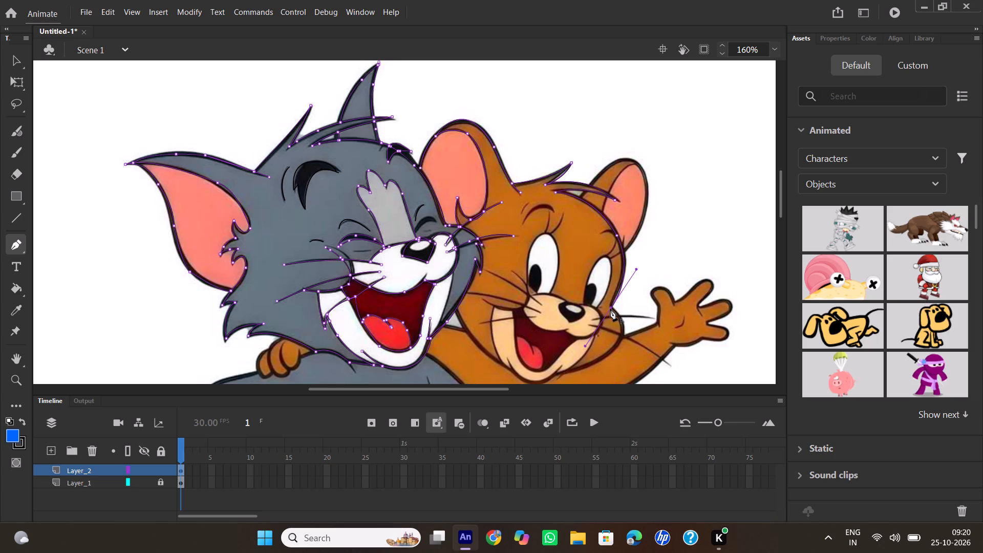
pyautogui.click(610, 309)
pyautogui.moveTo(607, 355); pyautogui.dragTo(570, 380)
pyautogui.click(606, 357)
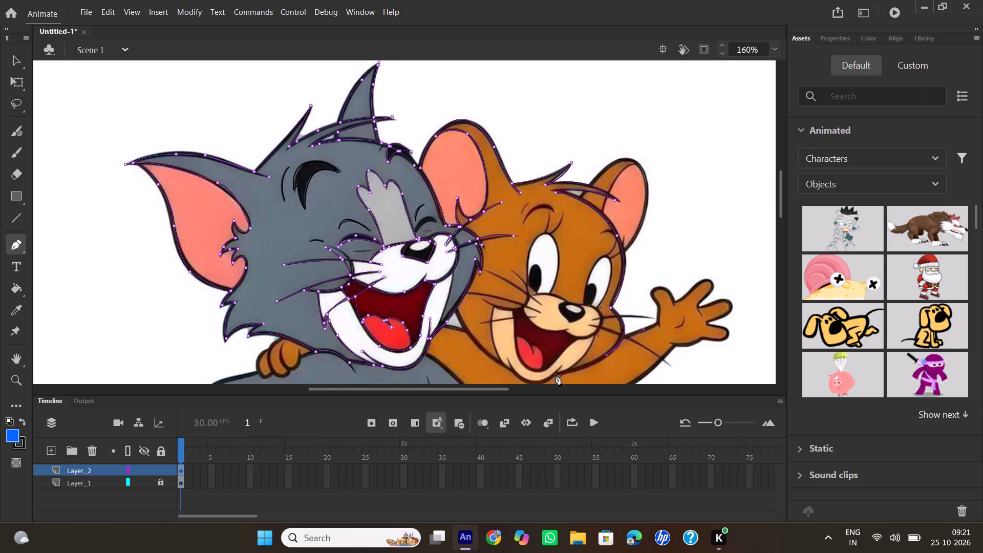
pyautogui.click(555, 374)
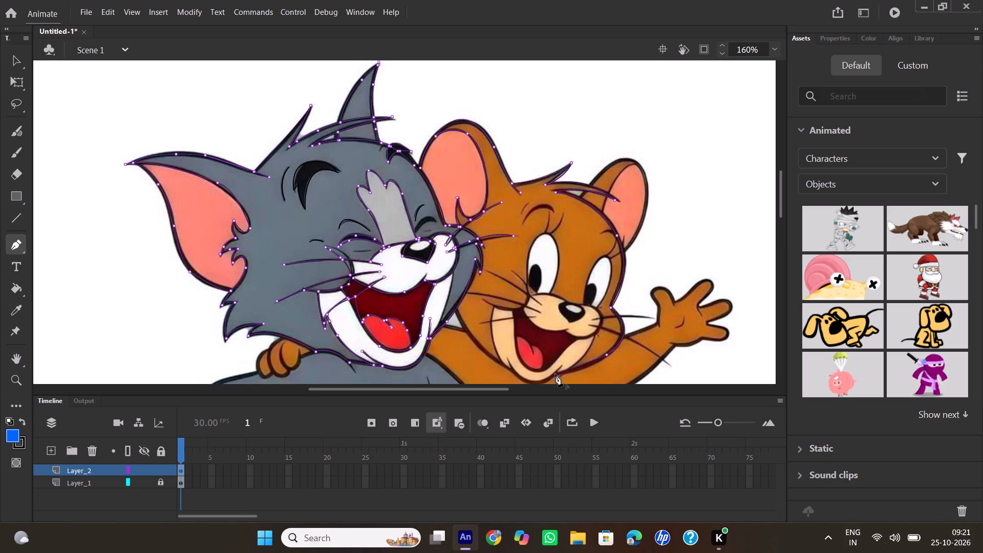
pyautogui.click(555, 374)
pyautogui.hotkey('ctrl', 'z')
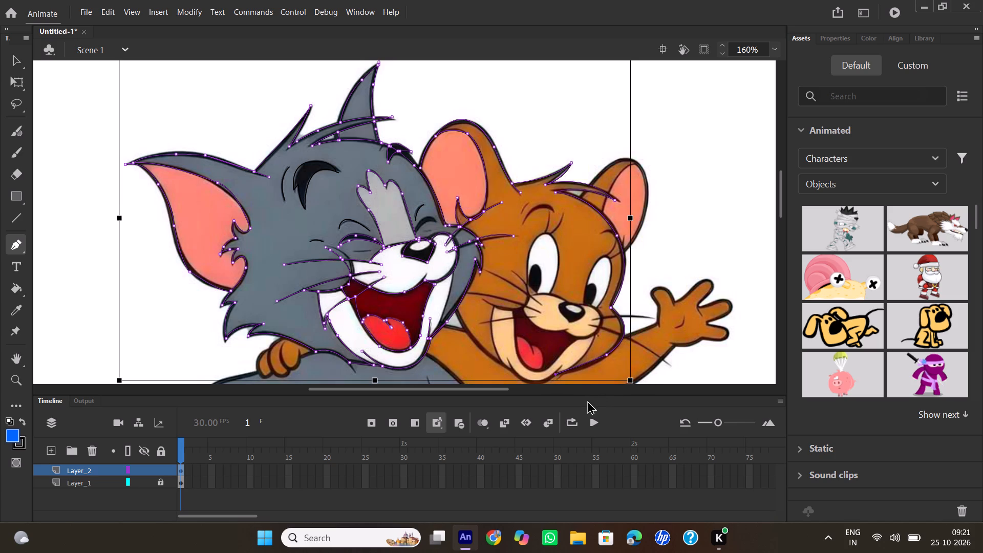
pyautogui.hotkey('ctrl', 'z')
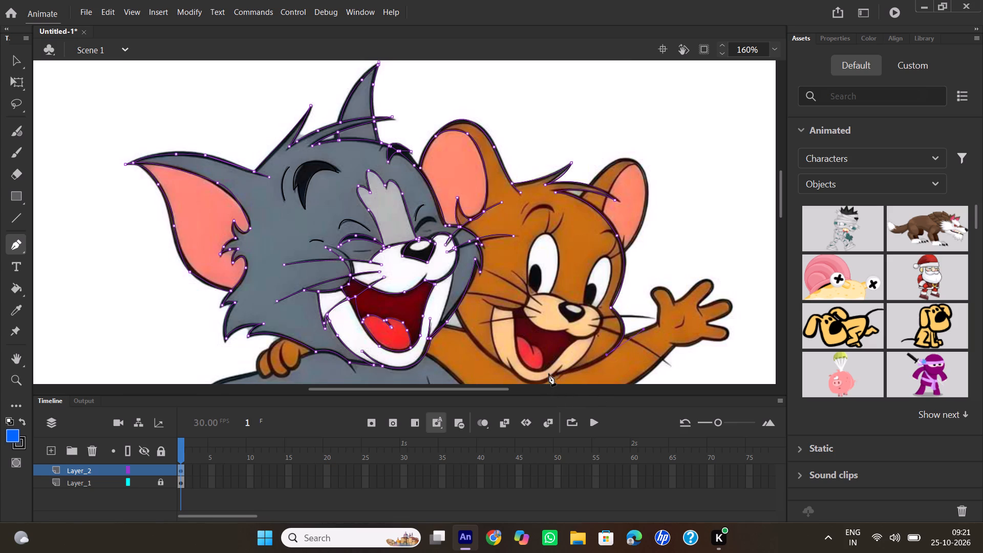
# Continue Jerry's face outline under the chin and up the near cheek, ending the open path beside Tom's jaw.
pyautogui.moveTo(557, 376); pyautogui.dragTo(541, 376)
pyautogui.click(558, 378)
pyautogui.moveTo(515, 375); pyautogui.dragTo(509, 366)
pyautogui.moveTo(509, 366); pyautogui.dragTo(491, 352)
pyautogui.moveTo(491, 352); pyautogui.dragTo(489, 353)
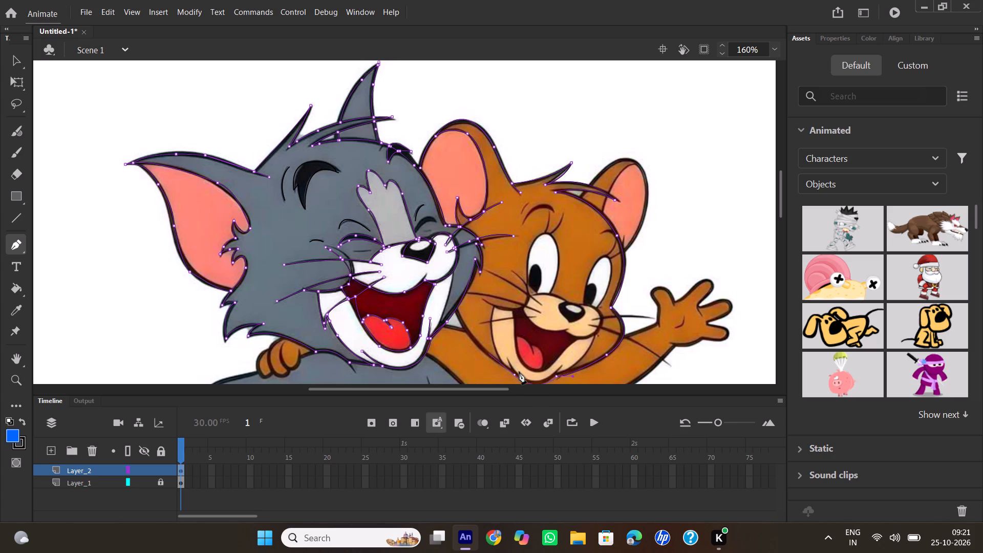
pyautogui.click(516, 377)
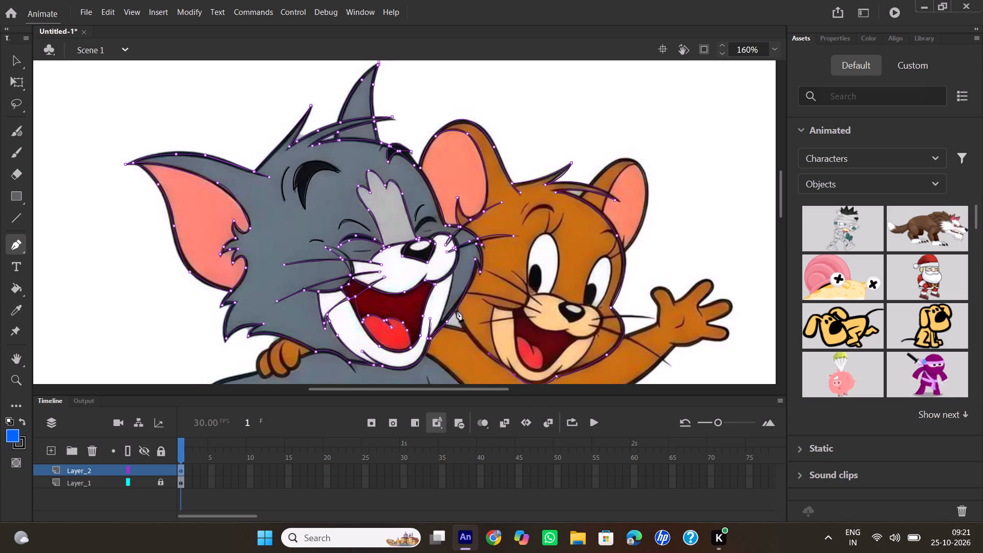
pyautogui.moveTo(457, 310); pyautogui.dragTo(457, 289)
pyautogui.doubleClick(457, 309)
# Trace the outer edge of Jerry's far ear as an open Pen curve, from the hair tuft over the top and down to his head.
pyautogui.click(590, 185)
pyautogui.moveTo(647, 186); pyautogui.dragTo(648, 196)
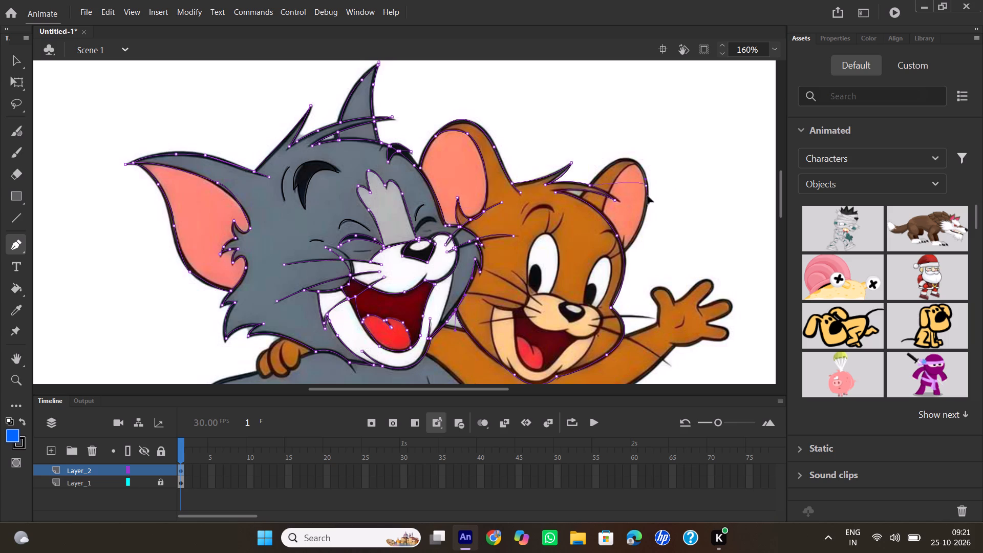
pyautogui.moveTo(648, 196); pyautogui.dragTo(655, 250)
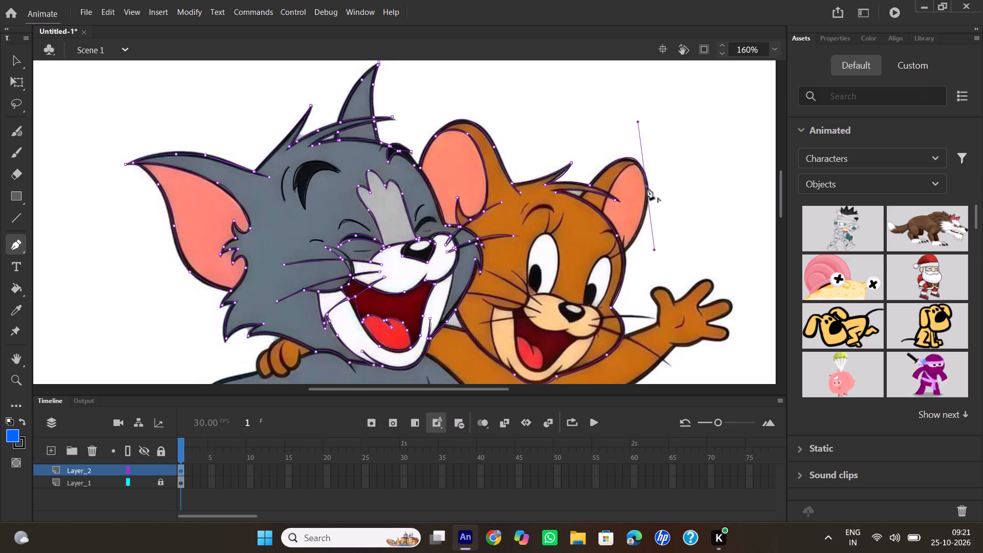
pyautogui.click(647, 187)
pyautogui.moveTo(623, 253); pyautogui.dragTo(598, 271)
pyautogui.doubleClick(624, 253)
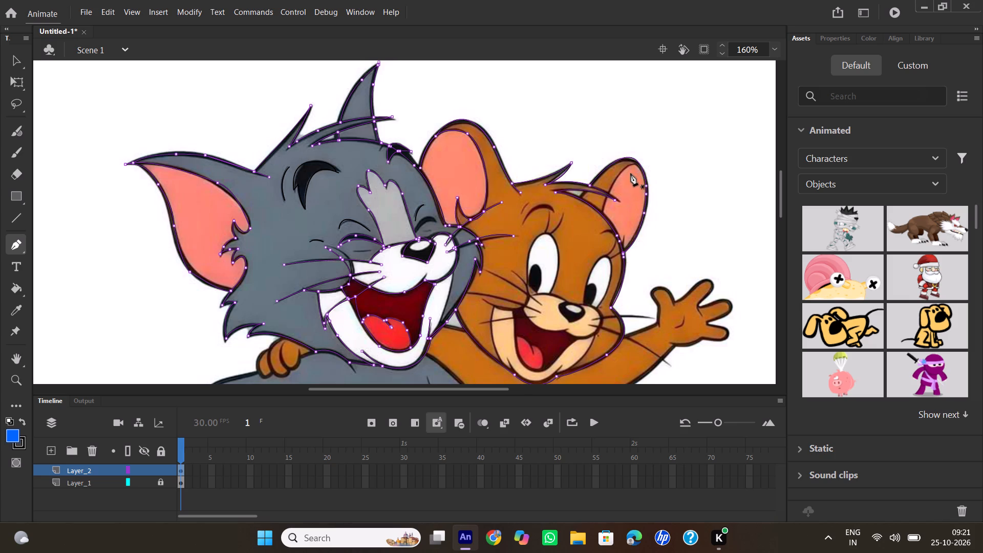
# Trace the inner edge of the pink area in Jerry's far ear as an open Pen curve from the ear's top to the hair tuft.
pyautogui.click(640, 166)
pyautogui.moveTo(603, 217); pyautogui.dragTo(605, 248)
pyautogui.moveTo(605, 248); pyautogui.dragTo(593, 279)
pyautogui.doubleClick(603, 218)
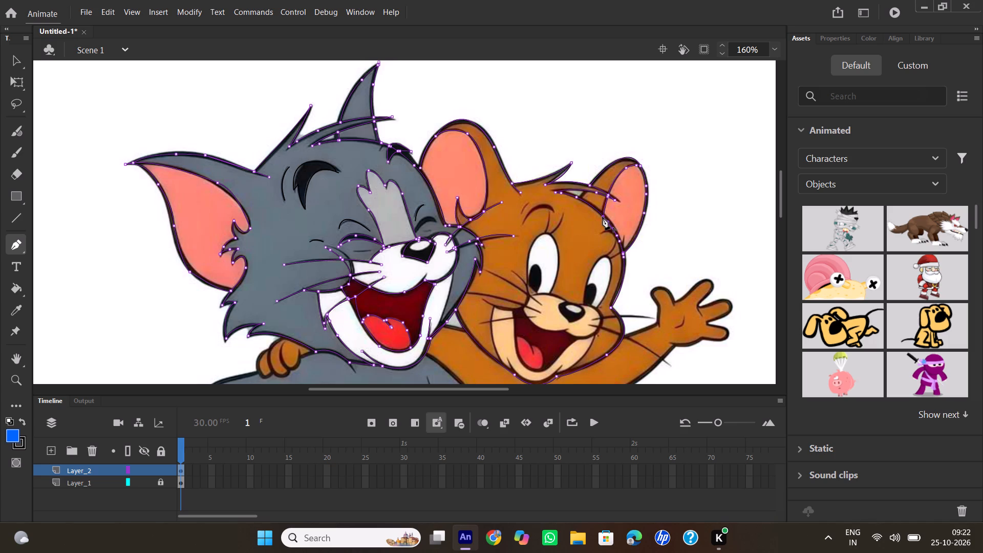
# Trace Jerry's near eyebrow with the Pen tool as a closed curved shape, arching over the top and back to its starting point.
pyautogui.click(524, 222)
pyautogui.moveTo(554, 212); pyautogui.dragTo(554, 215)
pyautogui.moveTo(554, 215); pyautogui.dragTo(569, 228)
pyautogui.moveTo(569, 228); pyautogui.dragTo(567, 225)
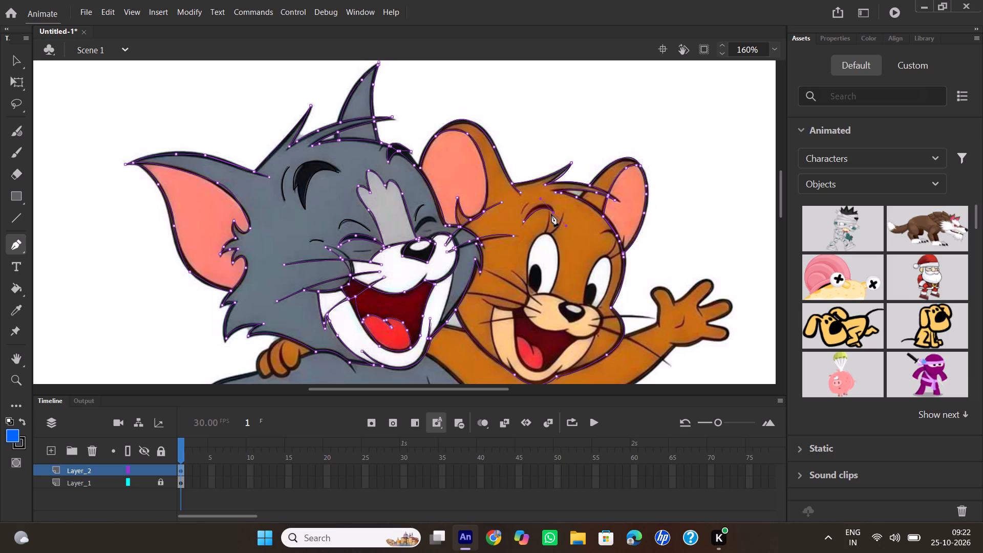
pyautogui.click(554, 211)
pyautogui.moveTo(524, 222); pyautogui.dragTo(504, 258)
# Trace the short crease line beside Jerry's near eyebrow as an open Pen curve.
pyautogui.click(530, 203)
pyautogui.moveTo(520, 214); pyautogui.dragTo(519, 224)
pyautogui.doubleClick(520, 212)
# Trace Jerry's far eyebrow as a short open Pen curve ending near the edge of his head.
pyautogui.click(600, 232)
pyautogui.moveTo(616, 237); pyautogui.dragTo(627, 247)
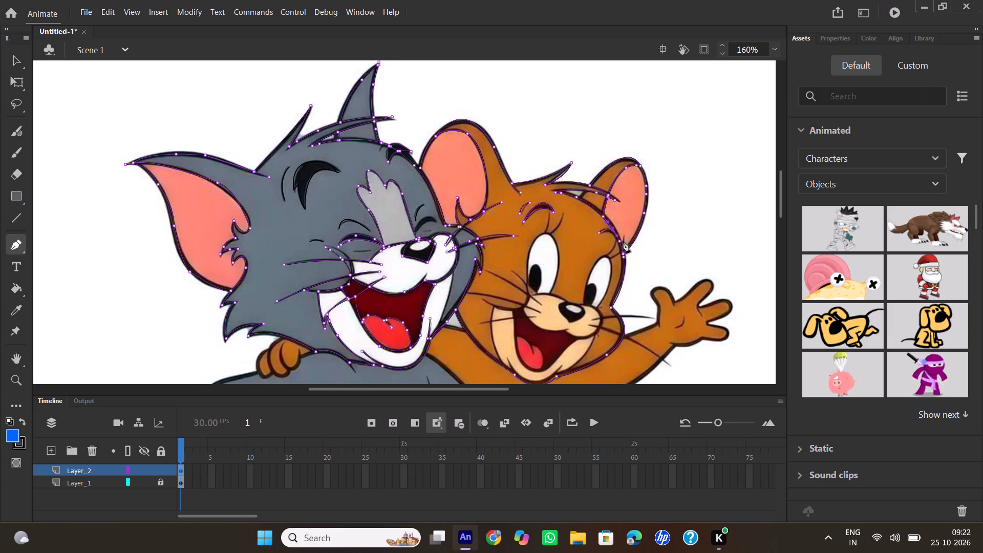
pyautogui.doubleClick(619, 235)
# Trace the outline of Jerry's near eye as a closed Pen path, over the top, down the nose side and along the muzzle.
pyautogui.click(528, 287)
pyautogui.moveTo(546, 233); pyautogui.dragTo(546, 233)
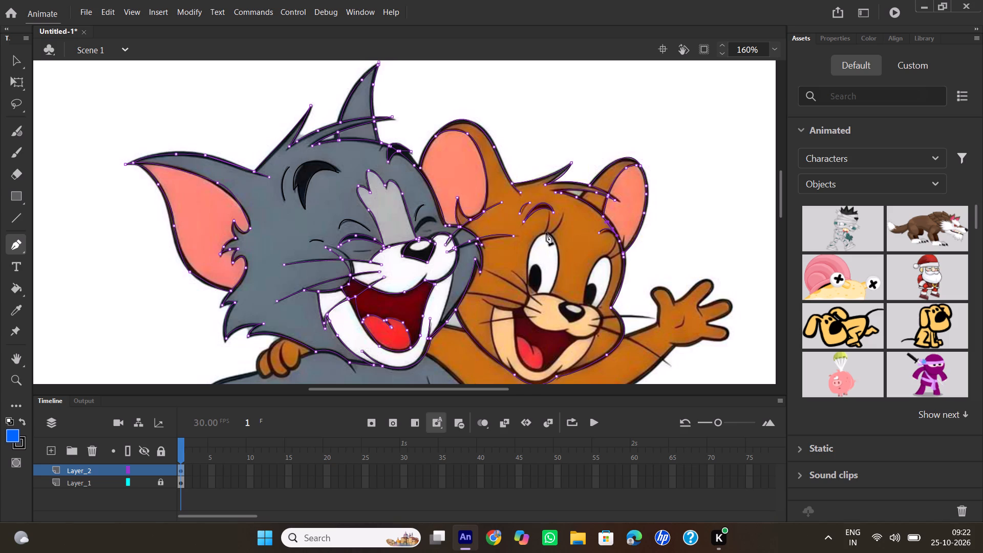
pyautogui.moveTo(546, 233); pyautogui.dragTo(567, 228)
pyautogui.click(545, 235)
pyautogui.moveTo(550, 293); pyautogui.dragTo(543, 324)
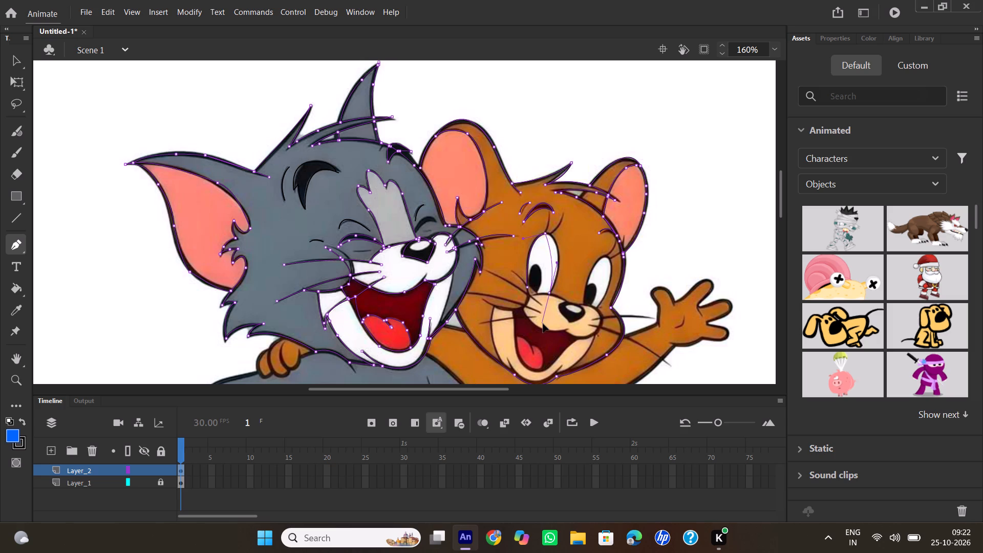
pyautogui.moveTo(543, 324); pyautogui.dragTo(528, 352)
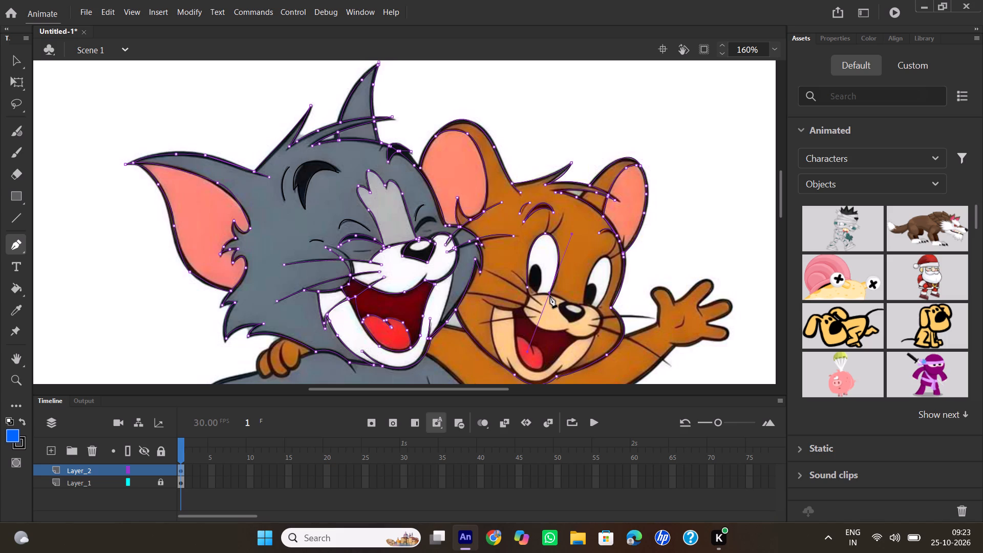
pyautogui.click(549, 294)
pyautogui.moveTo(530, 296); pyautogui.dragTo(521, 301)
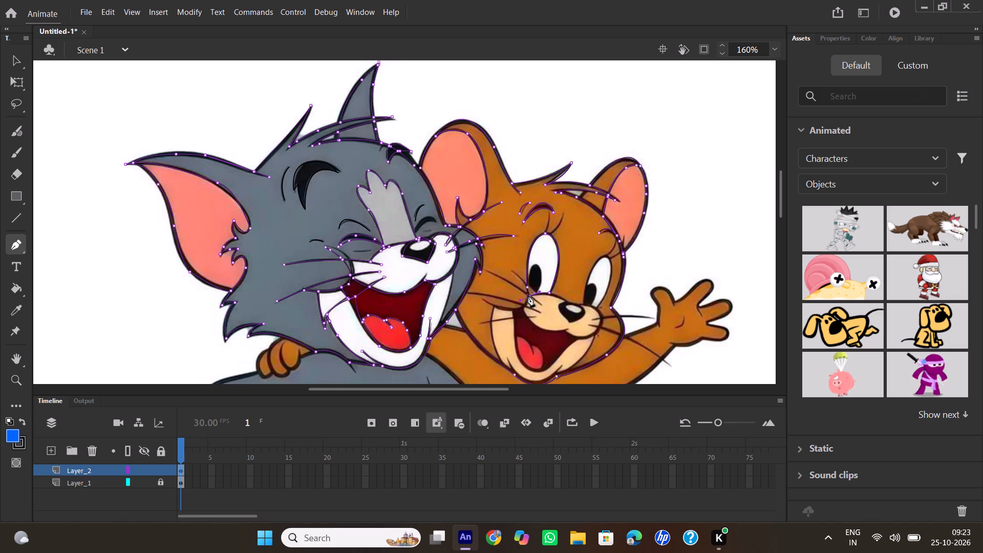
pyautogui.click(530, 296)
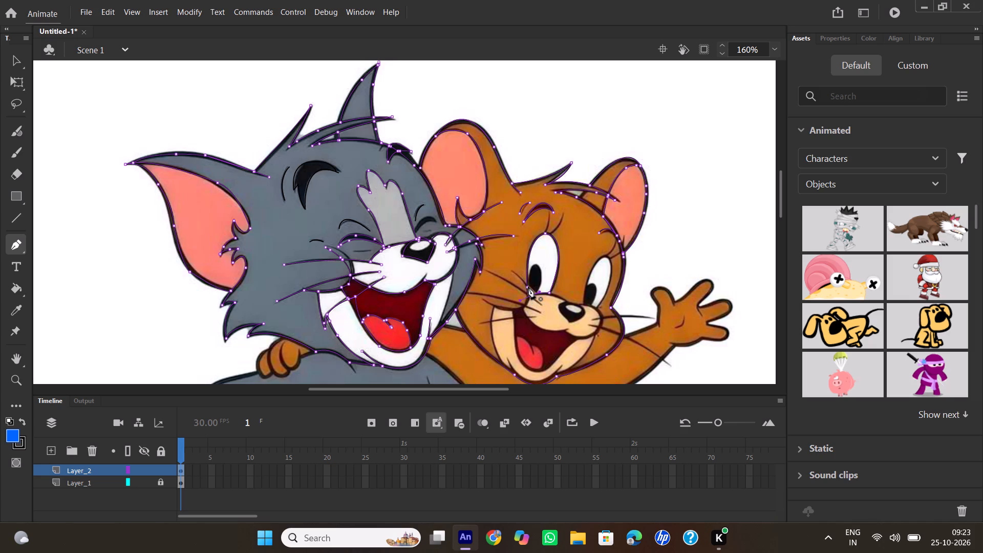
pyautogui.click(528, 287)
# Trace the eyelash above Jerry's near eye with the Pen tool, curving from below the eyebrow to the top of the eye.
pyautogui.click(550, 212)
pyautogui.hotkey('ctrl', 'z')
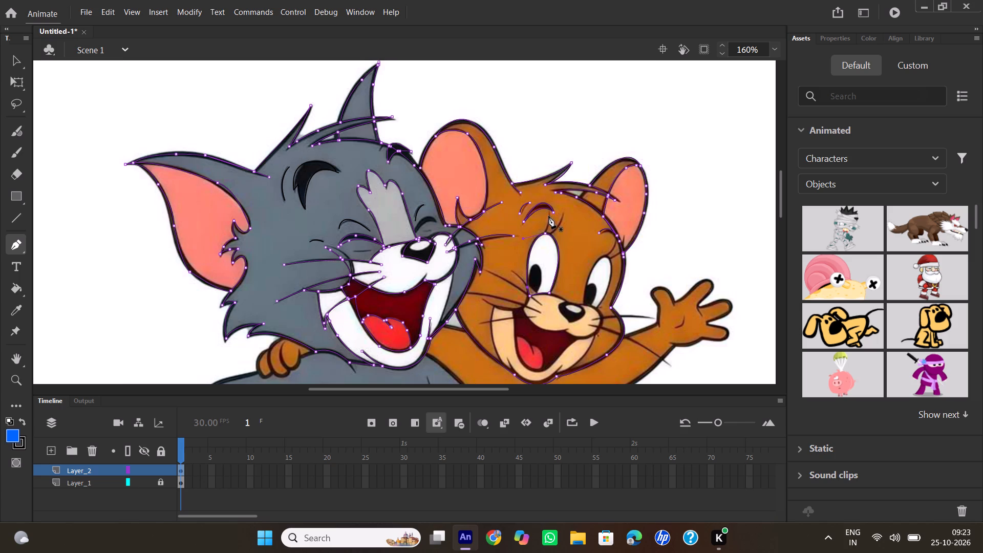
pyautogui.click(549, 216)
pyautogui.moveTo(546, 232); pyautogui.dragTo(540, 239)
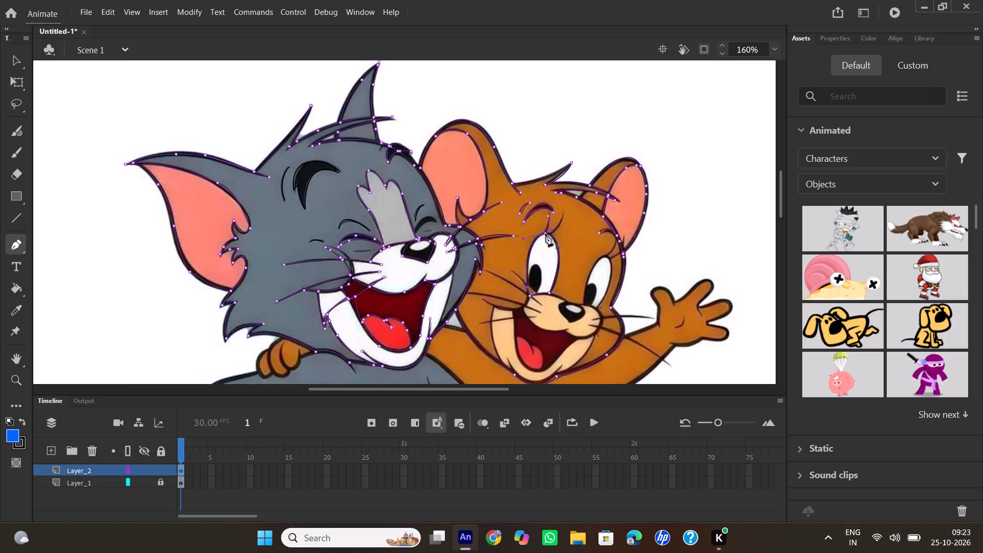
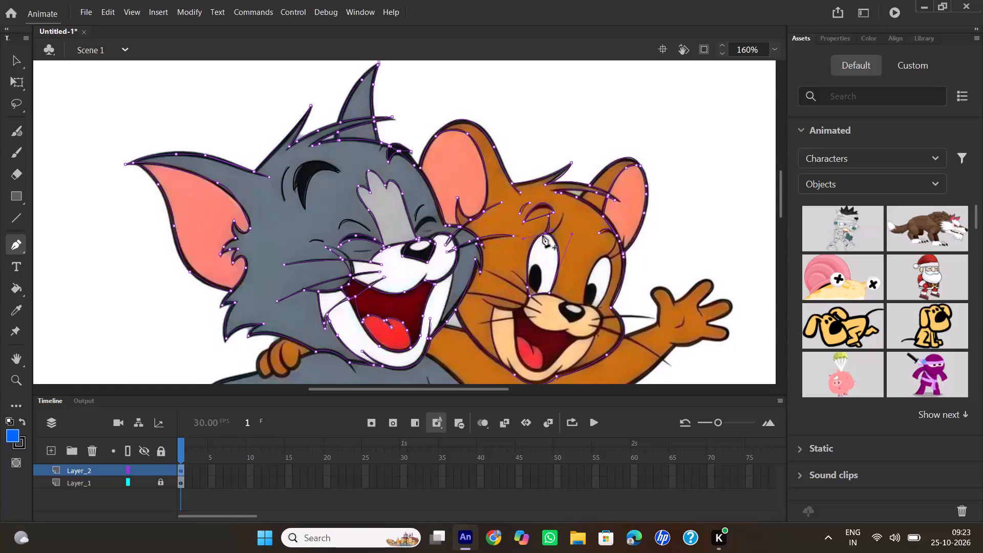
# Trace the second eyelash above Jerry's near eye as an open Pen curve from below the eyebrow to the top of the eye.
pyautogui.hotkey('ctrl', 'z')
pyautogui.click(565, 214)
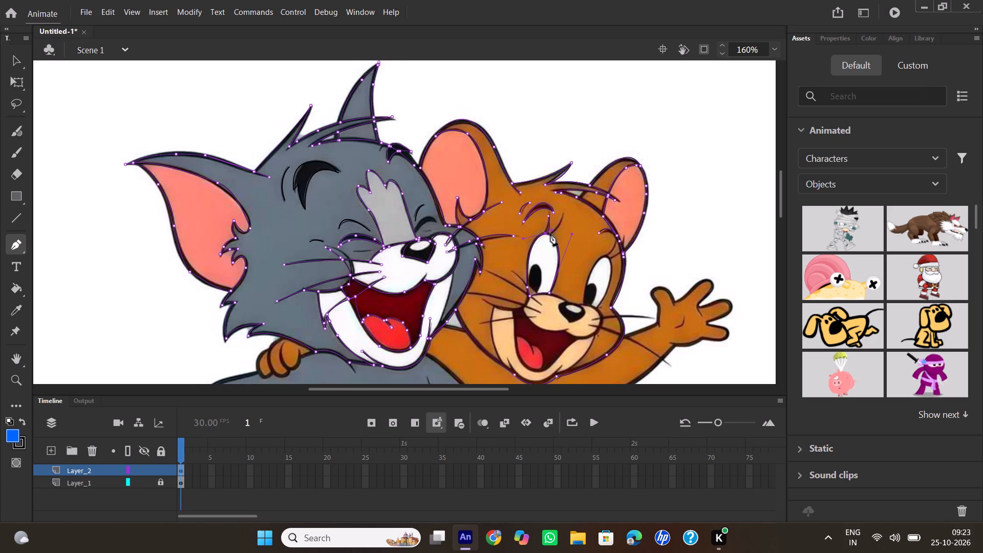
pyautogui.moveTo(550, 233); pyautogui.dragTo(530, 248)
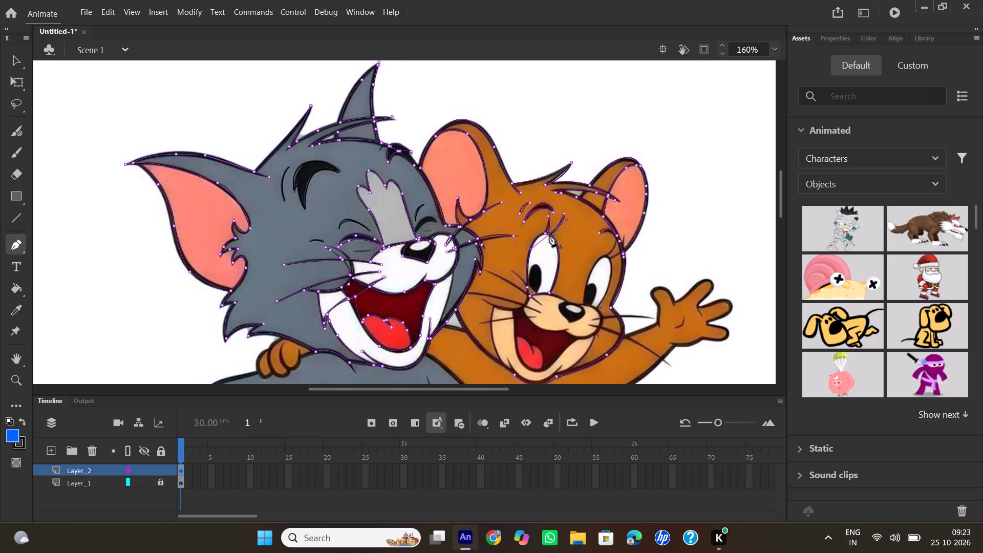
pyautogui.doubleClick(550, 235)
pyautogui.hotkey('ctrl', 'z')
# Trace the pupil edge inside Jerry's near eye as an open Pen curve, ending at the bottom of the eye.
pyautogui.click(528, 282)
pyautogui.moveTo(540, 275); pyautogui.dragTo(548, 299)
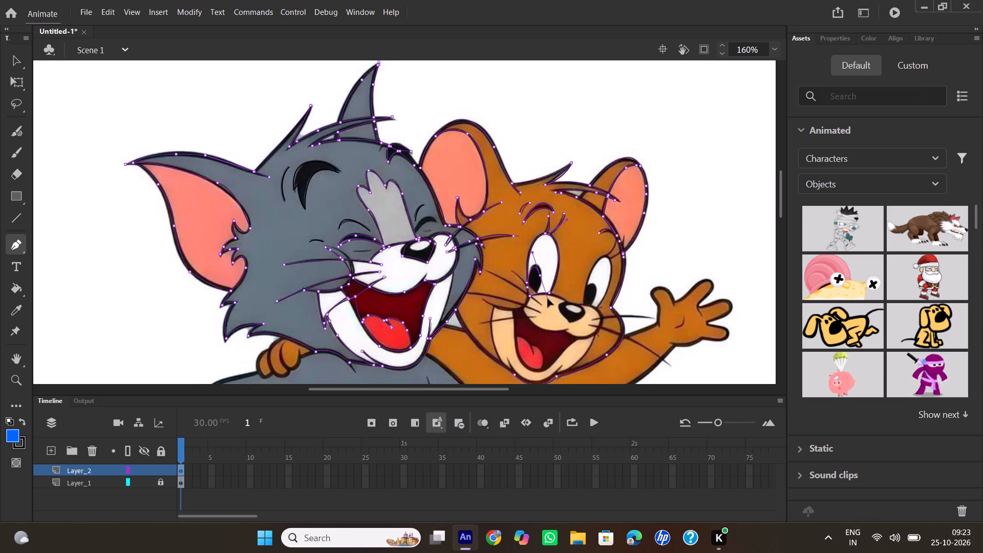
pyautogui.moveTo(548, 299); pyautogui.dragTo(545, 303)
pyautogui.click(540, 276)
pyautogui.moveTo(538, 293); pyautogui.dragTo(532, 302)
pyautogui.doubleClick(538, 294)
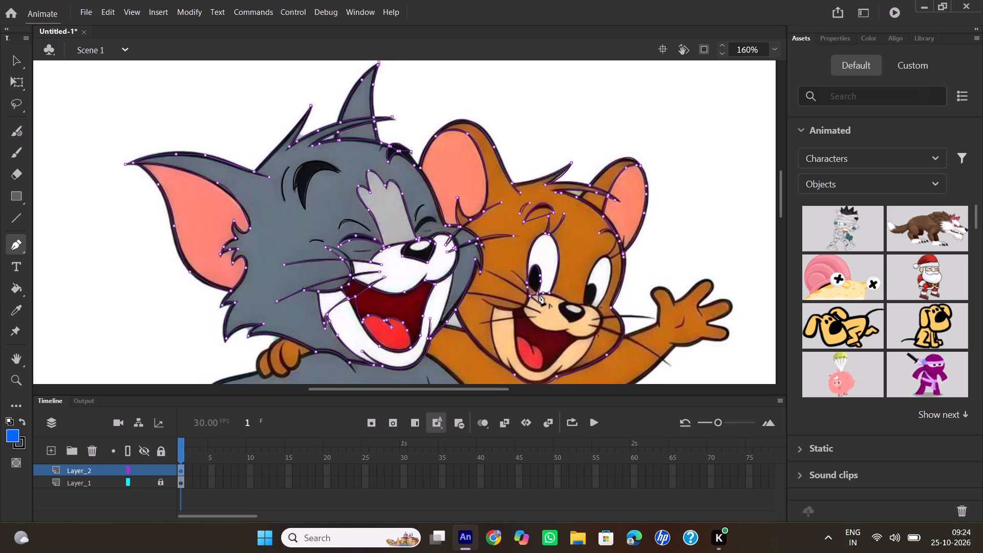
# Trace the outline of Jerry's far eye as a closed Pen path, from the top down the nose side and along the muzzle.
pyautogui.scroll(-1, 548, 256)
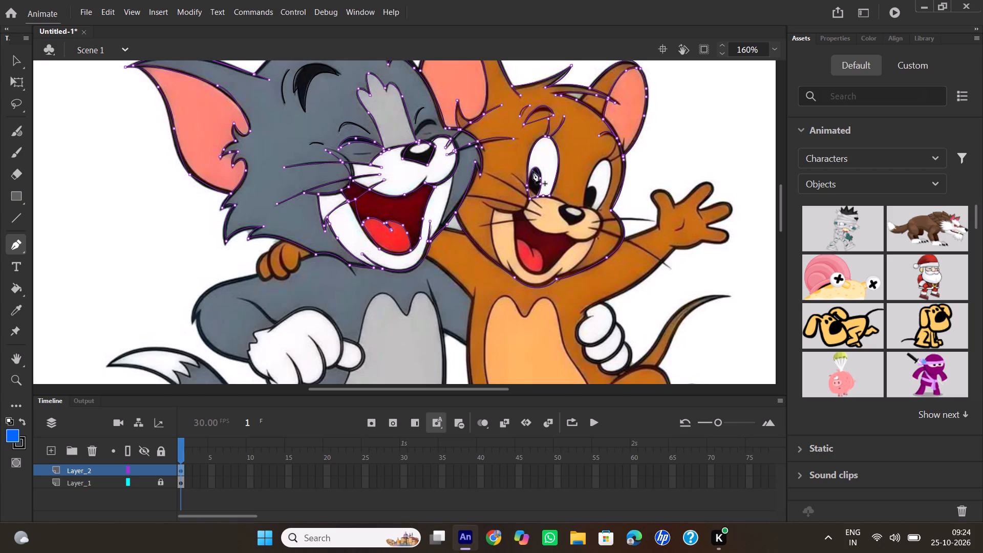
pyautogui.click(607, 160)
pyautogui.moveTo(584, 207); pyautogui.dragTo(585, 209)
pyautogui.moveTo(585, 209); pyautogui.dragTo(585, 255)
pyautogui.click(585, 208)
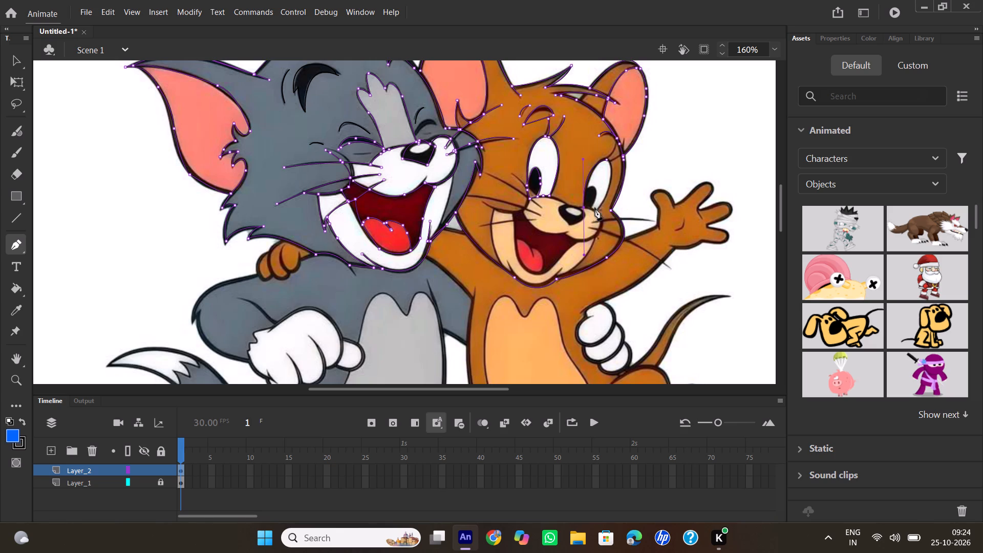
pyautogui.moveTo(596, 213); pyautogui.dragTo(599, 223)
pyautogui.moveTo(599, 223); pyautogui.dragTo(604, 220)
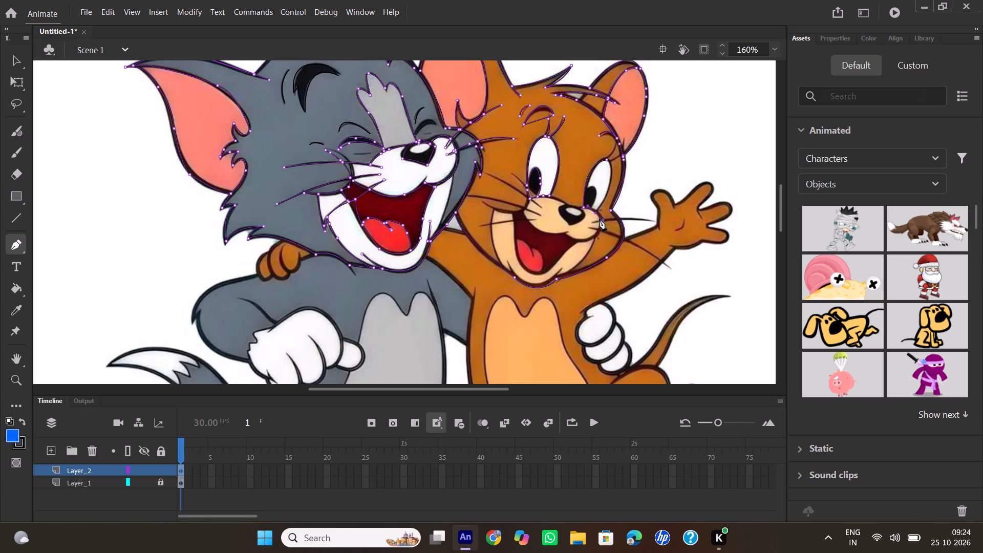
pyautogui.click(596, 212)
pyautogui.moveTo(607, 161); pyautogui.dragTo(594, 139)
# Trace the two eyelashes above Jerry's far eye with the Pen tool, each running to the top of the eye.
pyautogui.click(615, 142)
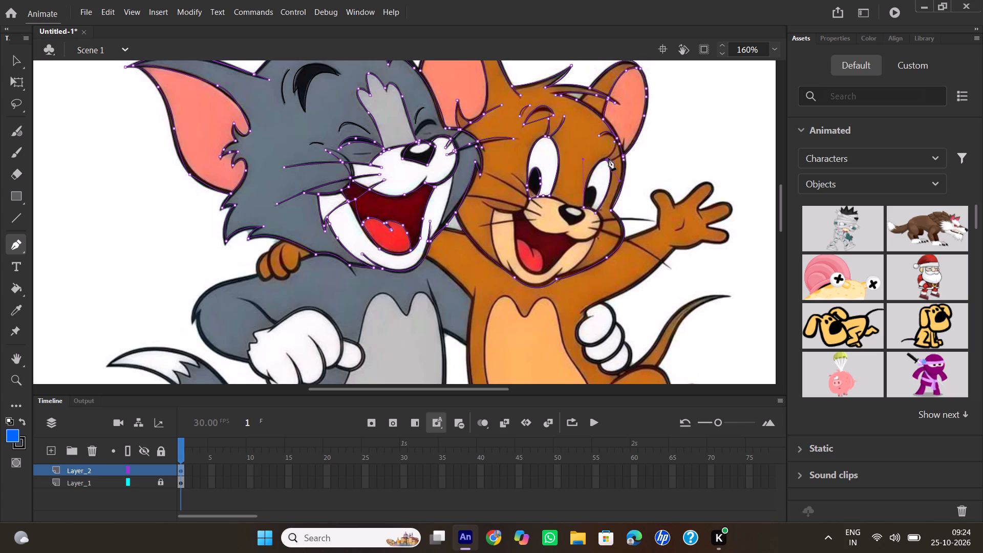
pyautogui.click(608, 159)
pyautogui.click(626, 137)
pyautogui.moveTo(611, 163); pyautogui.dragTo(604, 172)
pyautogui.moveTo(604, 172); pyautogui.dragTo(603, 173)
pyautogui.doubleClick(609, 164)
# Trace Jerry's nose as a closed Pen path, over the top, around the far tip and back along the underside.
pyautogui.click(559, 211)
pyautogui.moveTo(585, 216); pyautogui.dragTo(602, 238)
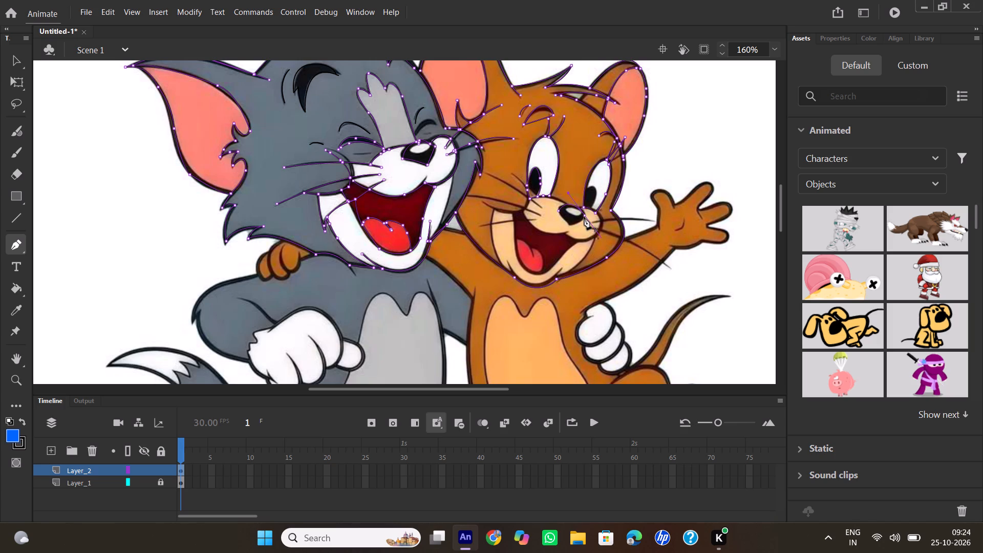
pyautogui.click(584, 217)
pyautogui.moveTo(570, 226); pyautogui.dragTo(563, 227)
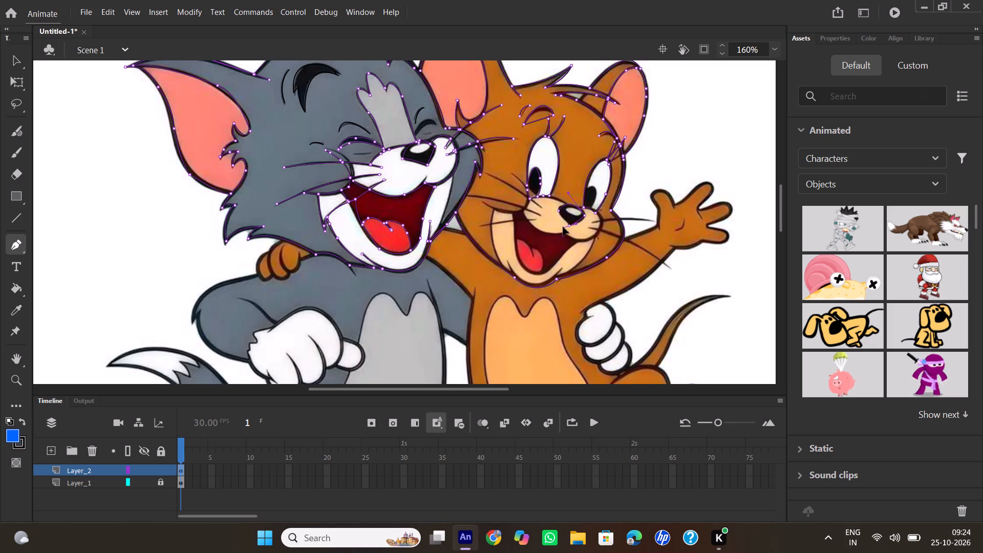
pyautogui.moveTo(563, 227); pyautogui.dragTo(558, 227)
pyautogui.click(569, 226)
pyautogui.moveTo(558, 211); pyautogui.dragTo(551, 207)
pyautogui.moveTo(551, 207); pyautogui.dragTo(554, 200)
# Trace Jerry's near cheek with the Pen tool, curving from beside the near eye to the mouth corner and back along the cheek.
pyautogui.click(512, 176)
pyautogui.moveTo(516, 212); pyautogui.dragTo(487, 223)
pyautogui.moveTo(487, 223); pyautogui.dragTo(485, 223)
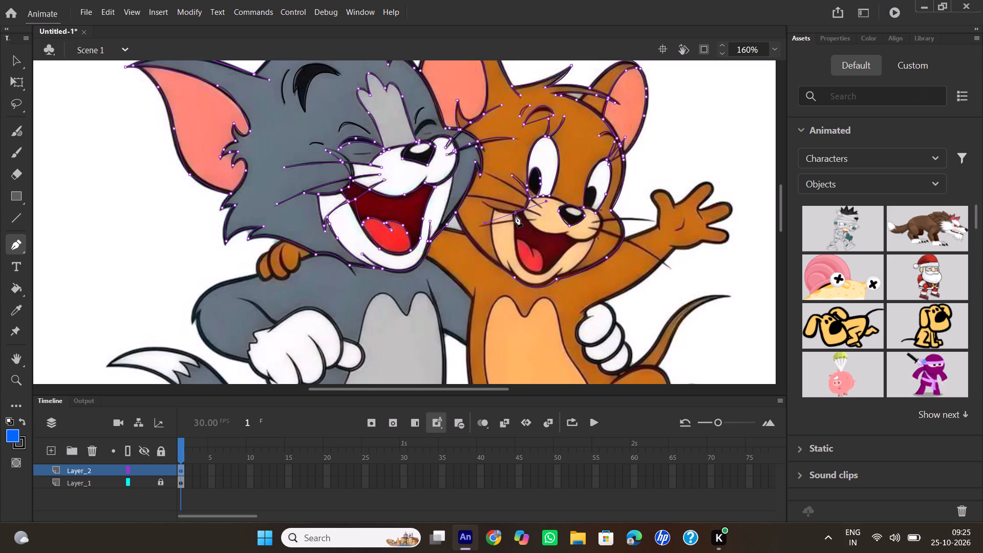
pyautogui.click(515, 213)
pyautogui.moveTo(482, 202); pyautogui.dragTo(465, 190)
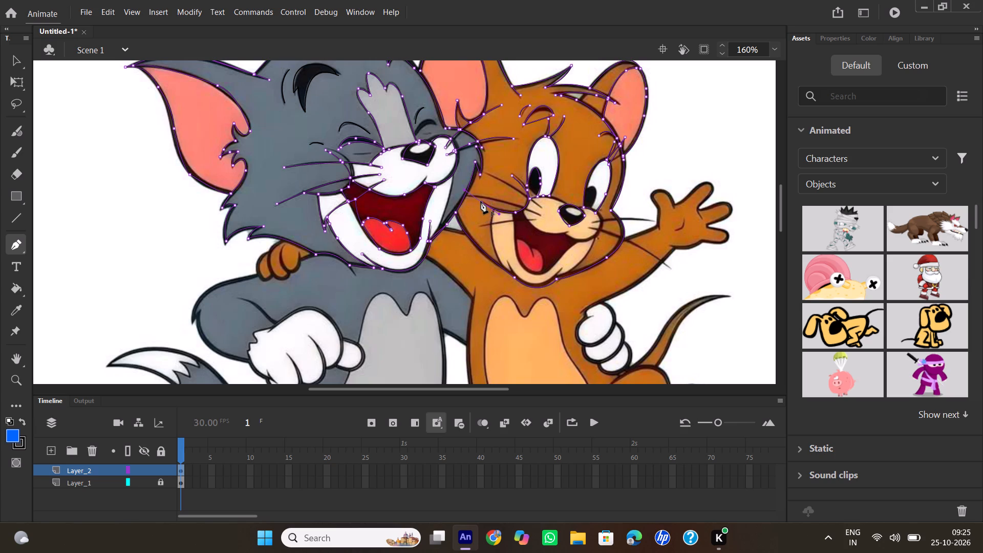
pyautogui.doubleClick(482, 202)
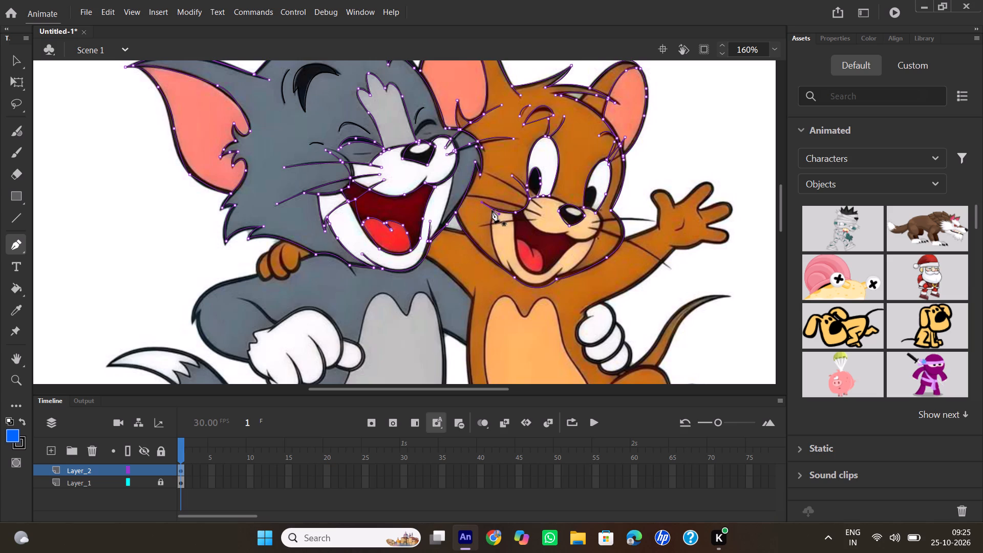
# Trace the near edge of Jerry's light muzzle with the Pen tool, from the cheek line down to the jaw.
pyautogui.click(493, 208)
pyautogui.moveTo(504, 266); pyautogui.dragTo(515, 282)
pyautogui.moveTo(515, 282); pyautogui.dragTo(517, 285)
pyautogui.doubleClick(502, 268)
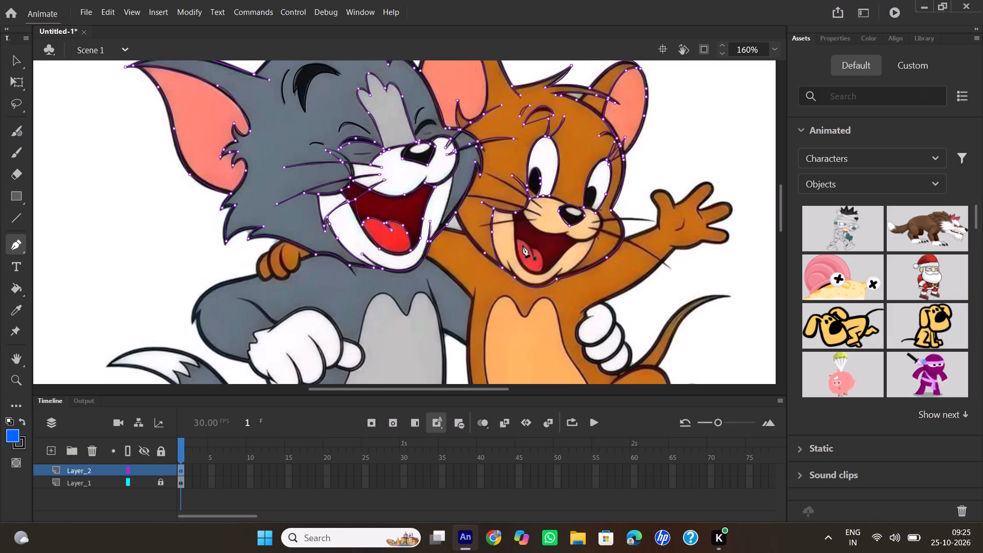
# Trace Jerry's open mouth with the Pen tool, down the near side, around the bottom, up to the far corner and back along the upper lip.
pyautogui.click(512, 211)
pyautogui.moveTo(518, 259); pyautogui.dragTo(523, 272)
pyautogui.moveTo(523, 272); pyautogui.dragTo(519, 279)
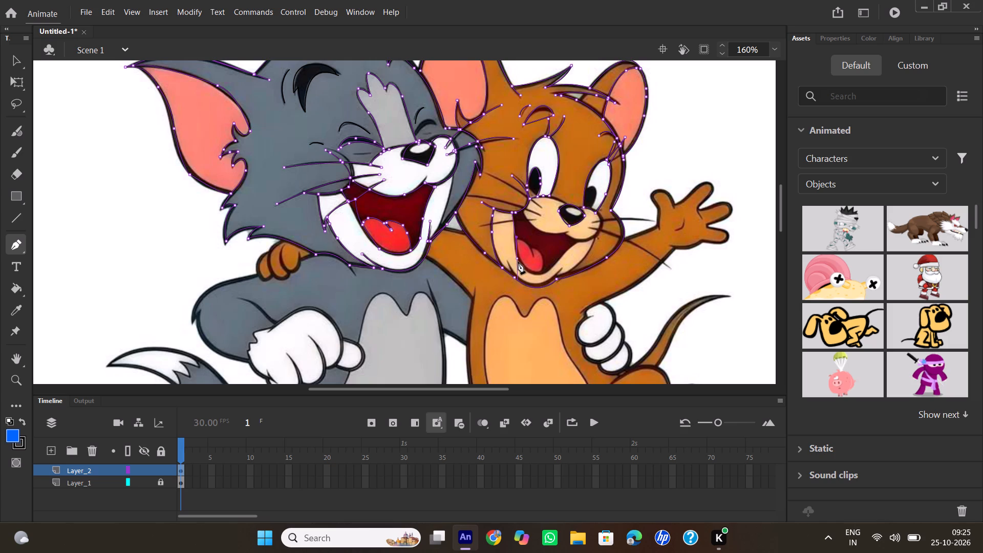
pyautogui.click(518, 260)
pyautogui.moveTo(551, 267); pyautogui.dragTo(574, 250)
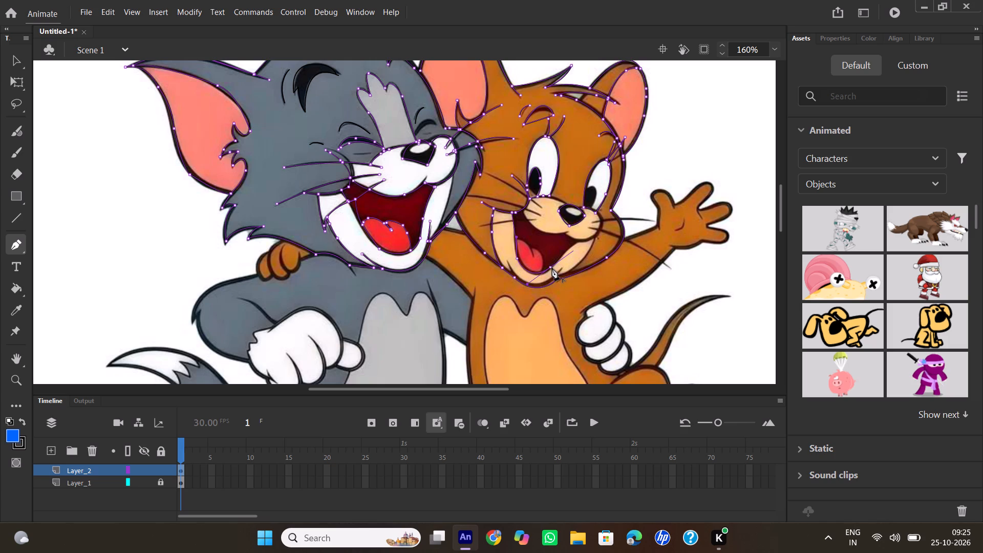
pyautogui.click(552, 268)
pyautogui.moveTo(580, 241); pyautogui.dragTo(593, 236)
pyautogui.moveTo(593, 236); pyautogui.dragTo(593, 237)
pyautogui.click(581, 242)
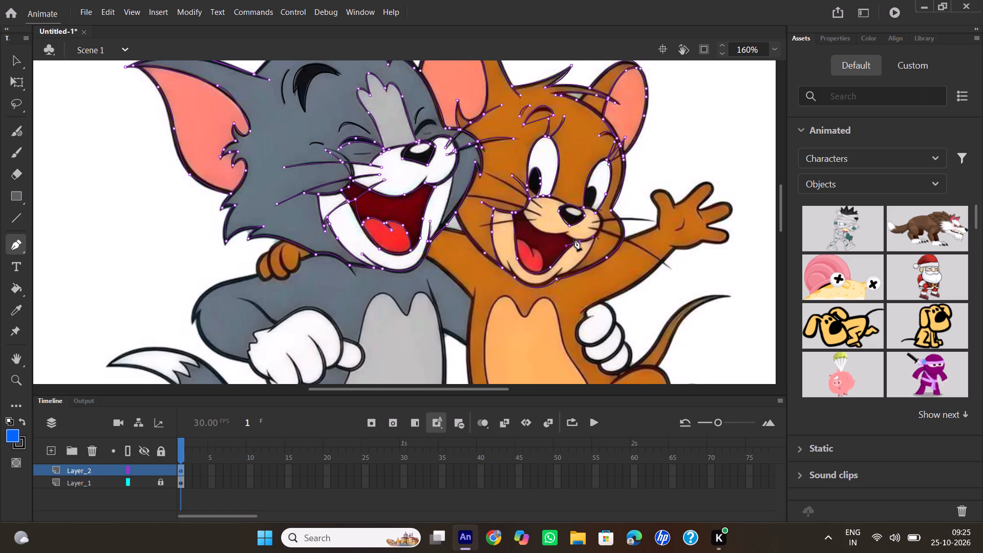
pyautogui.moveTo(567, 233); pyautogui.dragTo(561, 229)
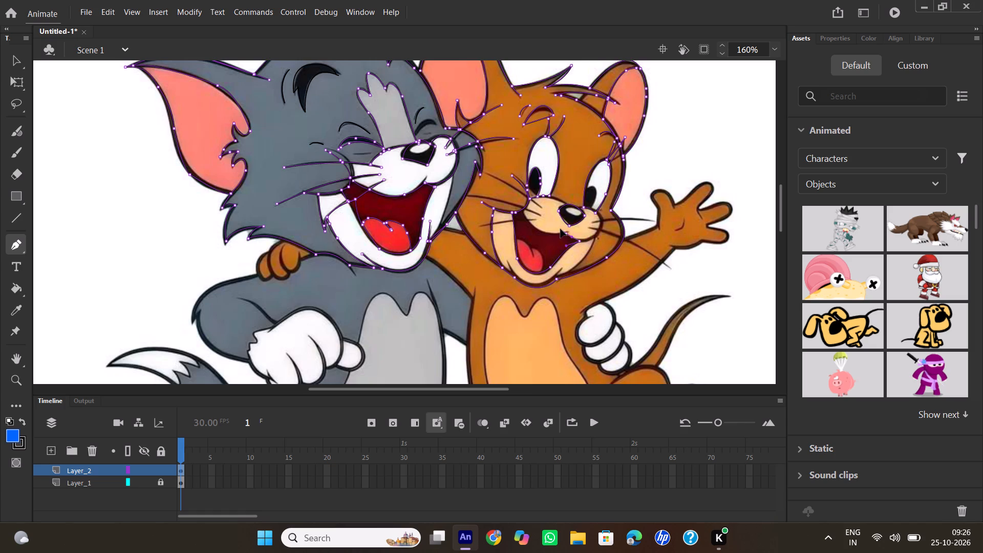
pyautogui.moveTo(561, 229); pyautogui.dragTo(559, 226)
pyautogui.click(567, 233)
pyautogui.moveTo(524, 210); pyautogui.dragTo(514, 187)
pyautogui.moveTo(514, 187); pyautogui.dragTo(512, 177)
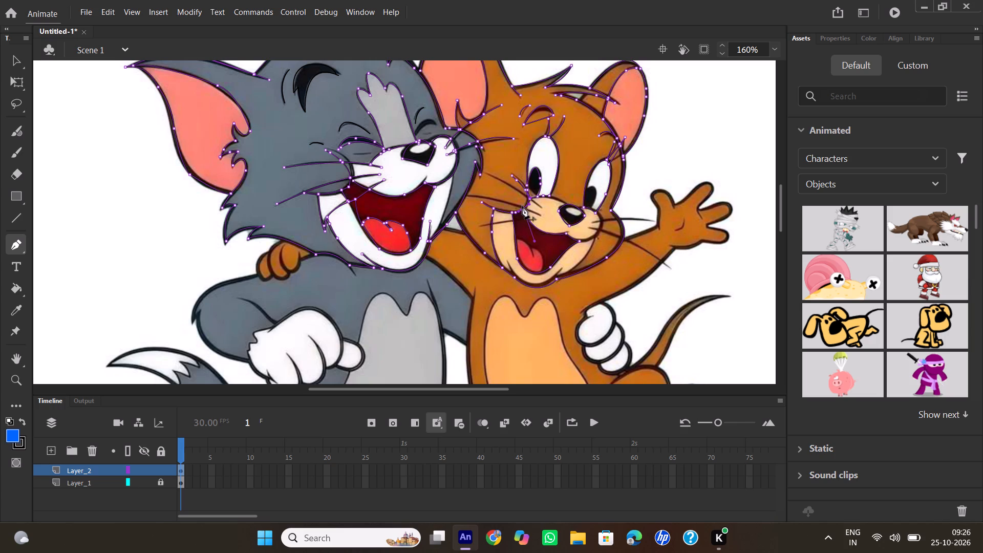
pyautogui.doubleClick(523, 208)
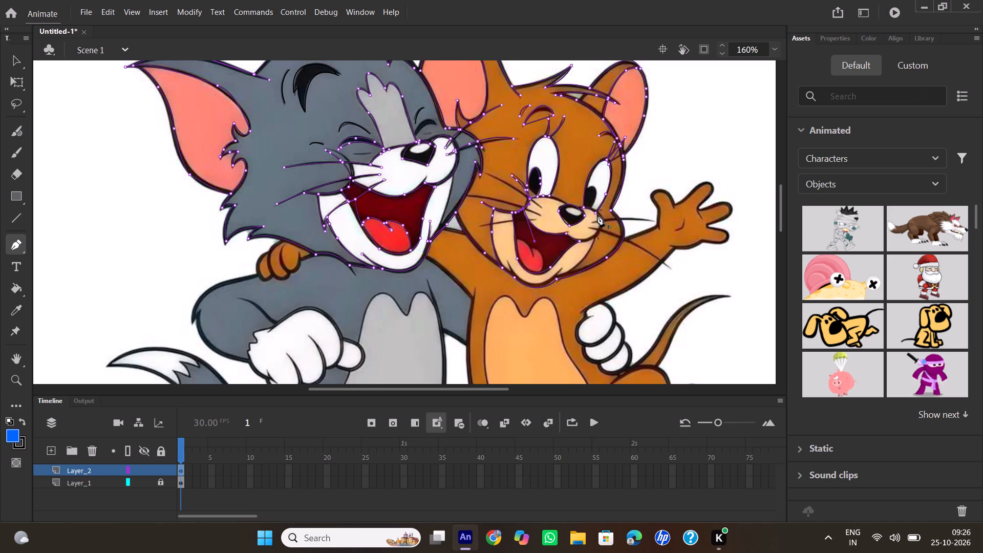
# Trace the far edge of Jerry's muzzle with the Pen tool, from below the far eye down to the far mouth corner.
pyautogui.click(598, 215)
pyautogui.moveTo(581, 241); pyautogui.dragTo(580, 241)
pyautogui.moveTo(580, 241); pyautogui.dragTo(546, 250)
pyautogui.doubleClick(580, 242)
# Trace the two whiskers on Jerry's far side with the Pen tool, each from the muzzle out to its tip over the raised arm.
pyautogui.click(591, 223)
pyautogui.moveTo(653, 221); pyautogui.dragTo(661, 223)
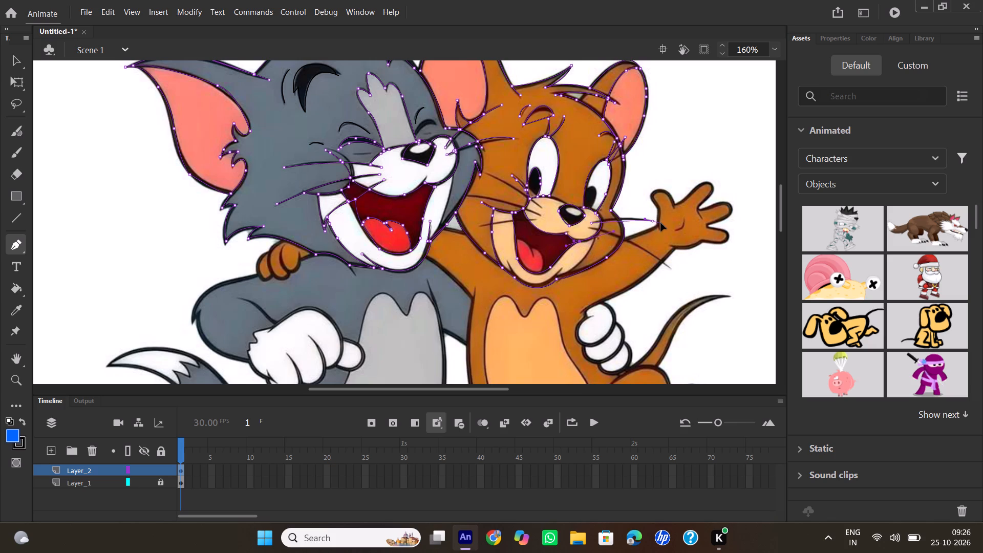
pyautogui.moveTo(661, 223); pyautogui.dragTo(671, 228)
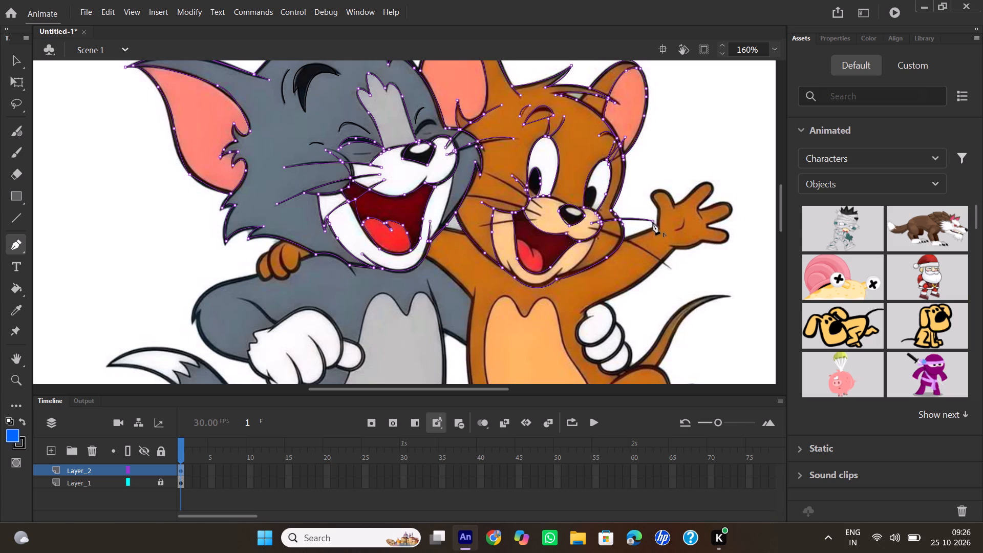
pyautogui.doubleClick(653, 222)
pyautogui.click(588, 228)
pyautogui.moveTo(671, 269); pyautogui.dragTo(673, 276)
pyautogui.moveTo(673, 276); pyautogui.dragTo(691, 295)
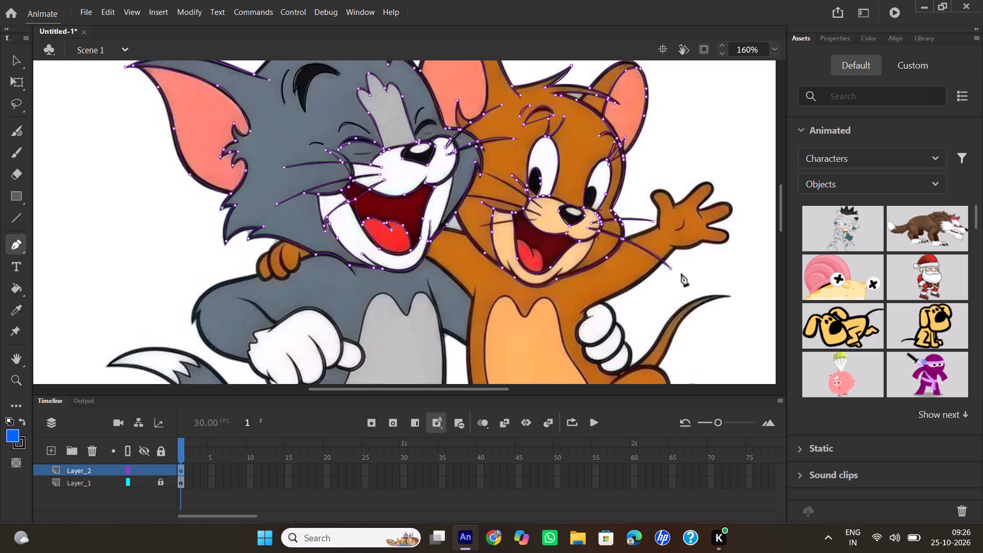
pyautogui.doubleClick(671, 270)
# Trace the three whiskers on Jerry's near side with the Pen tool, each between its outer tip and the muzzle beside the nose.
pyautogui.click(485, 171)
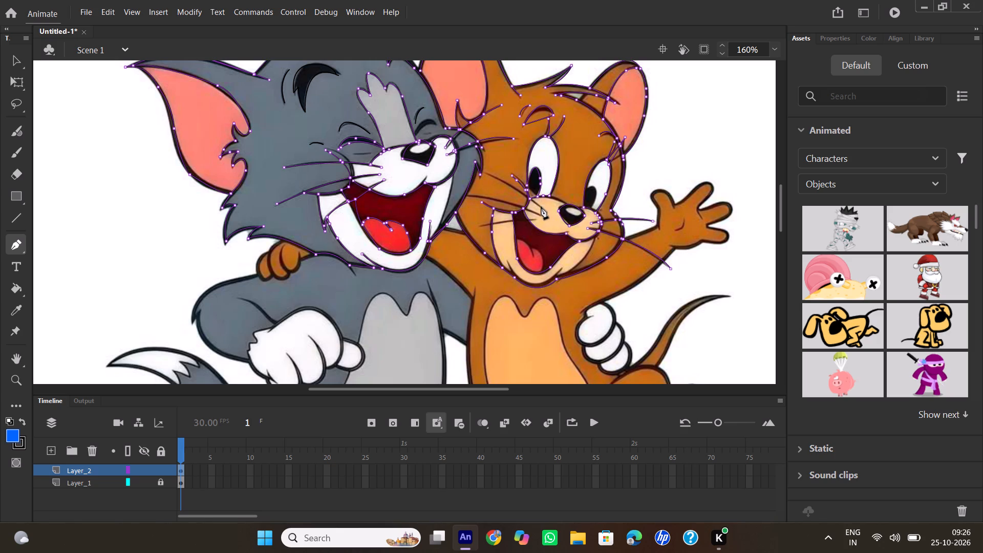
pyautogui.moveTo(541, 206); pyautogui.dragTo(557, 221)
pyautogui.doubleClick(541, 208)
pyautogui.click(464, 197)
pyautogui.moveTo(539, 215); pyautogui.dragTo(566, 230)
pyautogui.moveTo(566, 230); pyautogui.dragTo(579, 236)
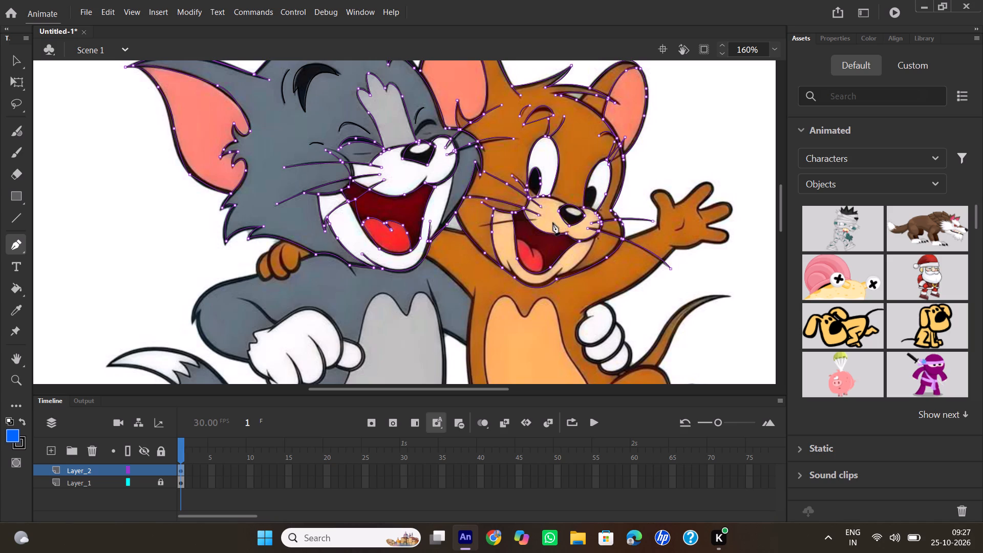
pyautogui.doubleClick(539, 217)
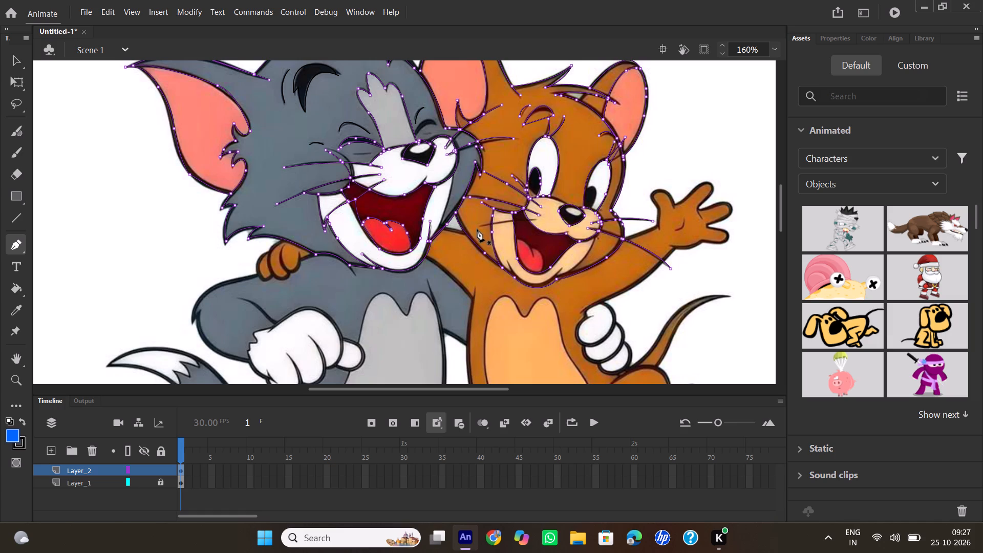
pyautogui.click(479, 226)
pyautogui.moveTo(537, 220); pyautogui.dragTo(549, 225)
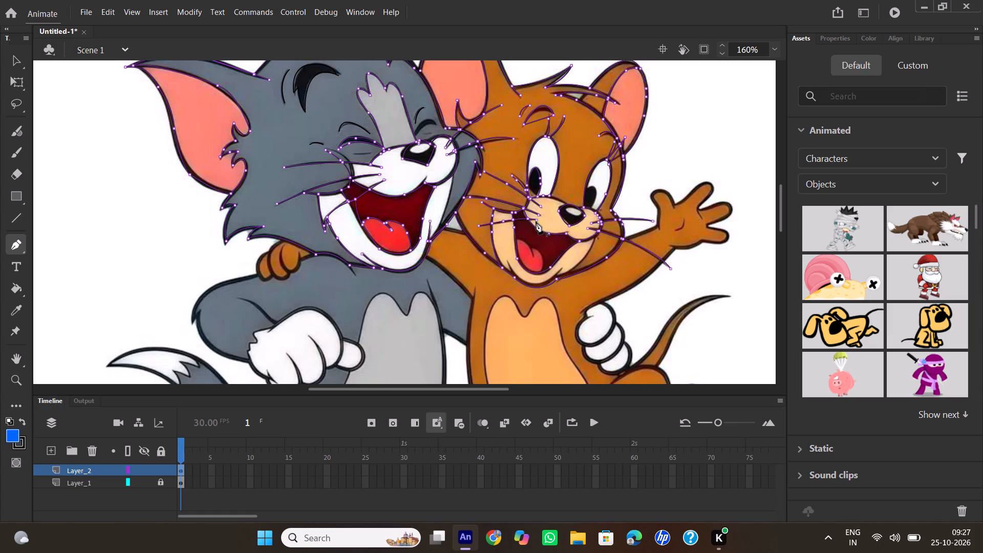
pyautogui.doubleClick(536, 222)
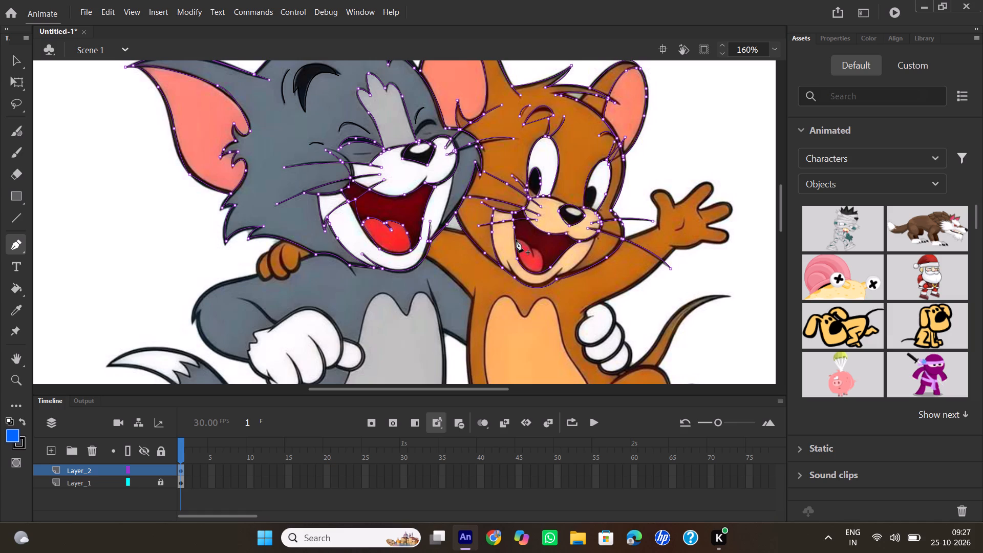
# Trace the upper edge of Jerry's tongue with the Pen tool, from the near side of the mouth over and down to its bottom.
pyautogui.click(515, 240)
pyautogui.moveTo(531, 248); pyautogui.dragTo(540, 261)
pyautogui.click(532, 249)
pyautogui.moveTo(543, 273); pyautogui.dragTo(537, 302)
pyautogui.moveTo(537, 302); pyautogui.dragTo(537, 300)
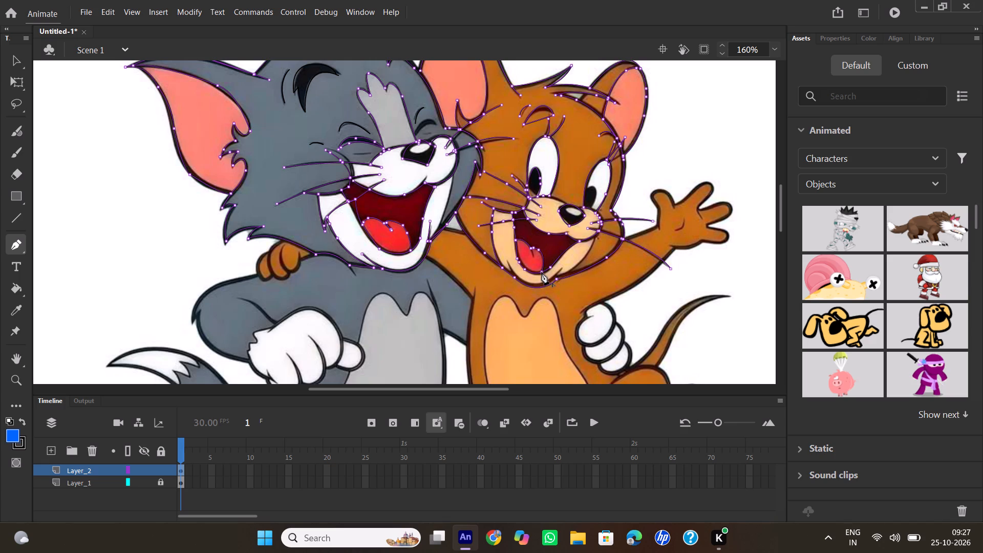
pyautogui.doubleClick(542, 272)
# Trace the two short chin lines below Jerry's mouth with the Pen tool, one on each side, down to the jaw outline.
pyautogui.click(507, 259)
pyautogui.moveTo(515, 275); pyautogui.dragTo(521, 287)
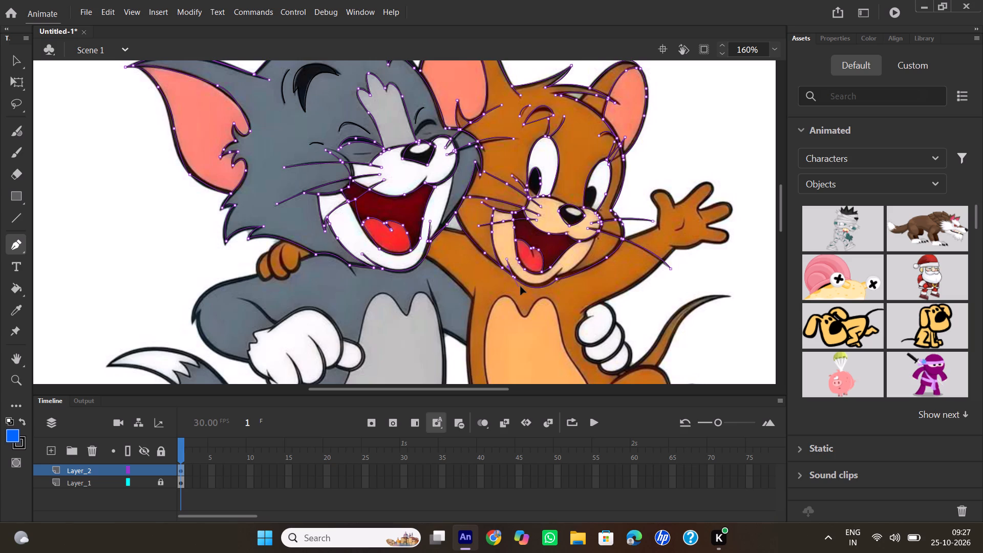
pyautogui.moveTo(521, 287); pyautogui.dragTo(519, 287)
pyautogui.doubleClick(515, 276)
pyautogui.click(563, 265)
pyautogui.moveTo(553, 280); pyautogui.dragTo(549, 286)
pyautogui.moveTo(549, 286); pyautogui.dragTo(550, 288)
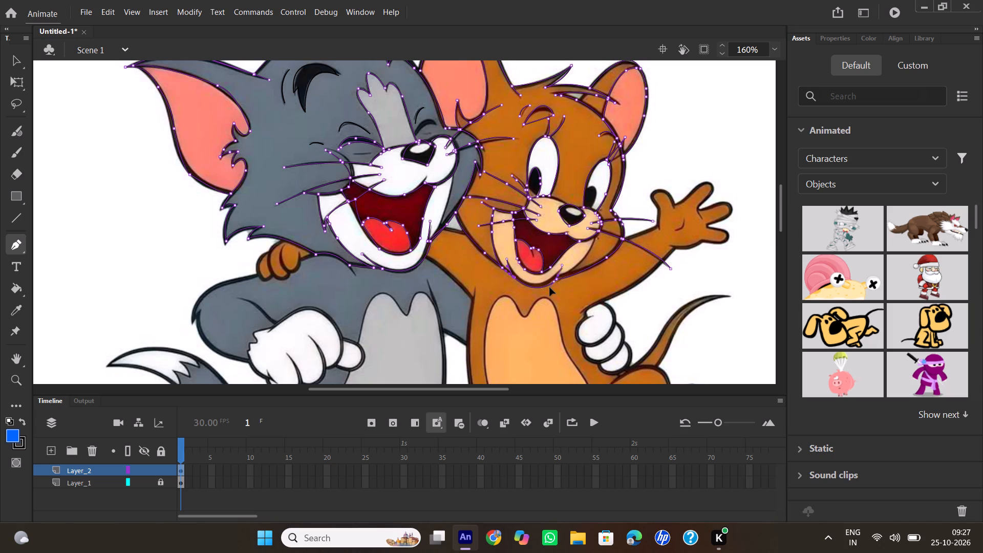
pyautogui.moveTo(550, 288); pyautogui.dragTo(549, 288)
pyautogui.doubleClick(553, 282)
# Trace Jerry's hand on Tom's shoulder with the Pen tool, from Tom's cheek fur down around the fingertips and back to Tom's jaw line.
pyautogui.scroll(1, 494, 129)
pyautogui.scroll(-2, 494, 129)
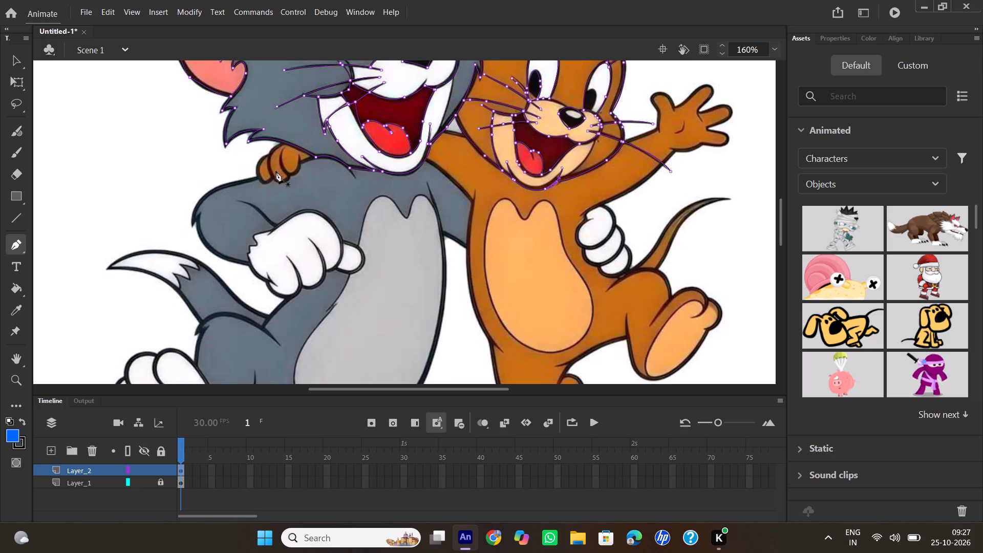
pyautogui.click(286, 142)
pyautogui.moveTo(271, 156); pyautogui.dragTo(271, 166)
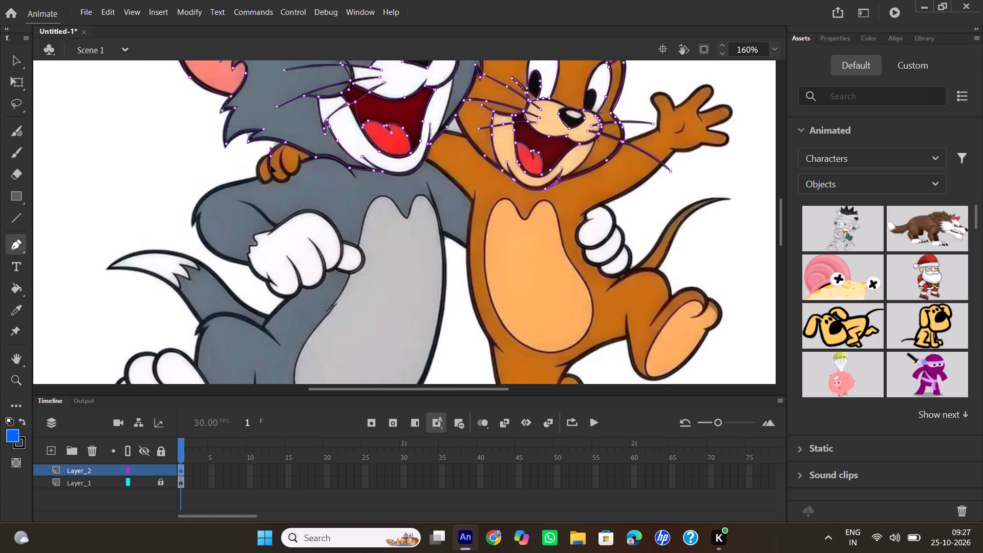
pyautogui.moveTo(271, 166); pyautogui.dragTo(271, 171)
pyautogui.click(270, 156)
pyautogui.moveTo(263, 181); pyautogui.dragTo(270, 201)
pyautogui.moveTo(270, 201); pyautogui.dragTo(270, 206)
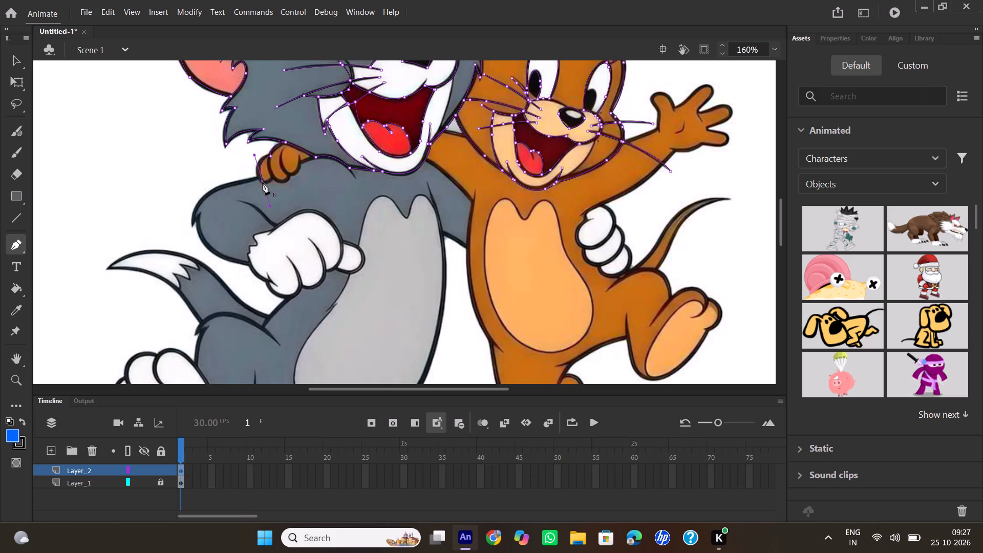
pyautogui.click(263, 182)
pyautogui.moveTo(273, 178); pyautogui.dragTo(280, 172)
pyautogui.click(273, 178)
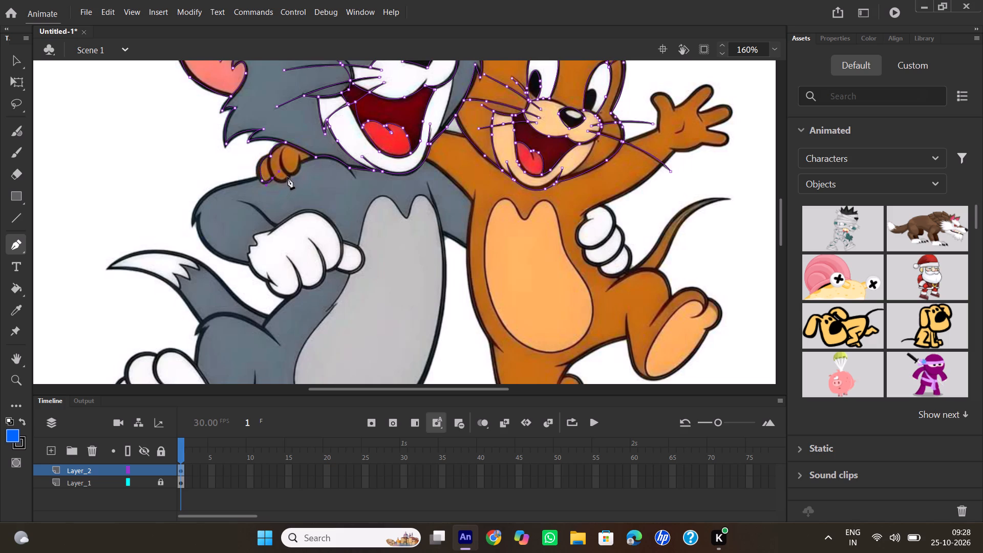
pyautogui.moveTo(289, 176); pyautogui.dragTo(300, 164)
pyautogui.click(290, 176)
pyautogui.moveTo(301, 163); pyautogui.dragTo(307, 144)
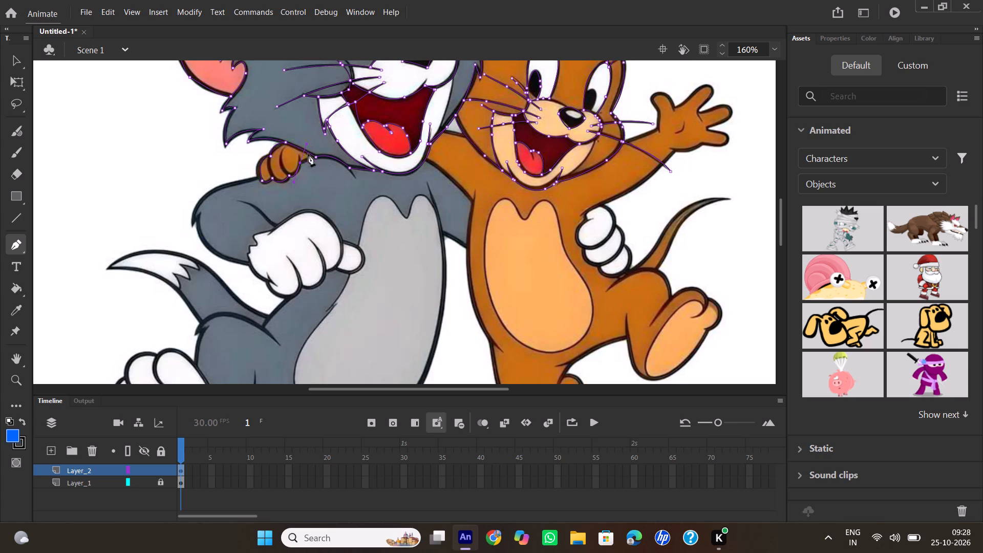
pyautogui.click(301, 162)
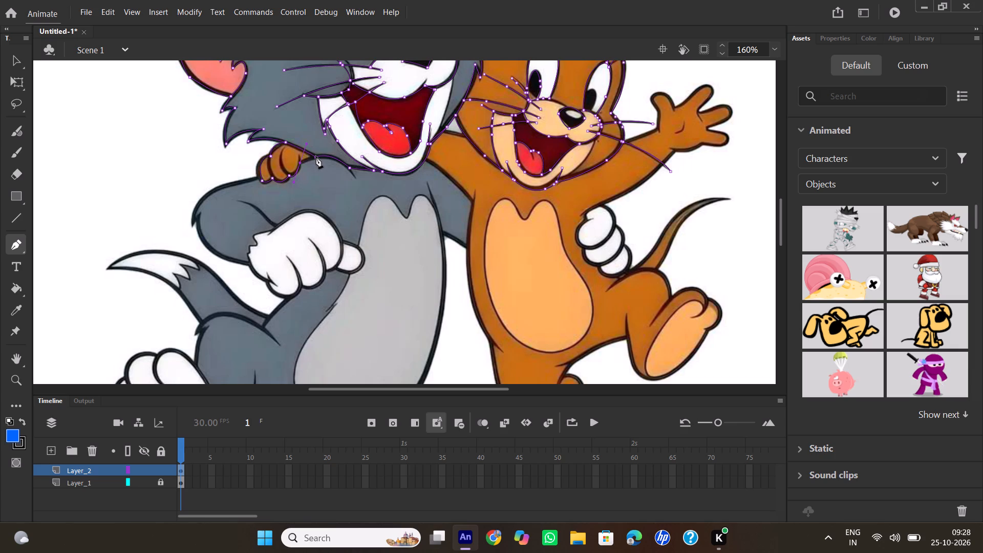
pyautogui.moveTo(316, 159); pyautogui.dragTo(324, 158)
pyautogui.doubleClick(317, 158)
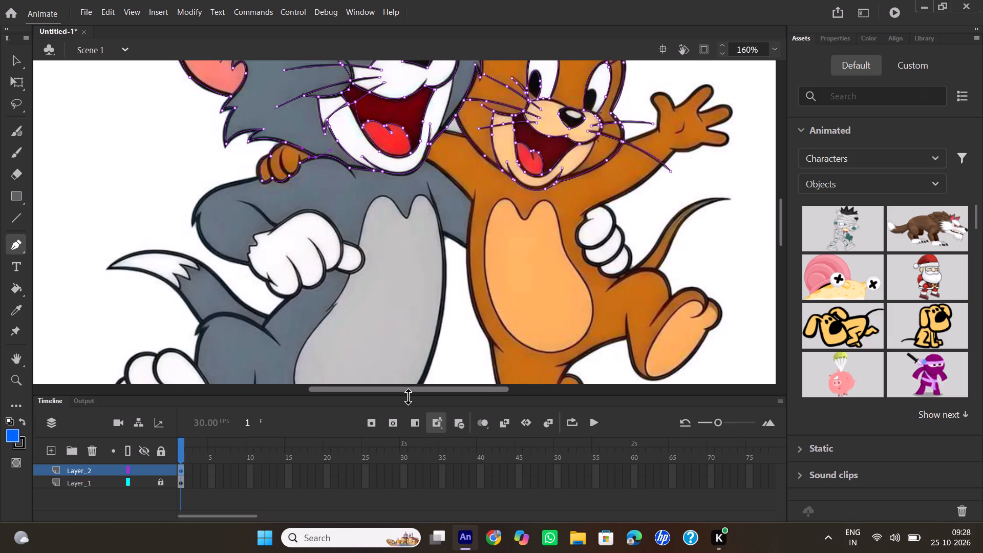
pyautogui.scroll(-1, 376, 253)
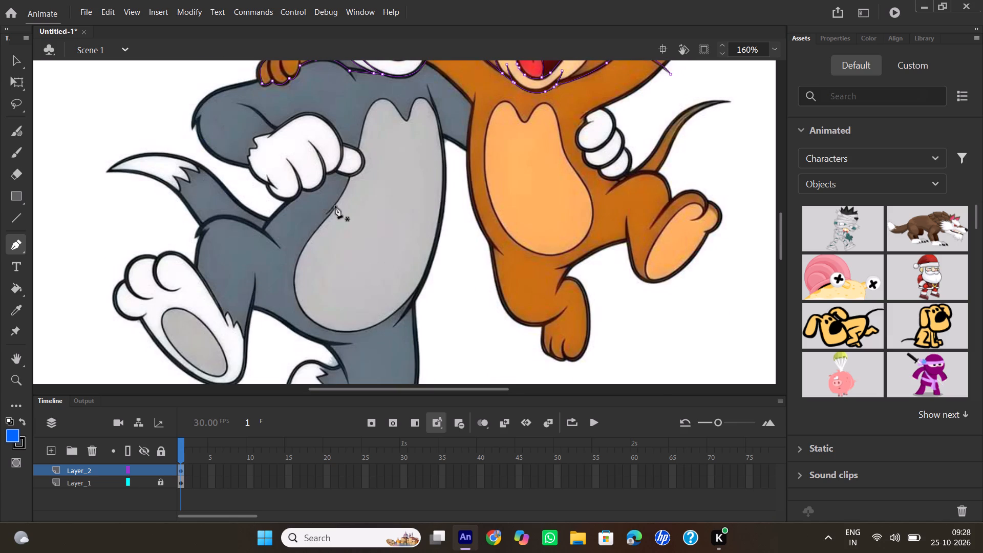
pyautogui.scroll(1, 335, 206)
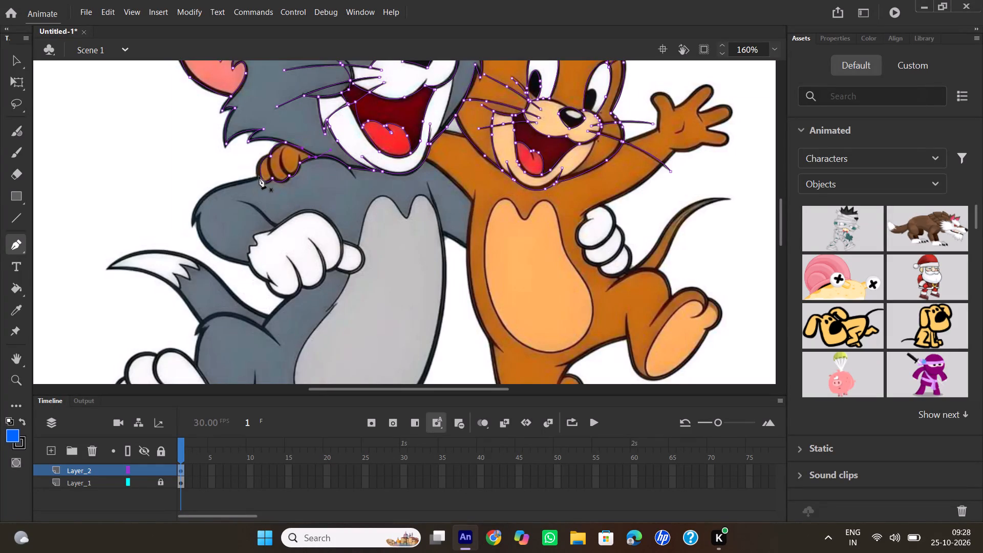
# Trace the outline of Tom's bent arm with the Pen tool, from Jerry's fingertips around the pointed elbow to the wrist of Tom's fist.
pyautogui.click(260, 176)
pyautogui.moveTo(215, 189); pyautogui.dragTo(206, 194)
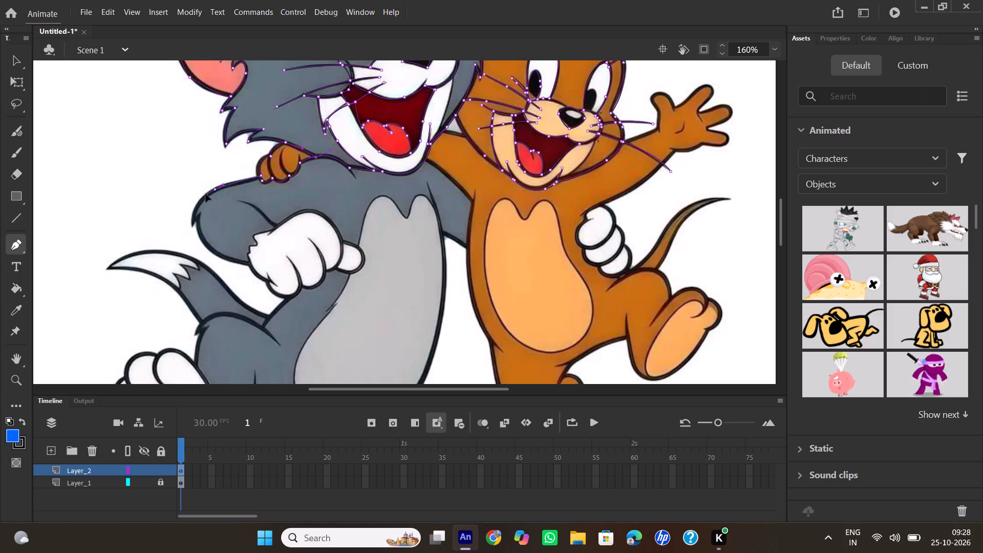
pyautogui.moveTo(206, 194); pyautogui.dragTo(204, 192)
pyautogui.click(216, 192)
pyautogui.moveTo(192, 226); pyautogui.dragTo(194, 249)
pyautogui.click(191, 226)
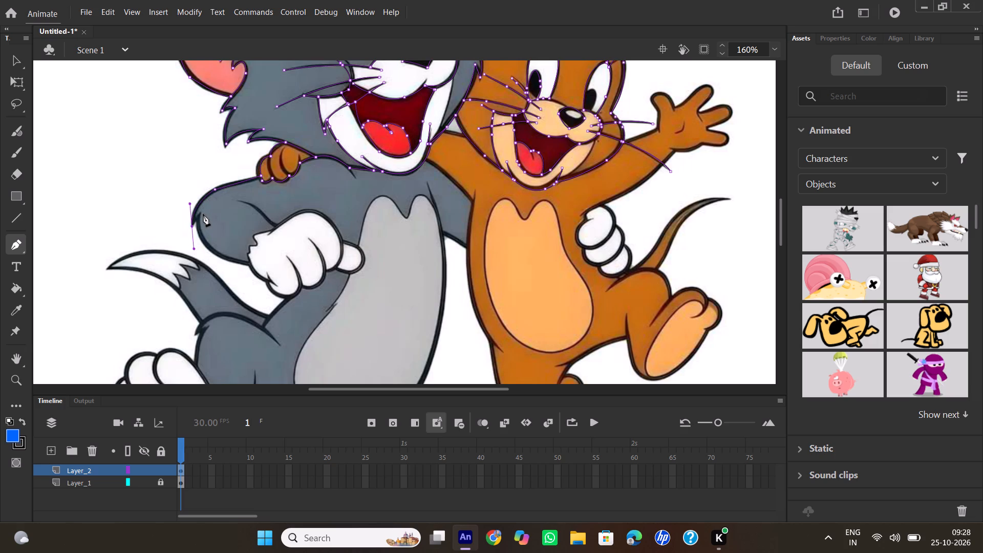
pyautogui.moveTo(203, 214); pyautogui.dragTo(207, 207)
pyautogui.click(202, 216)
pyautogui.moveTo(210, 251); pyautogui.dragTo(213, 253)
pyautogui.moveTo(213, 253); pyautogui.dragTo(231, 272)
pyautogui.click(210, 251)
pyautogui.moveTo(250, 264); pyautogui.dragTo(255, 264)
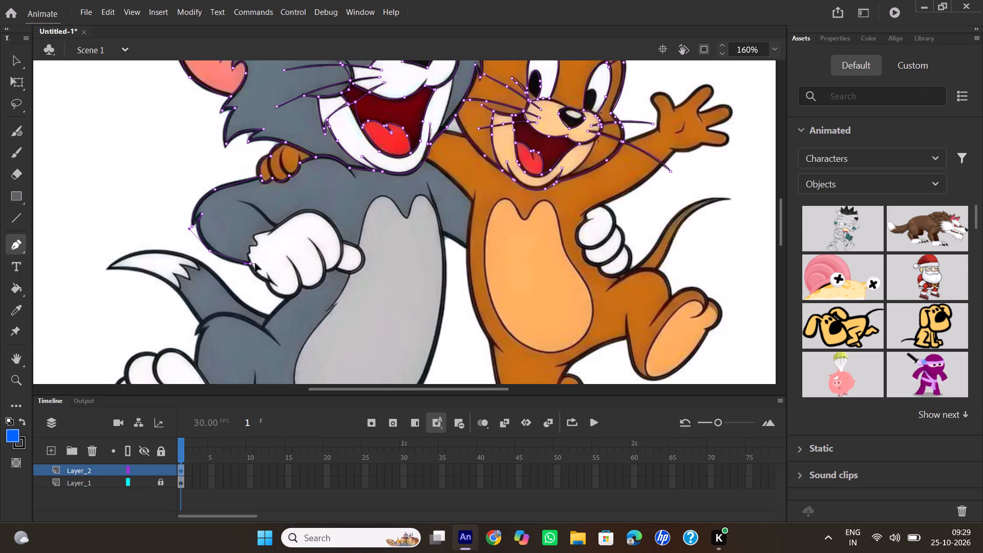
pyautogui.moveTo(255, 264); pyautogui.dragTo(260, 261)
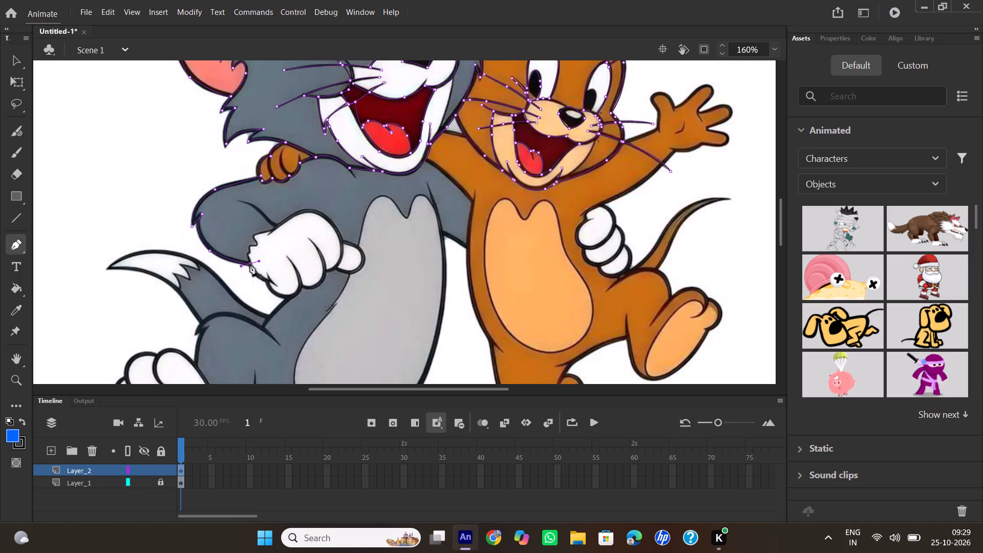
pyautogui.click(250, 264)
# Trace the lower edge of Tom's fist with the Pen tool, from the wrist along the curled fingers to the base of the thumb.
pyautogui.moveTo(269, 281); pyautogui.dragTo(277, 283)
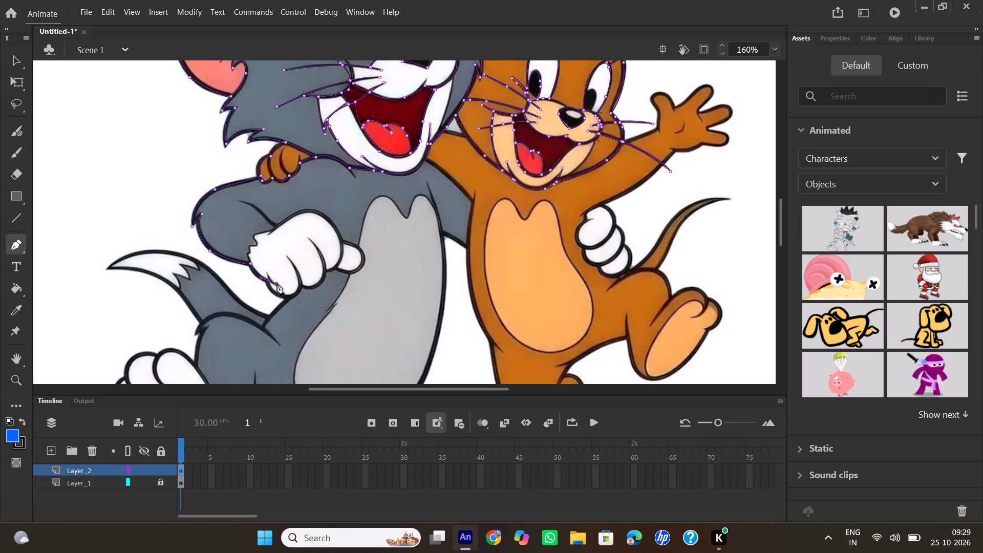
pyautogui.click(269, 281)
pyautogui.moveTo(302, 286); pyautogui.dragTo(312, 269)
pyautogui.moveTo(312, 269); pyautogui.dragTo(323, 260)
pyautogui.click(302, 287)
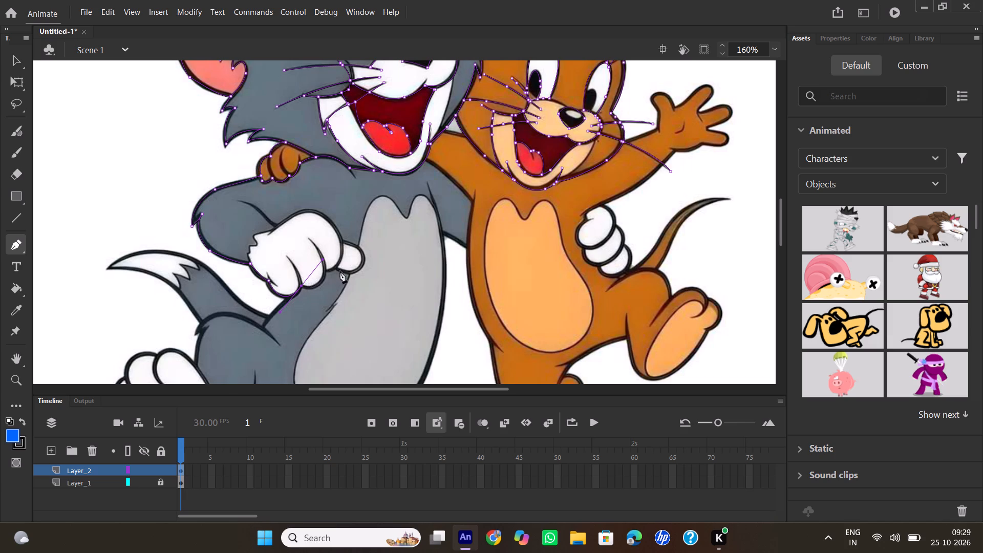
pyautogui.moveTo(326, 272); pyautogui.dragTo(326, 271)
pyautogui.moveTo(326, 271); pyautogui.dragTo(334, 251)
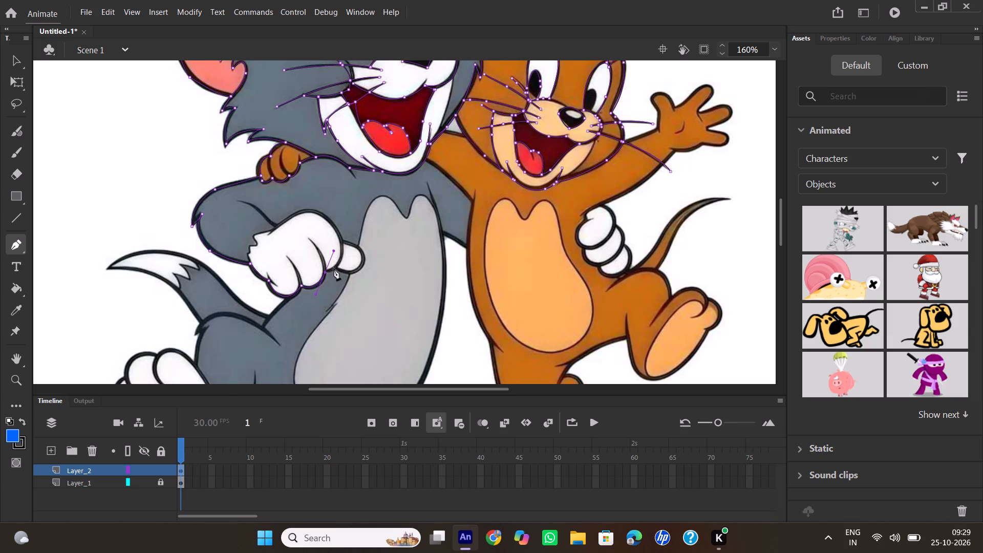
pyautogui.click(327, 273)
pyautogui.moveTo(336, 265); pyautogui.dragTo(340, 260)
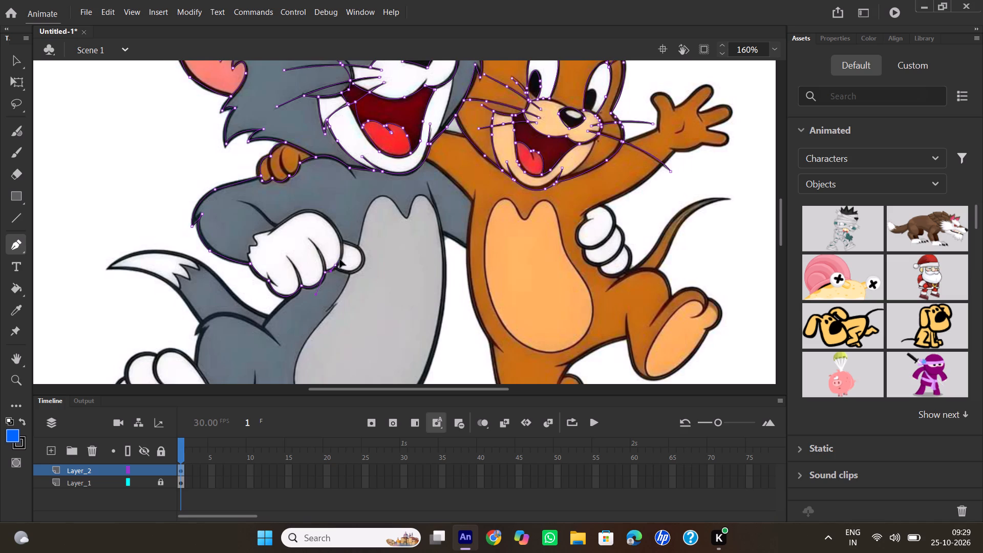
pyautogui.moveTo(340, 260); pyautogui.dragTo(340, 258)
pyautogui.click(337, 265)
# Trace Tom's thumb and the back of his fist with the Pen tool, around the thumb tip and over the hand to the forearm crease.
pyautogui.moveTo(364, 265); pyautogui.dragTo(373, 249)
pyautogui.moveTo(373, 249); pyautogui.dragTo(374, 249)
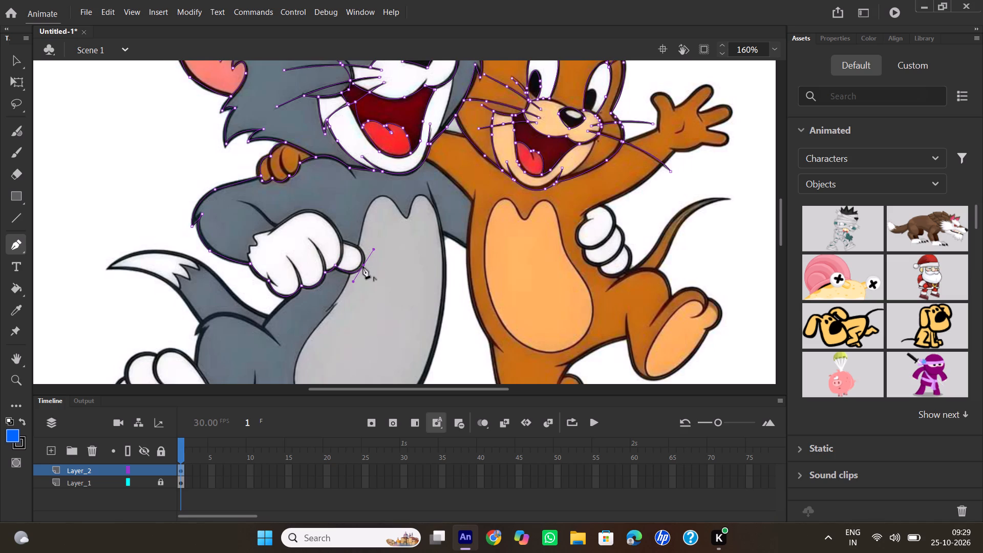
pyautogui.click(363, 266)
pyautogui.moveTo(343, 243); pyautogui.dragTo(315, 233)
pyautogui.moveTo(315, 233); pyautogui.dragTo(315, 235)
pyautogui.click(341, 243)
pyautogui.moveTo(313, 211); pyautogui.dragTo(302, 210)
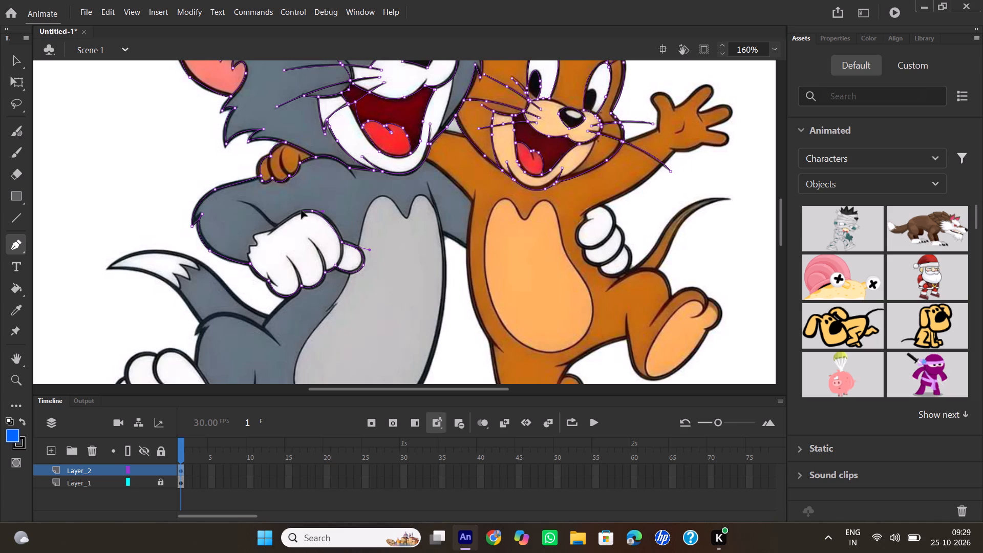
pyautogui.moveTo(302, 210); pyautogui.dragTo(292, 202)
pyautogui.click(312, 212)
pyautogui.moveTo(279, 226); pyautogui.dragTo(273, 231)
pyautogui.moveTo(273, 231); pyautogui.dragTo(271, 239)
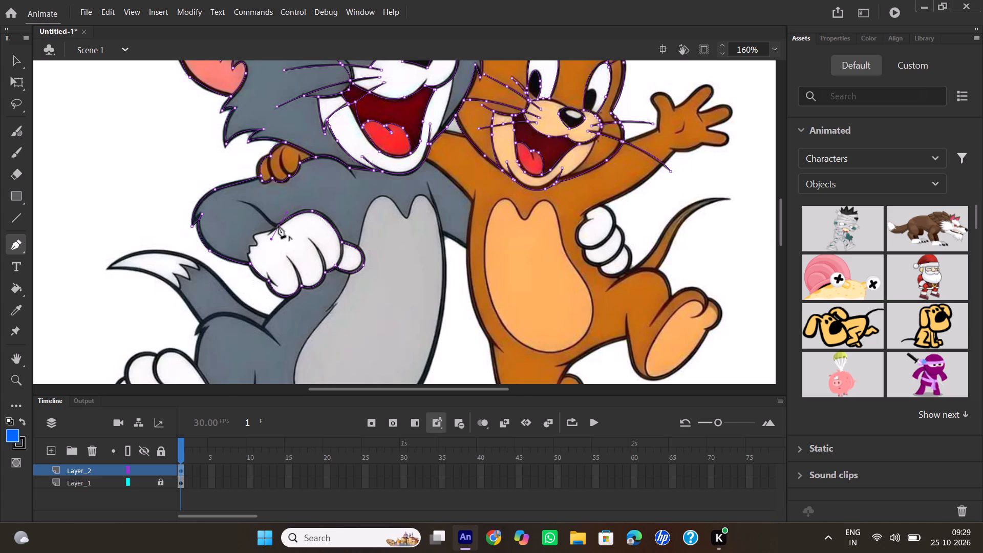
pyautogui.click(278, 227)
# Trace the inner elbow crease on Tom's arm with the Pen tool, from the back of the fist up to the crease's end.
pyautogui.moveTo(240, 200); pyautogui.dragTo(236, 198)
pyautogui.moveTo(236, 198); pyautogui.dragTo(231, 201)
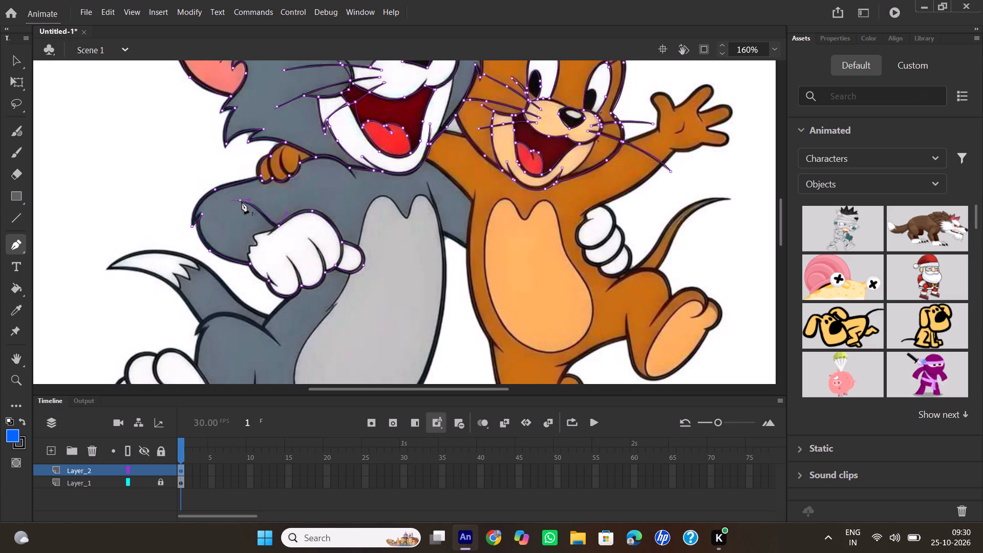
pyautogui.doubleClick(242, 201)
# Trace the two finger creases on Tom's fist with the Pen tool, from the knuckles down to the fist's lower edge.
pyautogui.click(286, 257)
pyautogui.moveTo(302, 285); pyautogui.dragTo(302, 293)
pyautogui.moveTo(302, 293); pyautogui.dragTo(304, 303)
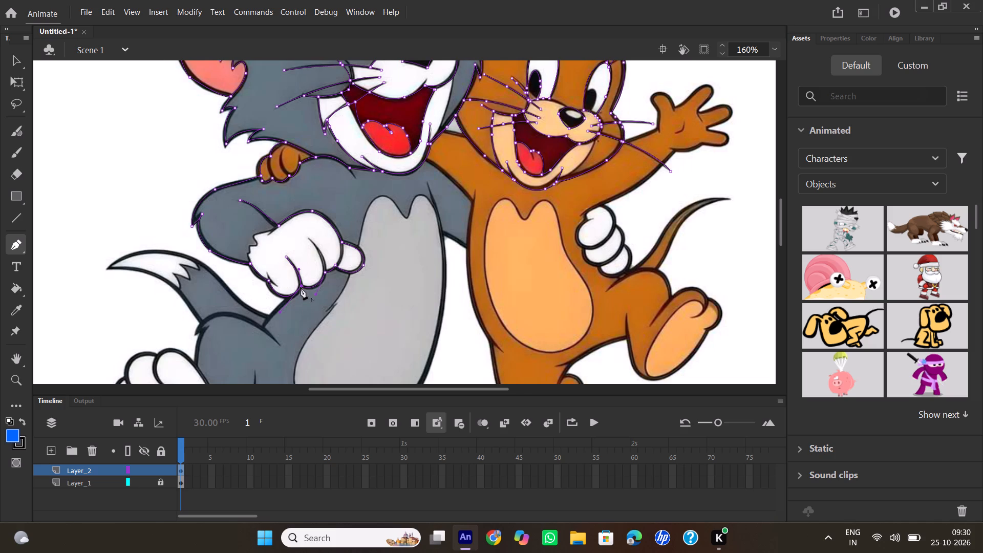
pyautogui.doubleClick(301, 286)
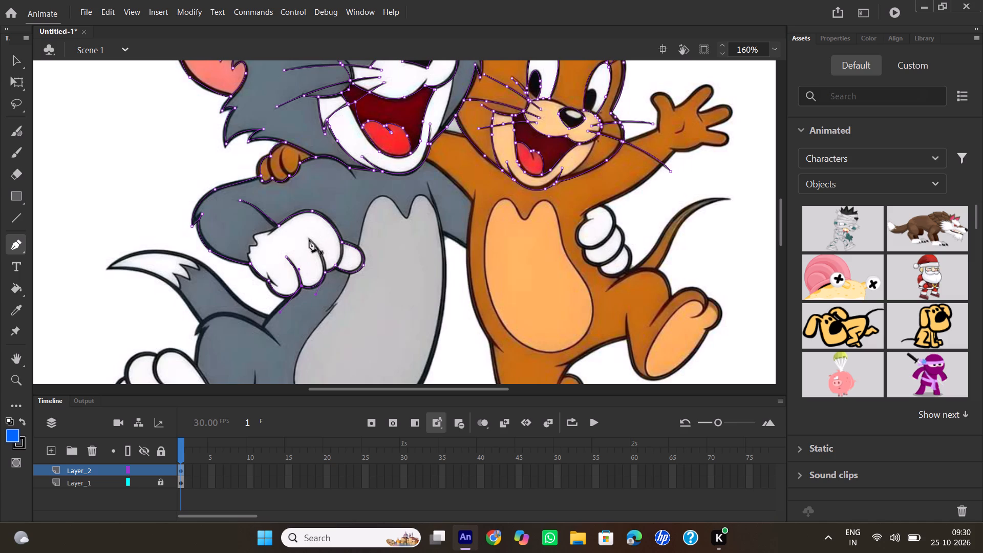
pyautogui.click(309, 240)
pyautogui.moveTo(325, 273); pyautogui.dragTo(326, 299)
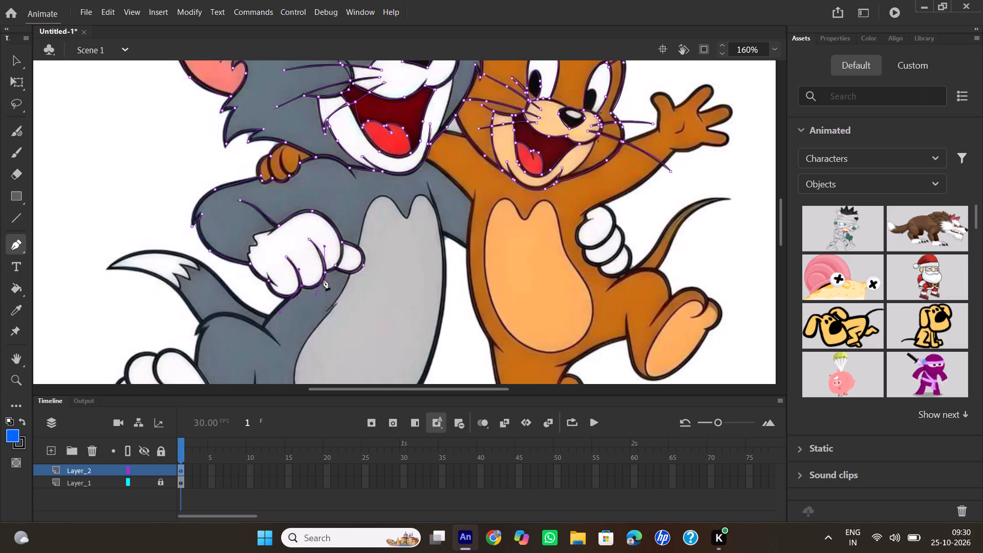
pyautogui.doubleClick(326, 272)
# Trace the jagged fur edge at Tom's wrist with the Pen tool, from the bottom of the forearm up to the back of the fist.
pyautogui.click(278, 225)
pyautogui.hotkey('ctrl', 'z')
pyautogui.click(246, 263)
pyautogui.moveTo(250, 254); pyautogui.dragTo(250, 249)
pyautogui.moveTo(250, 249); pyautogui.dragTo(259, 252)
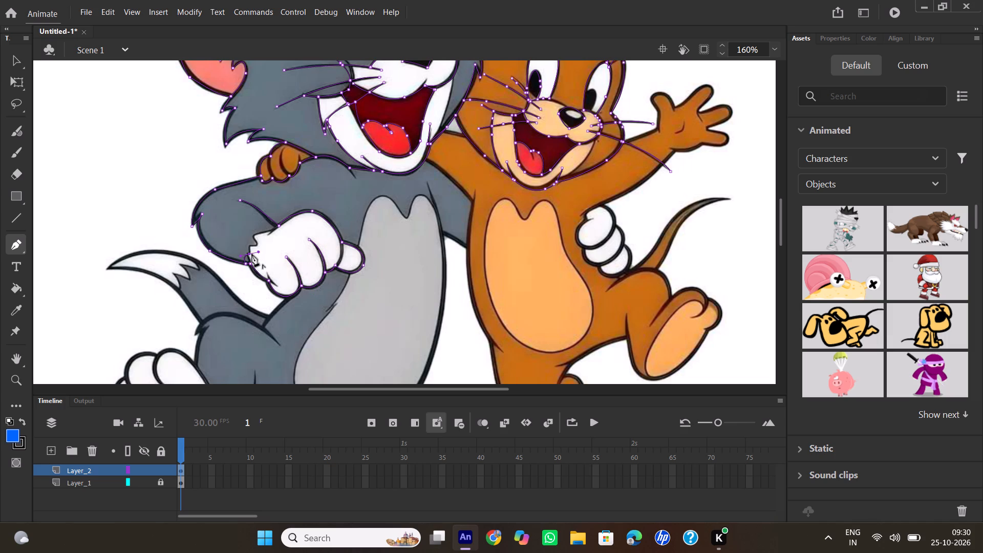
pyautogui.click(249, 254)
pyautogui.moveTo(251, 245); pyautogui.dragTo(263, 246)
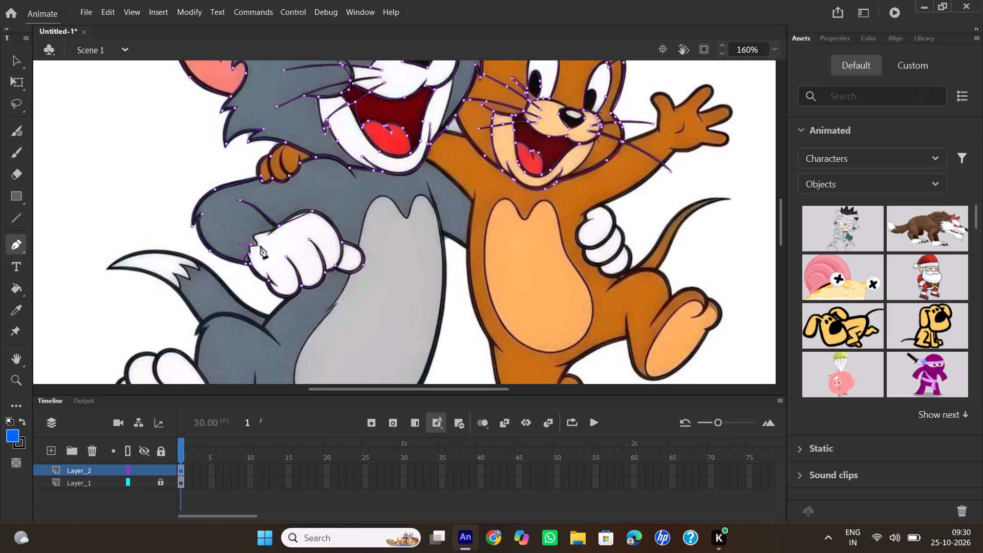
pyautogui.click(252, 245)
pyautogui.moveTo(256, 239); pyautogui.dragTo(255, 230)
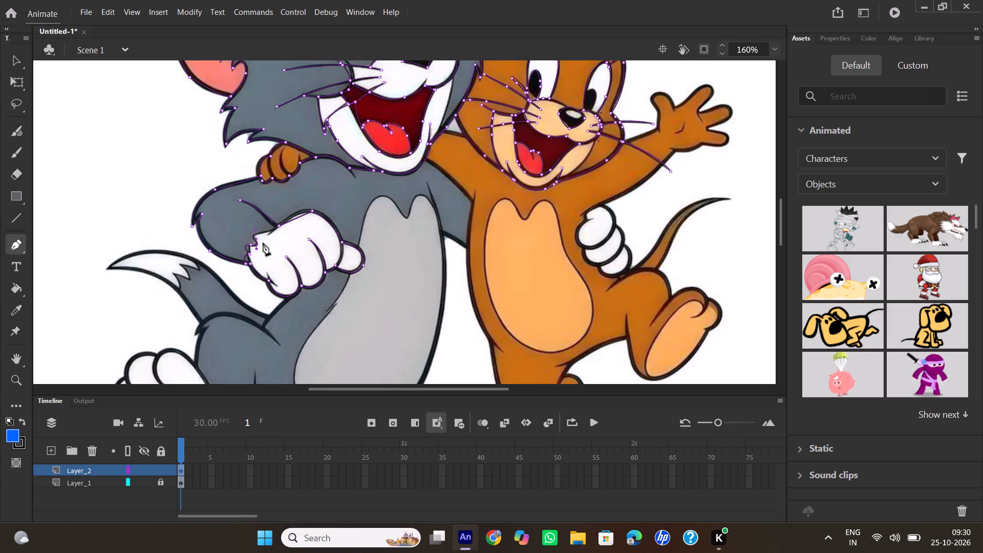
pyautogui.click(255, 238)
pyautogui.moveTo(275, 226); pyautogui.dragTo(307, 208)
pyautogui.moveTo(307, 208); pyautogui.dragTo(302, 213)
pyautogui.doubleClick(276, 227)
# Remove the stray stroke running along the back of Tom's fist.
pyautogui.click(13, 60)
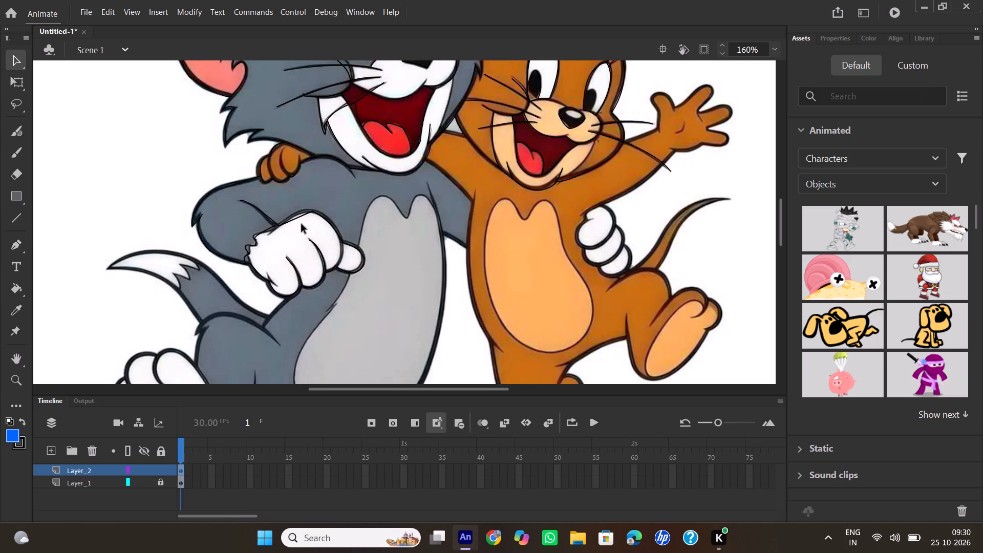
pyautogui.click(298, 219)
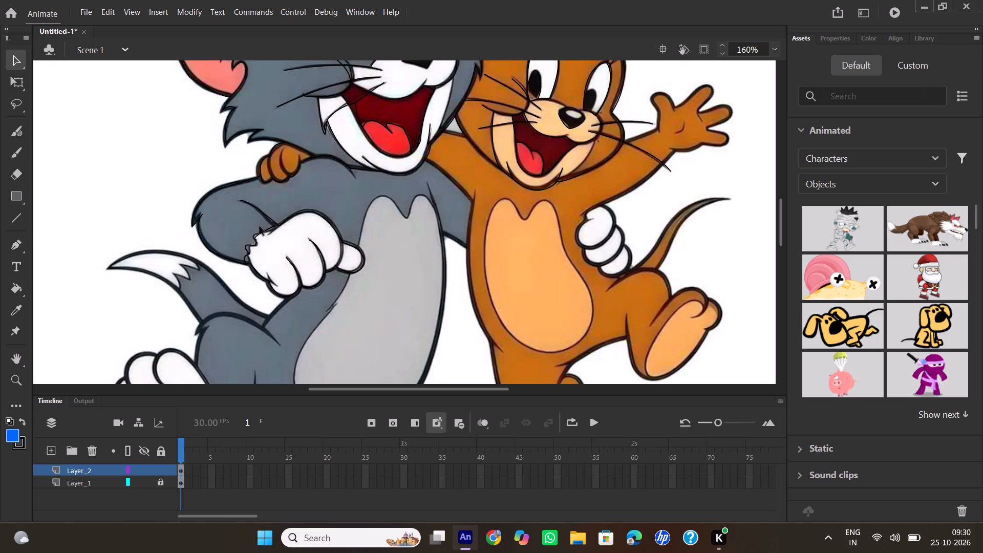
pyautogui.click(272, 228)
# Trace the short upper edge of Jerry's arm around Tom with the Pen tool, between Tom's cheek and Jerry's face.
pyautogui.click(17, 247)
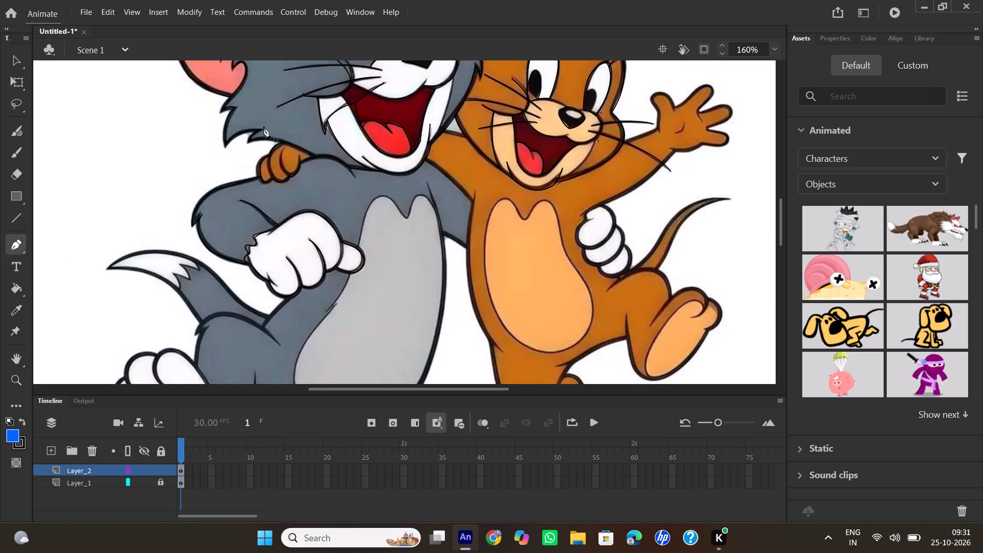
pyautogui.click(301, 164)
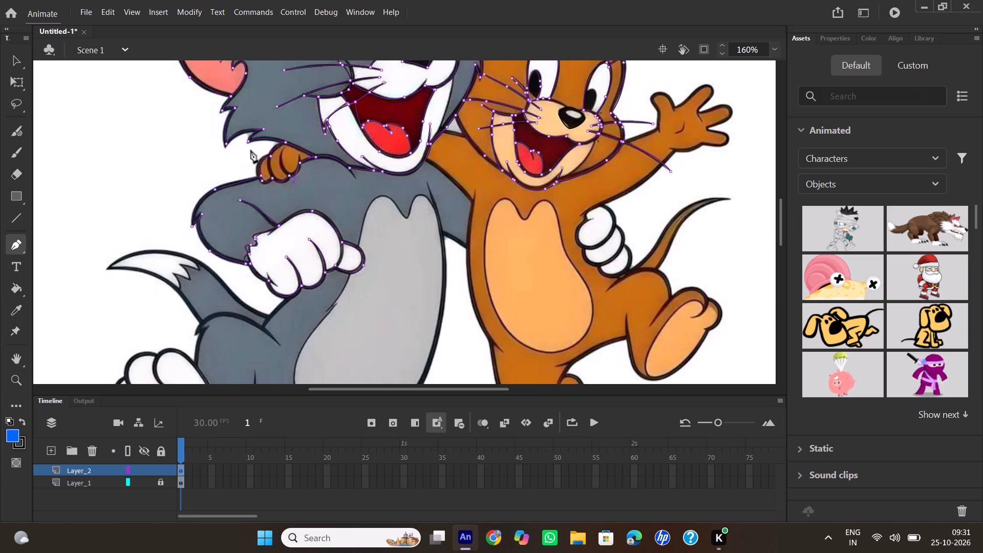
pyautogui.click(444, 131)
pyautogui.hotkey('ctrl', 'z')
pyautogui.click(445, 132)
pyautogui.moveTo(468, 138); pyautogui.dragTo(475, 143)
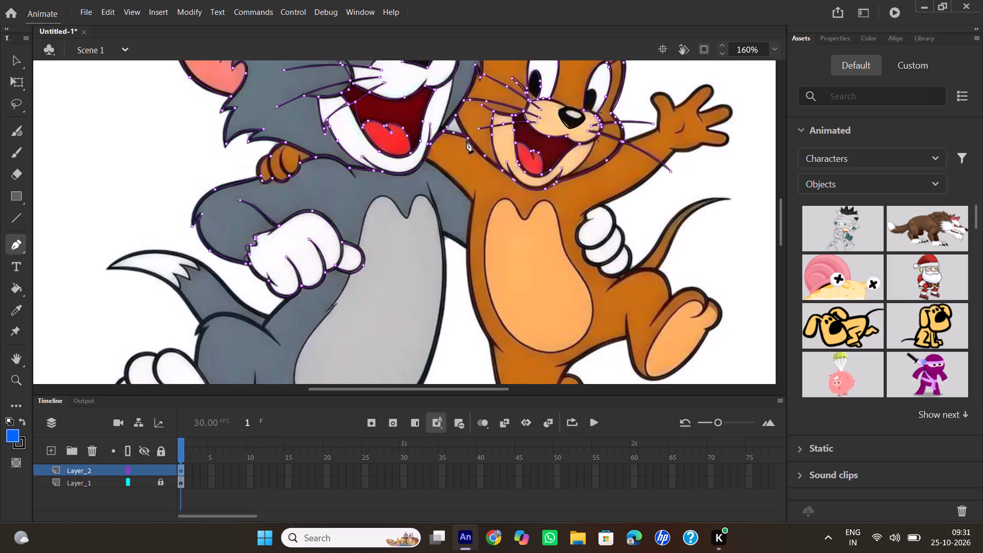
pyautogui.doubleClick(467, 138)
# Trace the upper edge of Jerry's raised arm with the Pen tool, from his cheek past the wrist to the base of the thumb.
pyautogui.click(621, 145)
pyautogui.moveTo(658, 127); pyautogui.dragTo(664, 122)
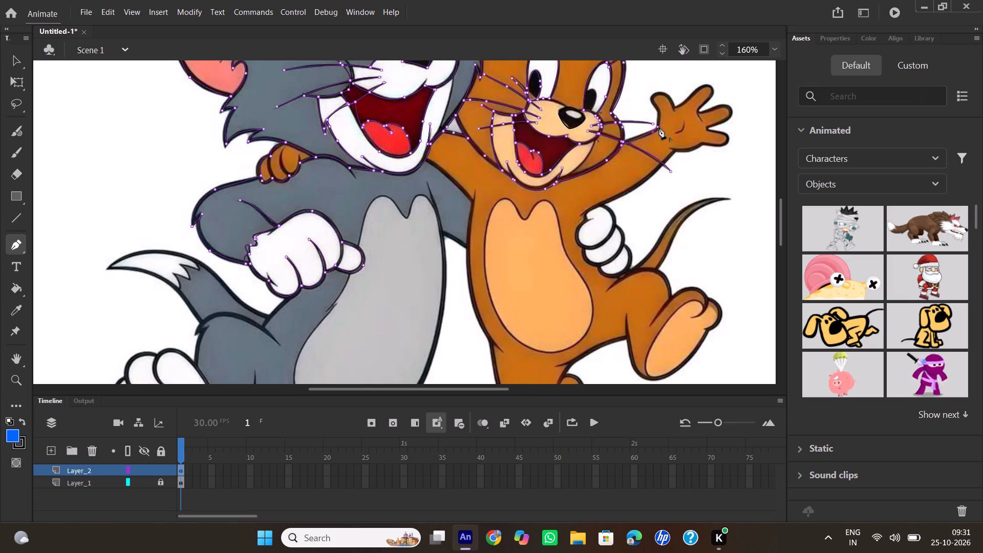
pyautogui.click(659, 127)
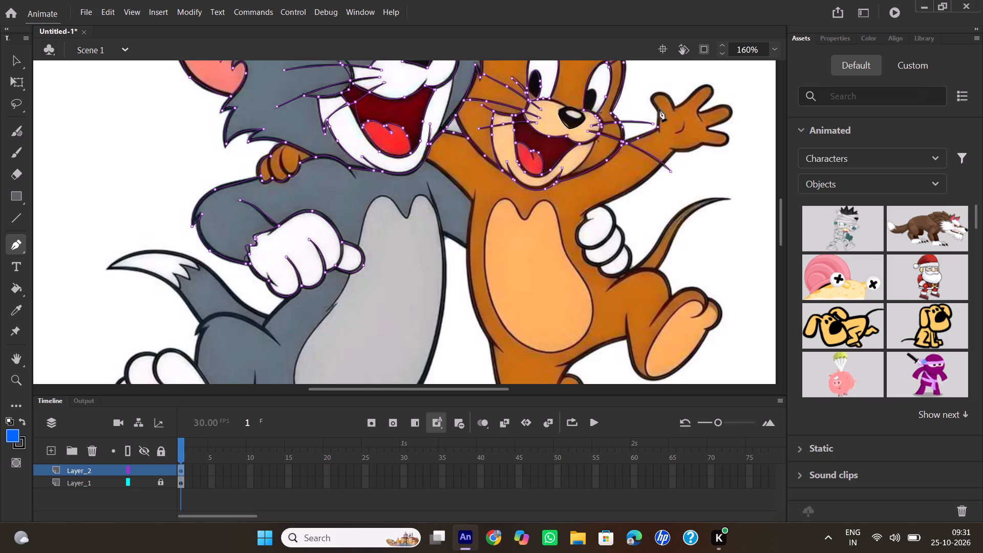
pyautogui.click(659, 109)
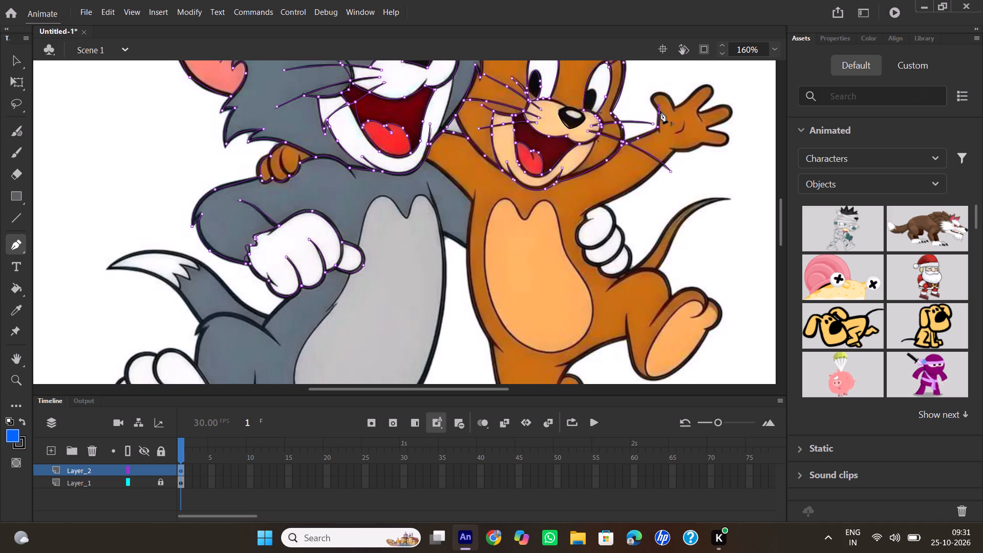
pyautogui.click(660, 111)
# Trace the thumb of Jerry's raised hand with the Pen tool, around its tip and down to the gap beside the first finger.
pyautogui.moveTo(654, 96); pyautogui.dragTo(657, 91)
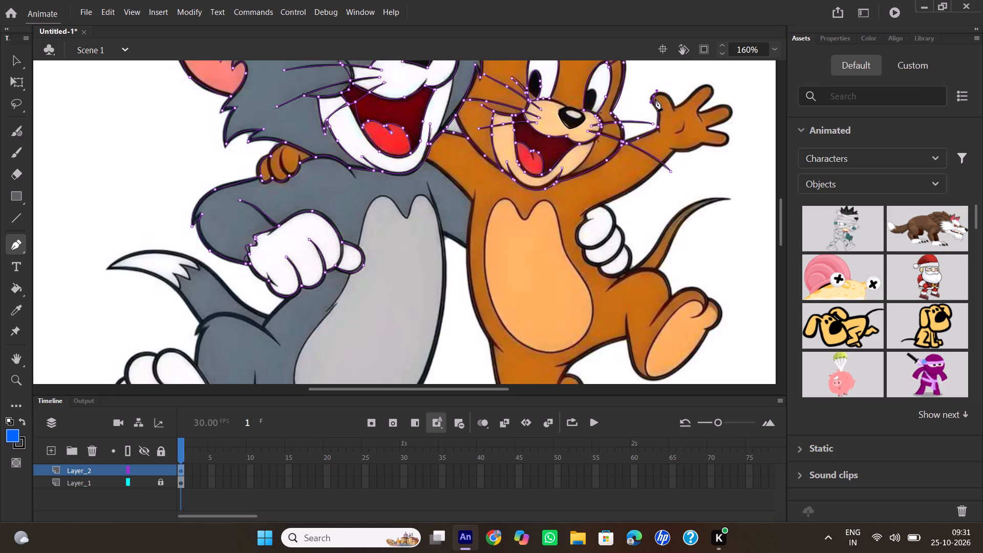
pyautogui.click(653, 95)
pyautogui.moveTo(674, 110); pyautogui.dragTo(678, 118)
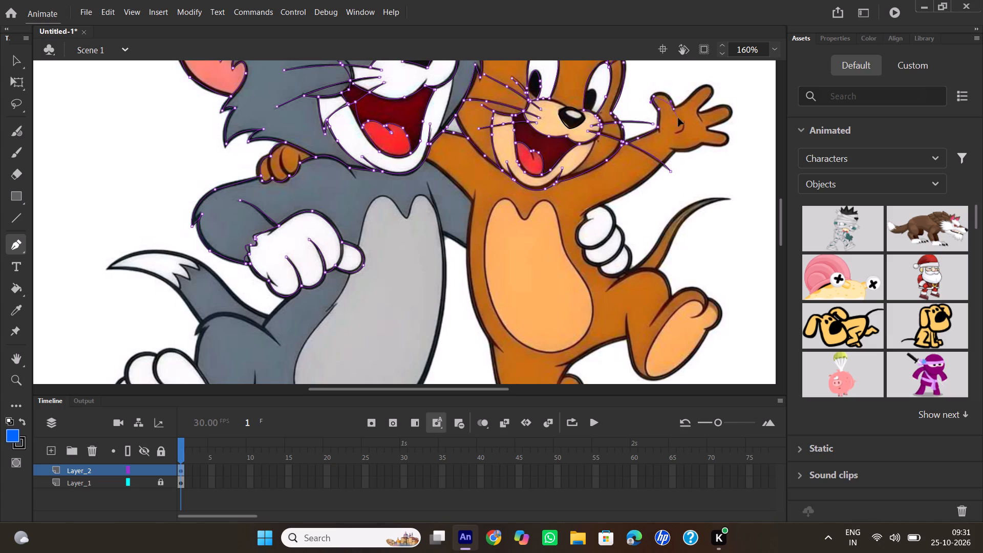
pyautogui.moveTo(678, 118); pyautogui.dragTo(684, 135)
pyautogui.click(674, 109)
# Trace the first finger of Jerry's raised hand with the Pen tool, around its tip and down to the gap beside the middle finger.
pyautogui.moveTo(709, 85); pyautogui.dragTo(715, 81)
pyautogui.moveTo(715, 81); pyautogui.dragTo(711, 90)
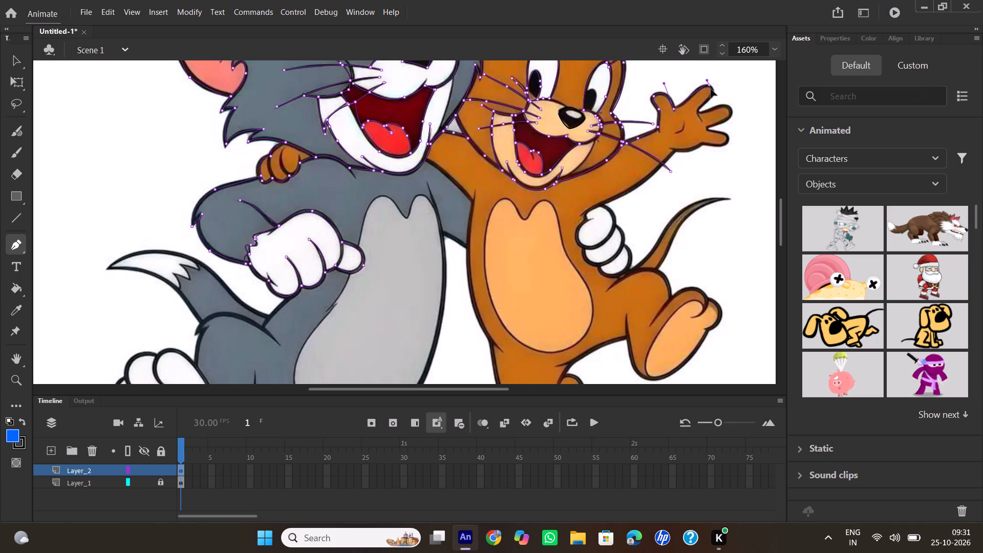
pyautogui.moveTo(711, 90); pyautogui.dragTo(713, 92)
pyautogui.click(710, 86)
pyautogui.moveTo(699, 111); pyautogui.dragTo(692, 132)
pyautogui.moveTo(692, 132); pyautogui.dragTo(677, 132)
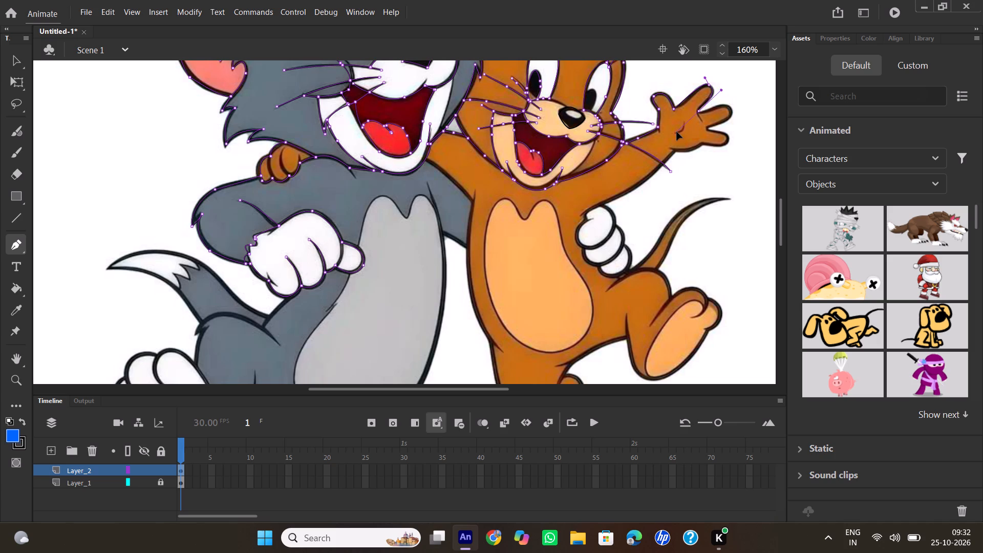
pyautogui.moveTo(677, 132); pyautogui.dragTo(674, 137)
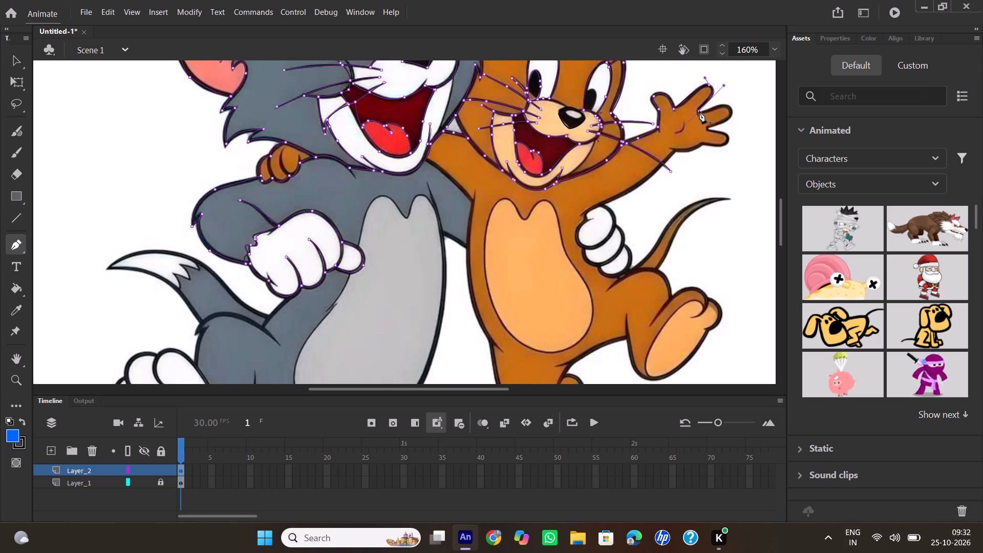
pyautogui.click(699, 113)
# Trace the middle finger of Jerry's raised hand with the Pen tool, around its tip and back to the gap above the lowest finger.
pyautogui.moveTo(731, 110); pyautogui.dragTo(726, 119)
pyautogui.moveTo(726, 119); pyautogui.dragTo(726, 120)
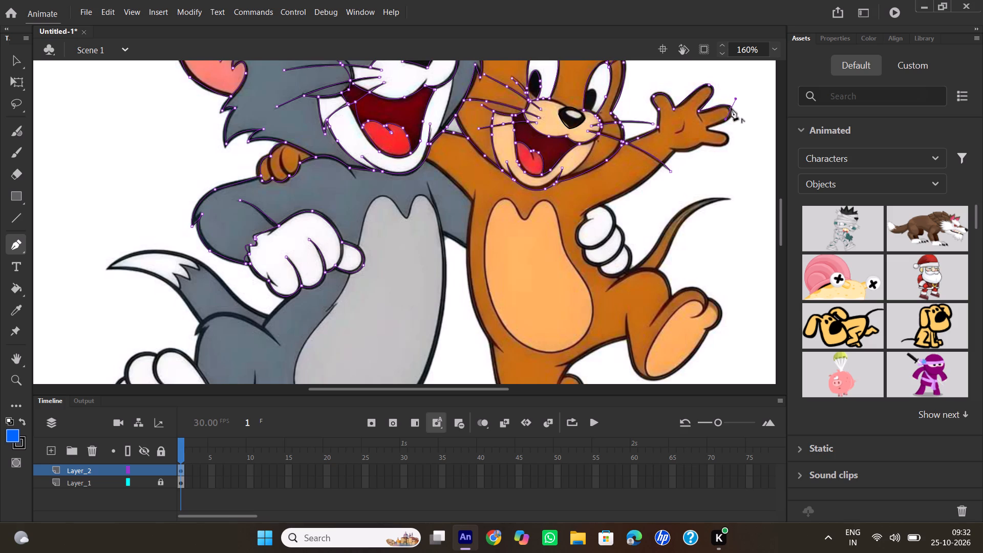
pyautogui.click(731, 108)
pyautogui.moveTo(707, 129); pyautogui.dragTo(708, 131)
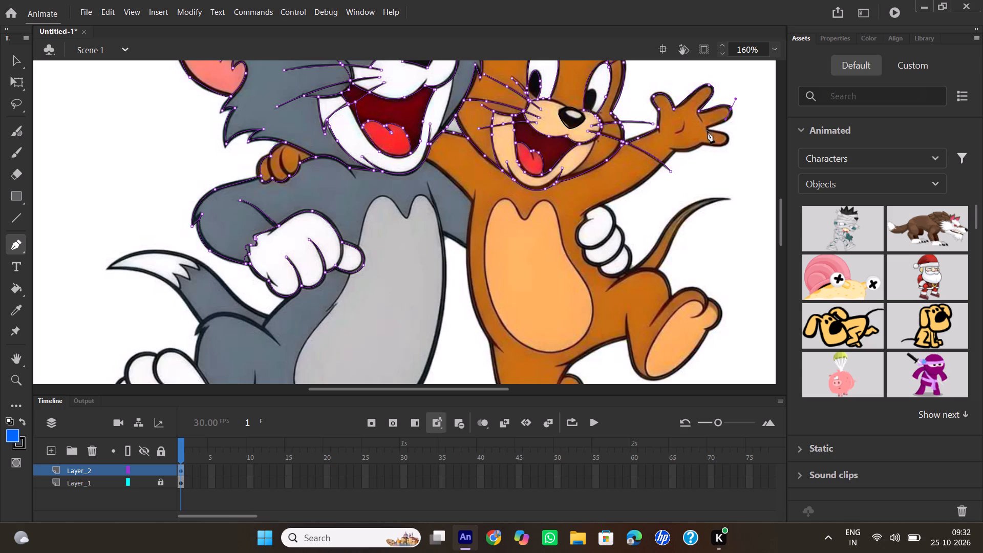
pyautogui.moveTo(708, 131); pyautogui.dragTo(678, 142)
pyautogui.click(708, 130)
# Trace the lowest finger of Jerry's raised hand with the Pen tool, around its tip and along the underside to the wrist.
pyautogui.moveTo(704, 145); pyautogui.dragTo(703, 145)
pyautogui.moveTo(703, 145); pyautogui.dragTo(645, 145)
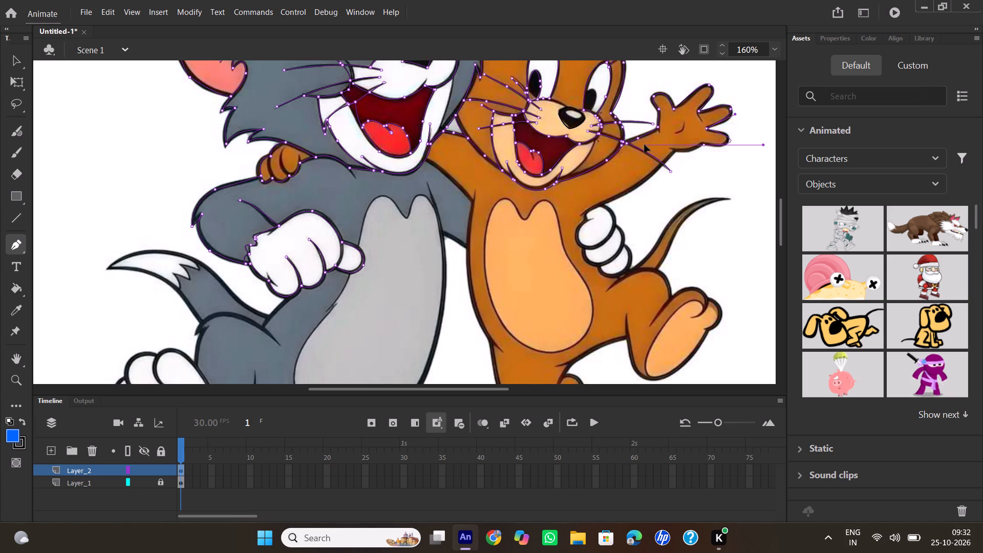
pyautogui.moveTo(645, 145); pyautogui.dragTo(661, 148)
pyautogui.moveTo(661, 148); pyautogui.dragTo(650, 144)
pyautogui.click(703, 145)
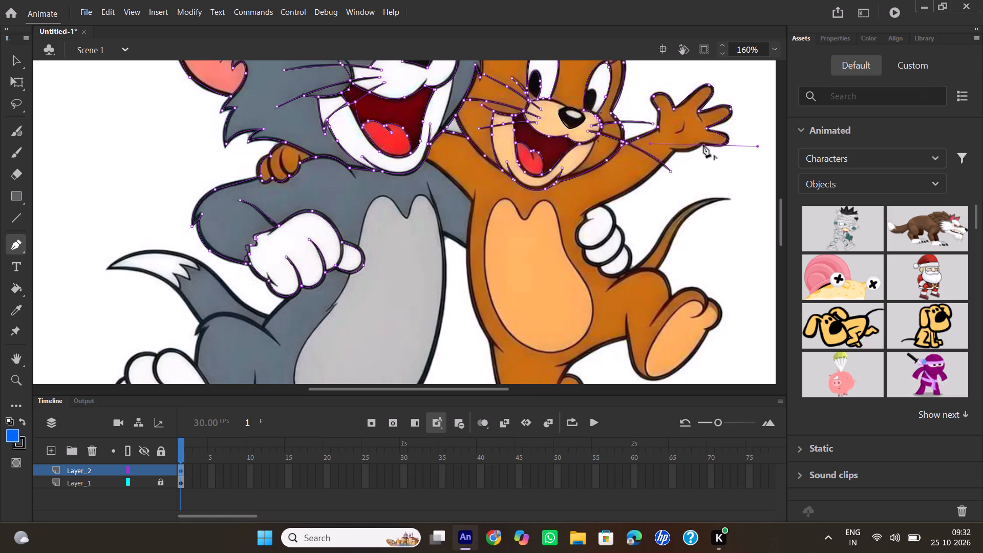
pyautogui.moveTo(675, 153); pyautogui.dragTo(658, 150)
pyautogui.moveTo(658, 150); pyautogui.dragTo(656, 150)
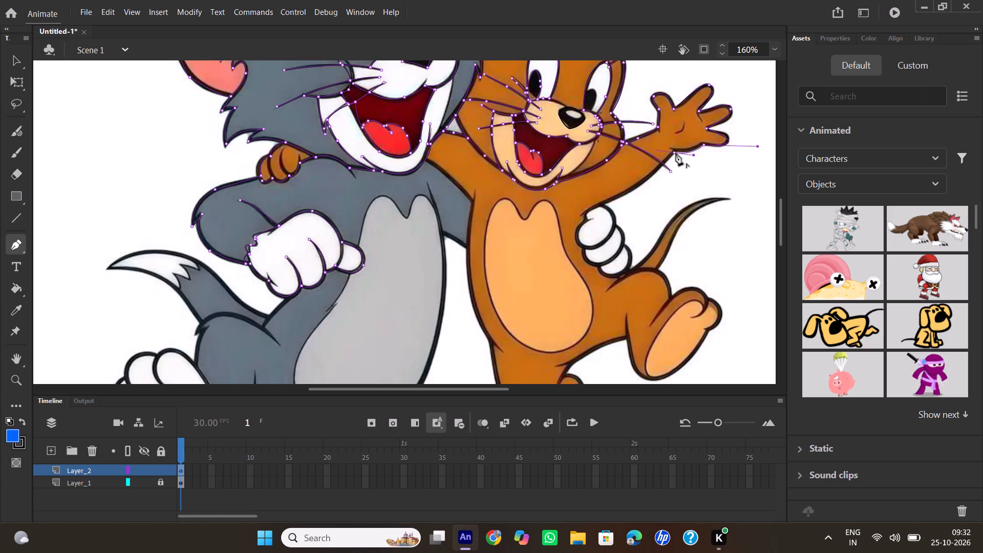
pyautogui.click(675, 153)
# Trace the underside of Jerry's raised arm with the Pen tool, from the wrist to the top of Tom's hand at Jerry's side.
pyautogui.moveTo(603, 203); pyautogui.dragTo(577, 216)
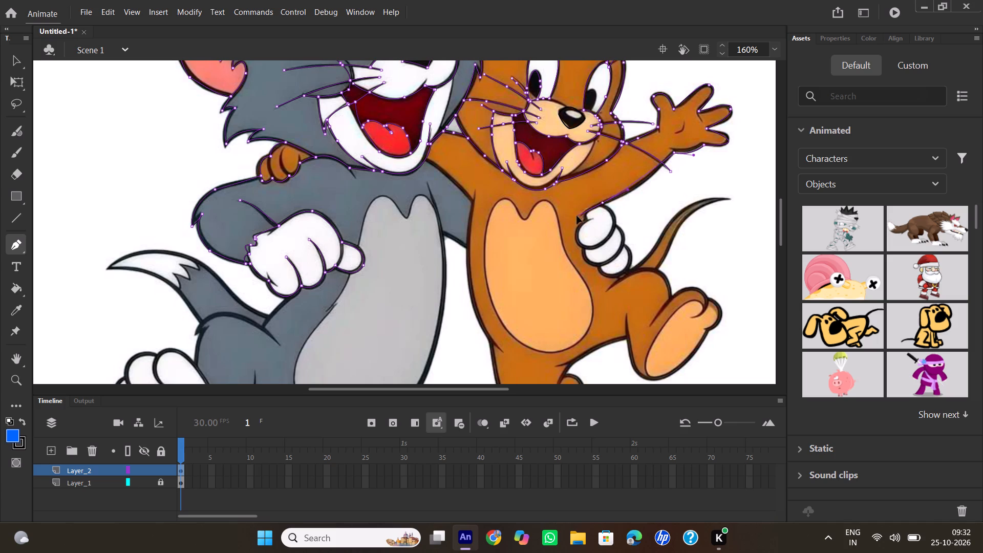
pyautogui.moveTo(577, 216); pyautogui.dragTo(564, 216)
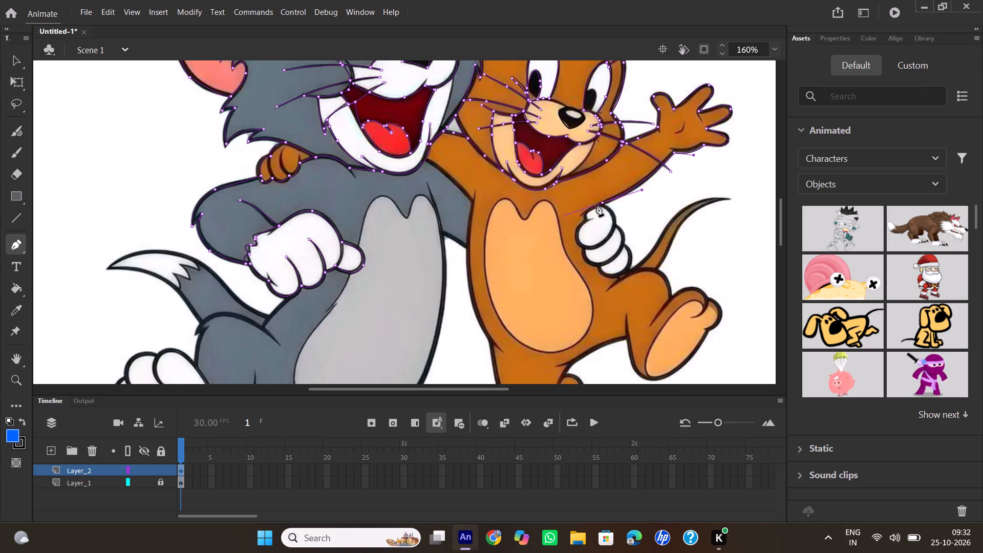
pyautogui.click(603, 205)
# Trace the outer edge of Tom's fingers at Jerry's side with the Pen tool, finger by finger down to the base of Jerry's tail.
pyautogui.scroll(-1, 628, 173)
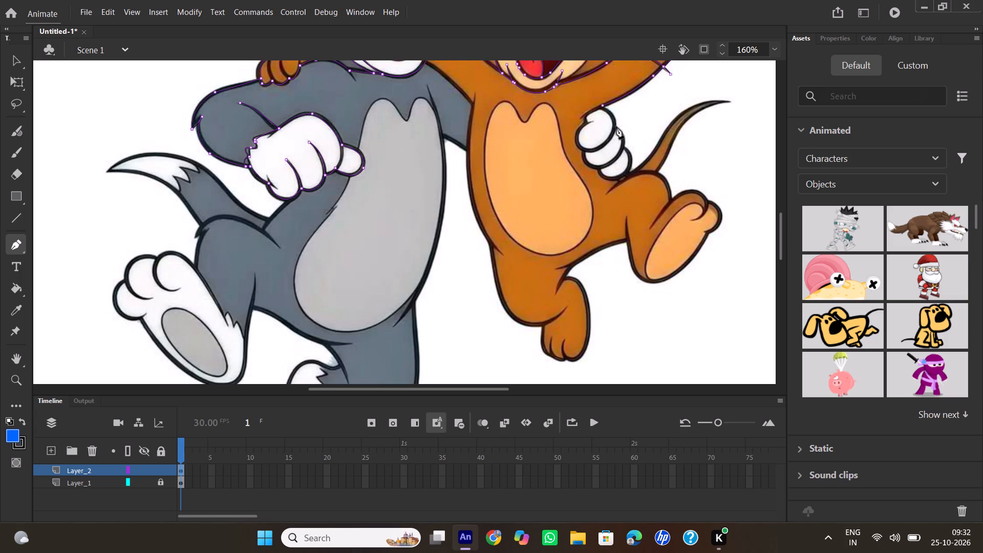
pyautogui.moveTo(616, 126); pyautogui.dragTo(614, 141)
pyautogui.click(616, 126)
pyautogui.moveTo(625, 148); pyautogui.dragTo(623, 162)
pyautogui.click(625, 149)
pyautogui.moveTo(631, 173); pyautogui.dragTo(628, 191)
pyautogui.moveTo(628, 191); pyautogui.dragTo(627, 194)
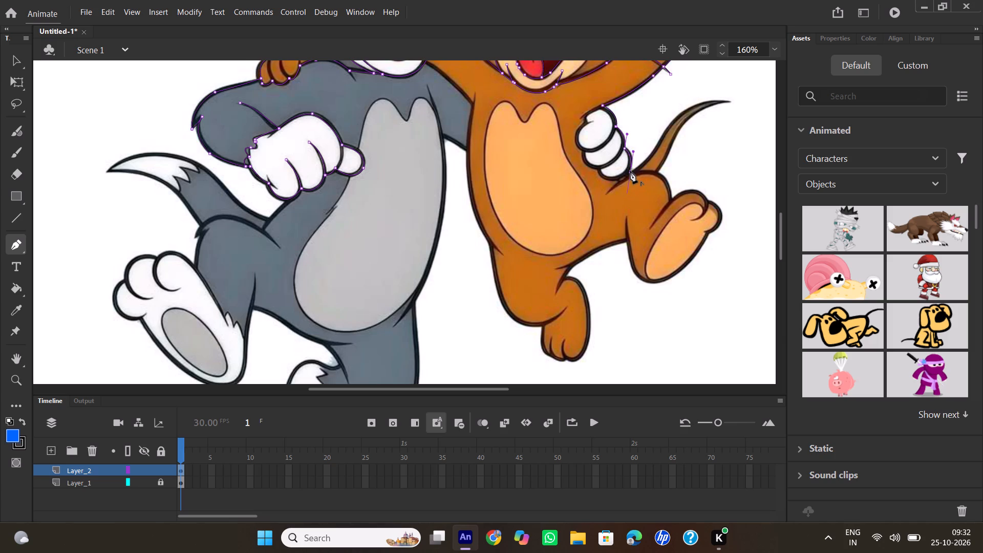
pyautogui.click(631, 171)
# Trace the upper edge of Jerry's tail with the Pen tool, from its base beside Tom's hand to the pointed tip.
pyautogui.moveTo(672, 125); pyautogui.dragTo(677, 103)
pyautogui.moveTo(677, 103); pyautogui.dragTo(678, 101)
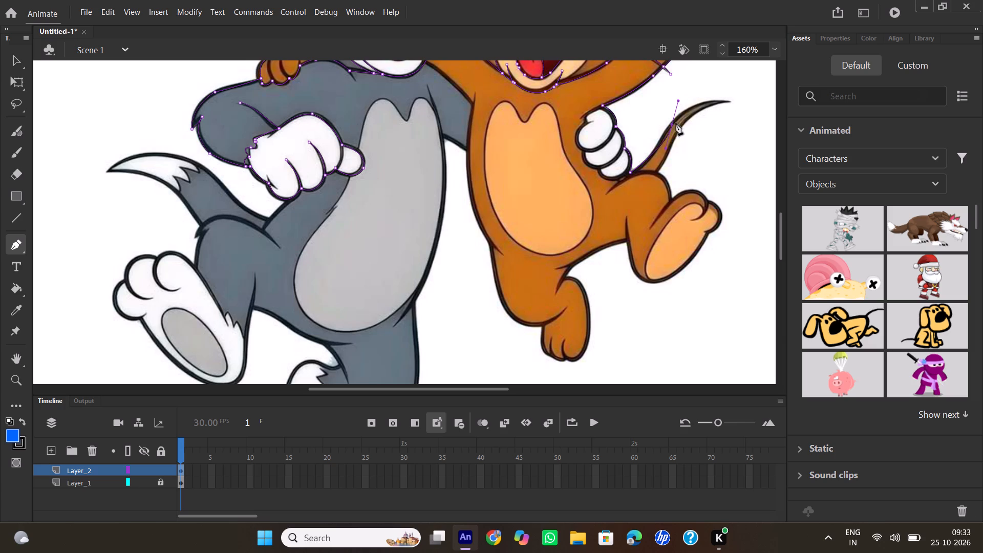
pyautogui.click(672, 126)
pyautogui.moveTo(729, 102); pyautogui.dragTo(734, 105)
pyautogui.moveTo(734, 105); pyautogui.dragTo(761, 107)
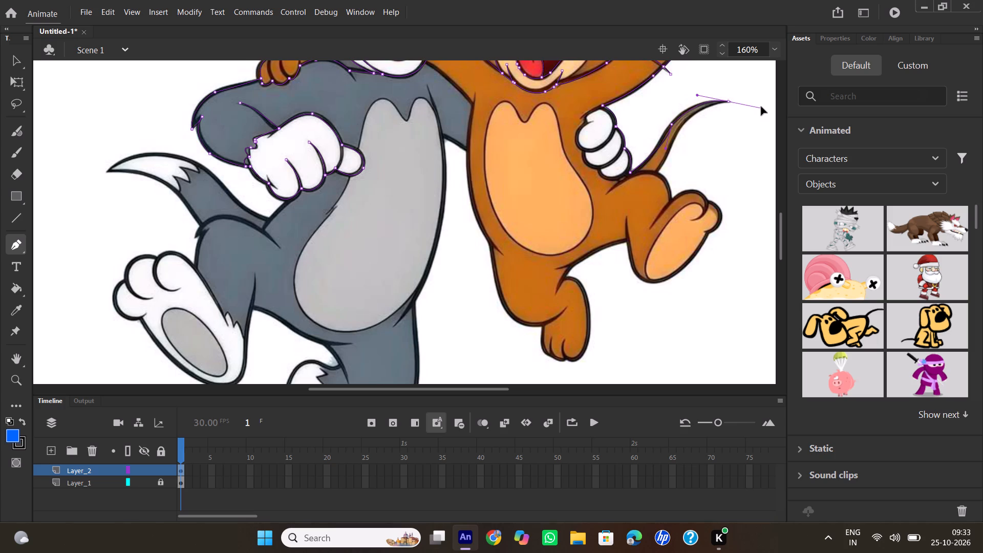
pyautogui.moveTo(761, 107); pyautogui.dragTo(766, 109)
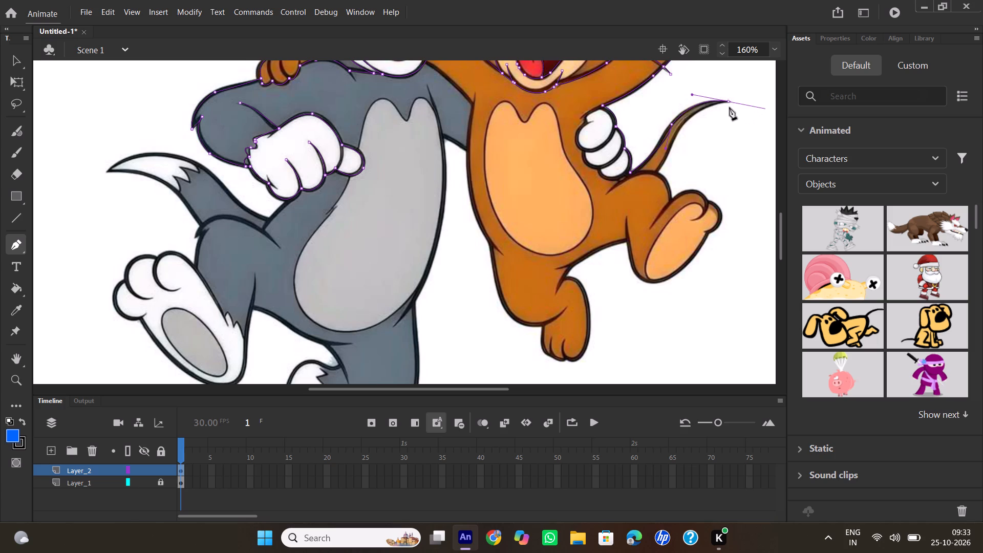
pyautogui.click(730, 102)
# Trace the lower edge of Jerry's tail with the Pen tool, from the pointed tip back to its base at the raised thigh.
pyautogui.moveTo(668, 154); pyautogui.dragTo(669, 154)
pyautogui.moveTo(669, 154); pyautogui.dragTo(646, 202)
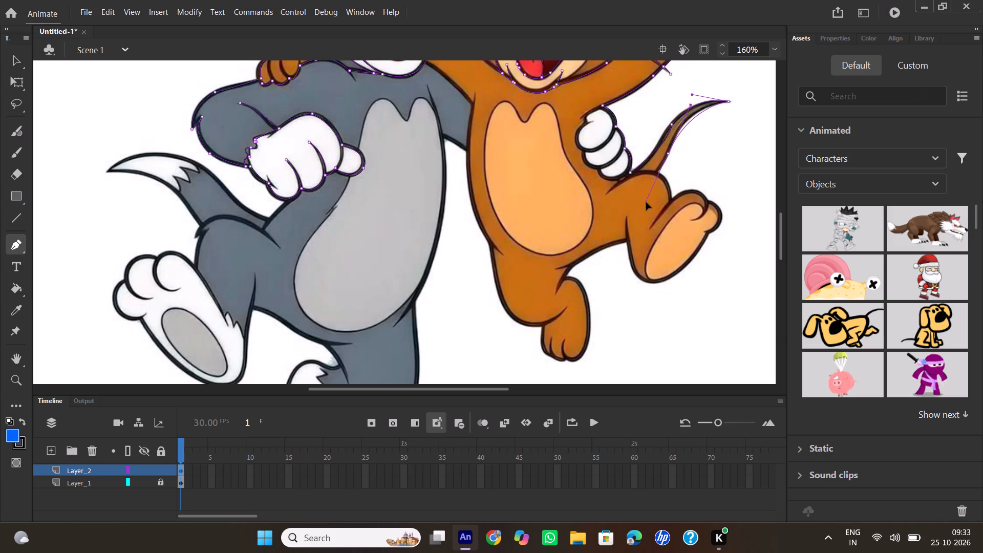
pyautogui.moveTo(646, 202); pyautogui.dragTo(647, 207)
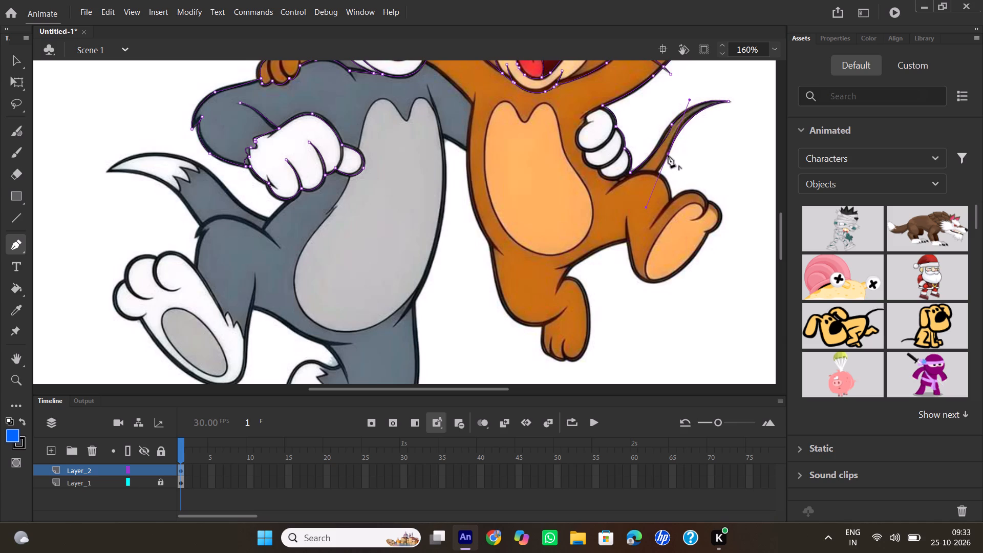
pyautogui.click(668, 155)
pyautogui.moveTo(657, 171); pyautogui.dragTo(650, 178)
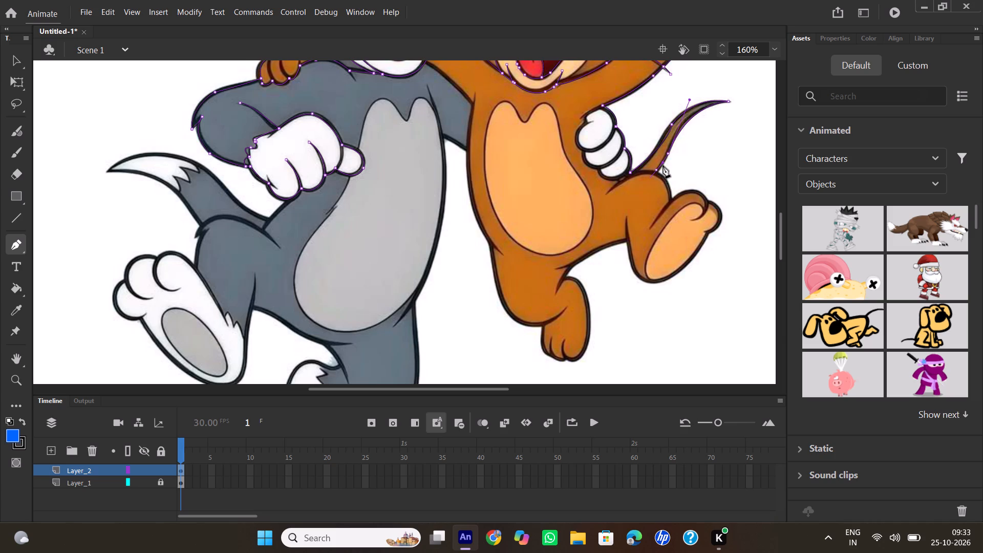
pyautogui.click(658, 172)
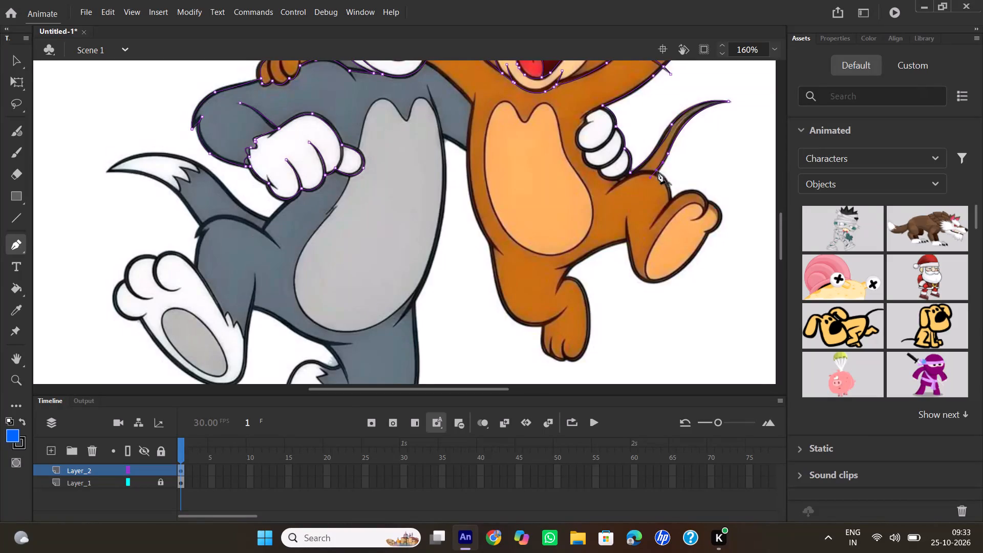
# Trace the top of Jerry's raised thigh and around the toes of the raised foot with the Pen tool.
pyautogui.moveTo(670, 201); pyautogui.dragTo(667, 216)
pyautogui.moveTo(667, 216); pyautogui.dragTo(666, 217)
pyautogui.click(671, 203)
pyautogui.moveTo(704, 198); pyautogui.dragTo(708, 217)
pyautogui.moveTo(708, 217); pyautogui.dragTo(709, 219)
pyautogui.click(705, 199)
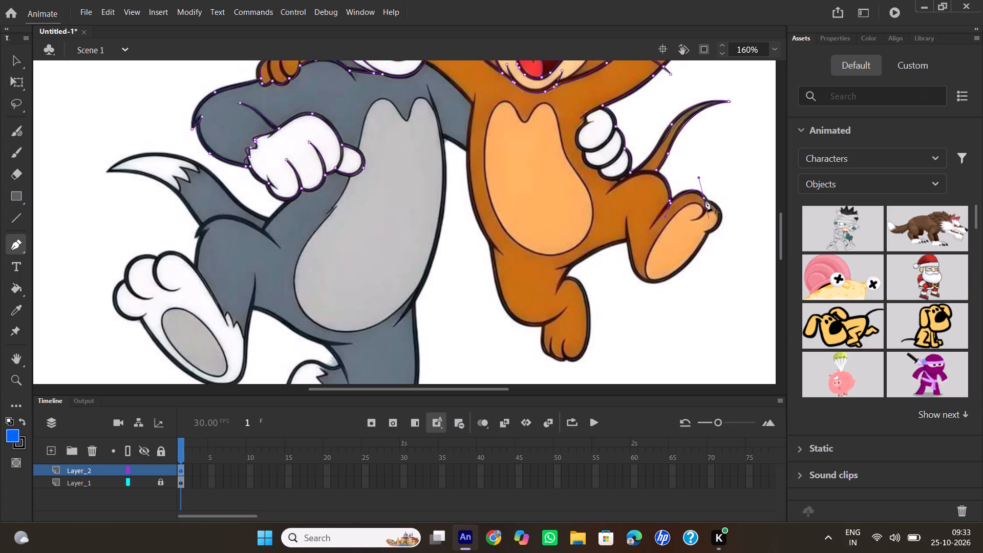
pyautogui.moveTo(710, 230); pyautogui.dragTo(685, 248)
pyautogui.click(709, 232)
# Trace the sole and heel of Jerry's raised foot with the Pen tool, from below the toes up to the bend under the leg.
pyautogui.moveTo(660, 281); pyautogui.dragTo(654, 283)
pyautogui.moveTo(654, 283); pyautogui.dragTo(630, 287)
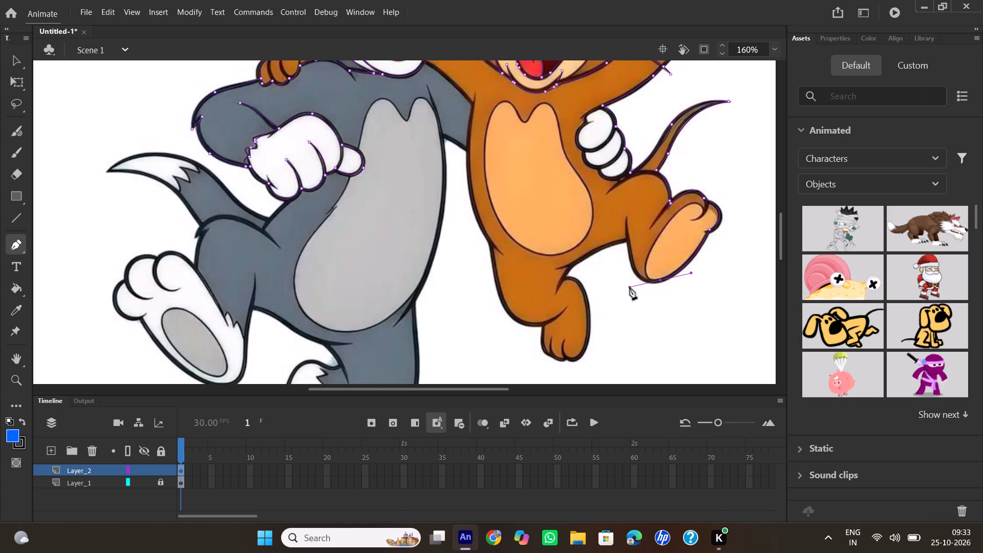
pyautogui.click(659, 282)
pyautogui.moveTo(635, 268); pyautogui.dragTo(629, 249)
pyautogui.moveTo(629, 249); pyautogui.dragTo(629, 249)
pyautogui.click(636, 269)
pyautogui.moveTo(630, 241); pyautogui.dragTo(630, 234)
pyautogui.moveTo(630, 234); pyautogui.dragTo(630, 232)
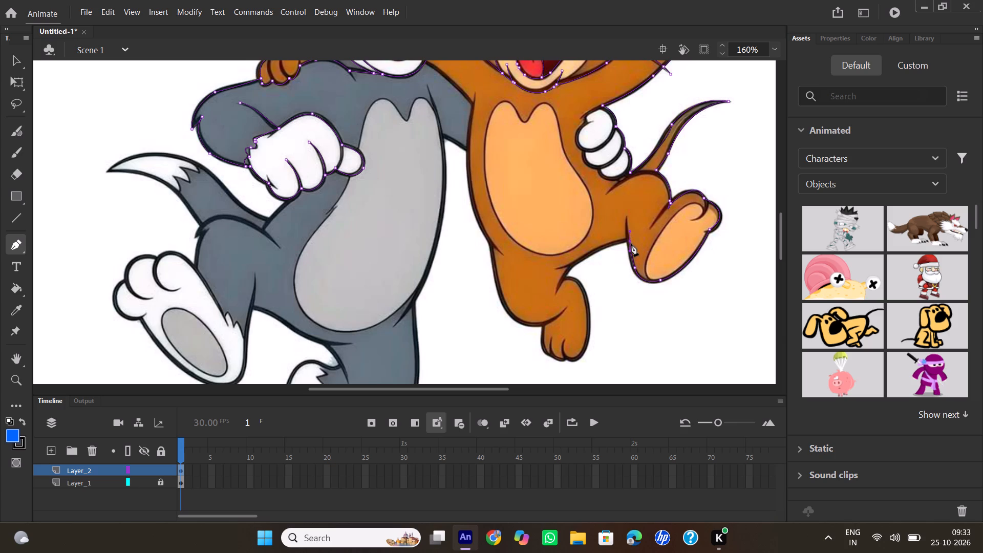
pyautogui.click(631, 243)
# Trace the underside of Jerry's raised leg with the Pen tool, continuing around the heel and along the outer edge of his lower foot.
pyautogui.moveTo(563, 279); pyautogui.dragTo(545, 312)
pyautogui.click(562, 278)
pyautogui.moveTo(588, 314); pyautogui.dragTo(591, 364)
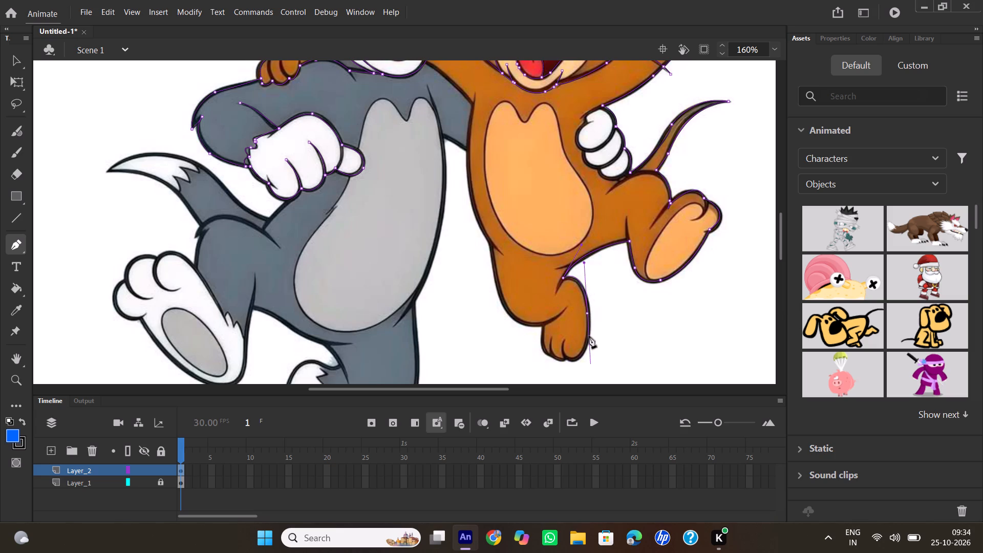
pyautogui.click(590, 314)
# Trace the toes of Jerry's lower foot with the Pen tool, around the tips and up to where the foot meets the bent leg.
pyautogui.moveTo(569, 359); pyautogui.dragTo(553, 350)
pyautogui.moveTo(553, 350); pyautogui.dragTo(550, 350)
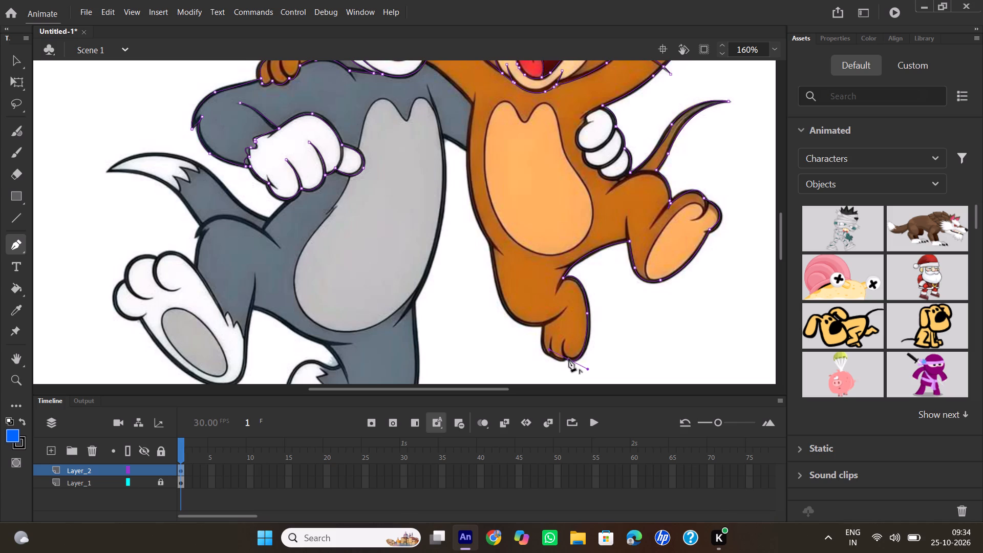
pyautogui.click(569, 358)
pyautogui.click(565, 358)
pyautogui.moveTo(552, 355); pyautogui.dragTo(548, 342)
pyautogui.moveTo(548, 342); pyautogui.dragTo(547, 342)
pyautogui.click(552, 354)
pyautogui.moveTo(543, 328); pyautogui.dragTo(541, 305)
pyautogui.moveTo(541, 305); pyautogui.dragTo(545, 304)
pyautogui.moveTo(545, 304); pyautogui.dragTo(550, 298)
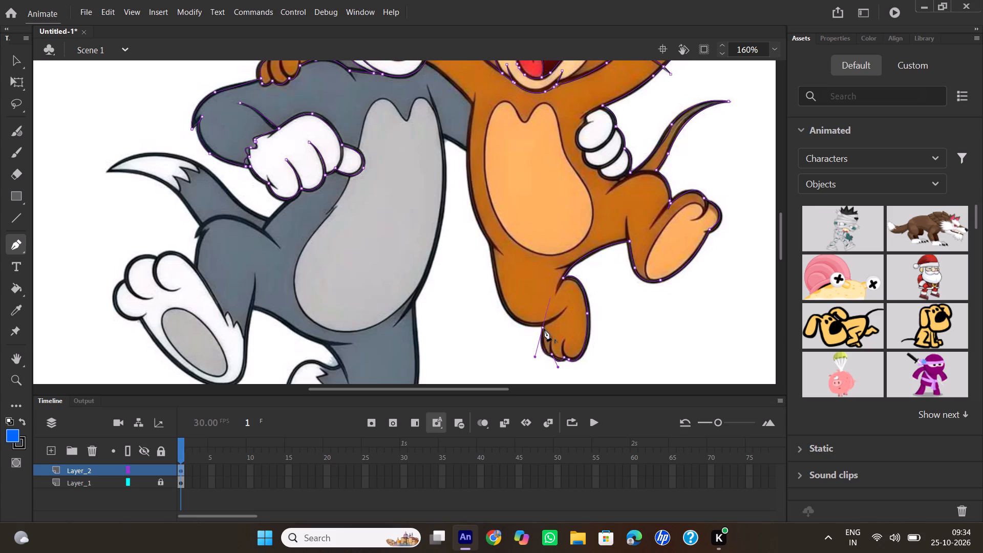
pyautogui.click(544, 329)
# Trace Jerry's bent lower leg with the Pen tool, from the foot around the knee and up the outer thigh to the hip.
pyautogui.moveTo(506, 307); pyautogui.dragTo(506, 300)
pyautogui.moveTo(506, 300); pyautogui.dragTo(500, 275)
pyautogui.moveTo(500, 275); pyautogui.dragTo(499, 278)
pyautogui.click(507, 308)
pyautogui.moveTo(492, 245); pyautogui.dragTo(494, 236)
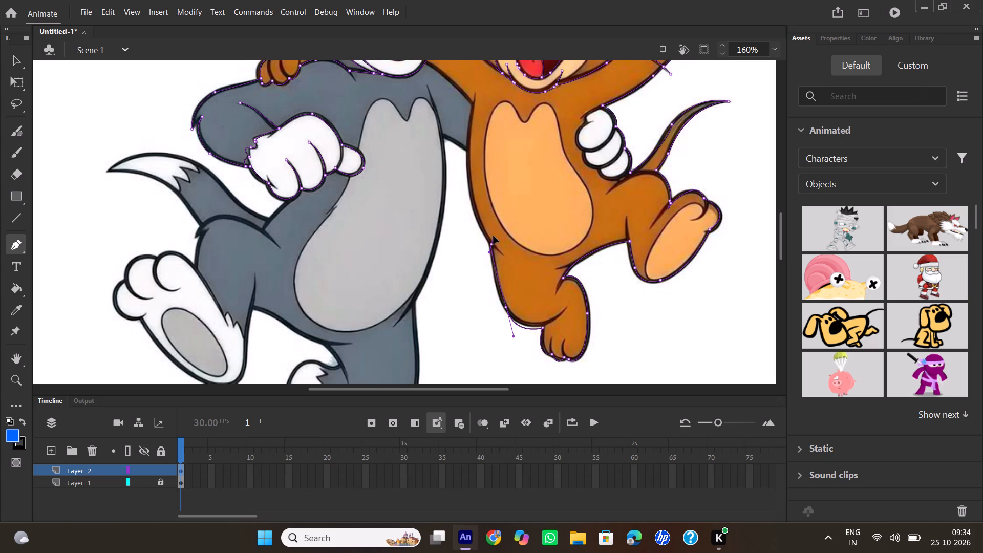
pyautogui.moveTo(494, 236); pyautogui.dragTo(491, 186)
pyautogui.click(491, 243)
# Trace the side of Jerry's body up to the armpit and along the underside of his arm to Tom's chin, ending the path there.
pyautogui.moveTo(468, 151); pyautogui.dragTo(475, 126)
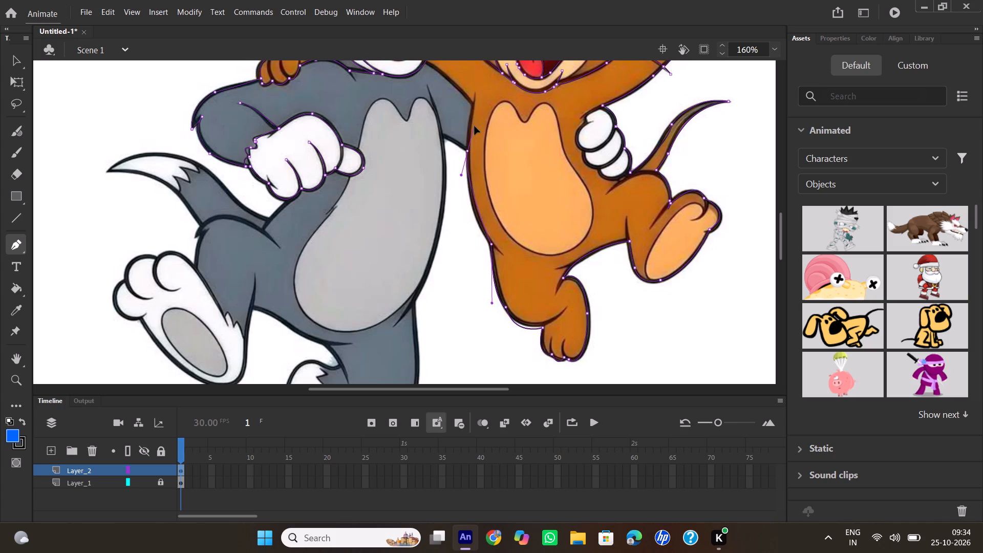
pyautogui.moveTo(475, 126); pyautogui.dragTo(477, 102)
pyautogui.scroll(1, 476, 149)
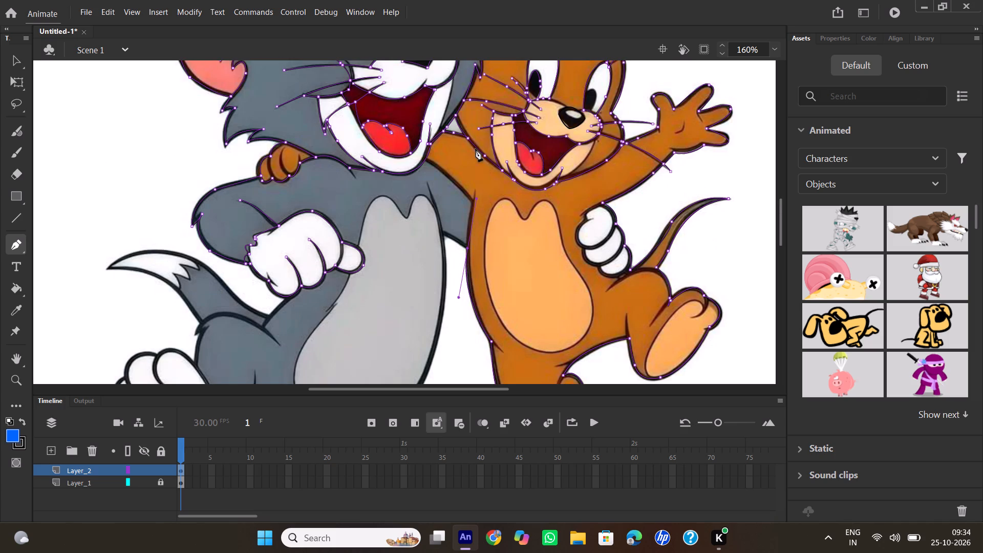
pyautogui.click(468, 248)
pyautogui.moveTo(473, 206); pyautogui.dragTo(477, 195)
pyautogui.moveTo(477, 195); pyautogui.dragTo(477, 192)
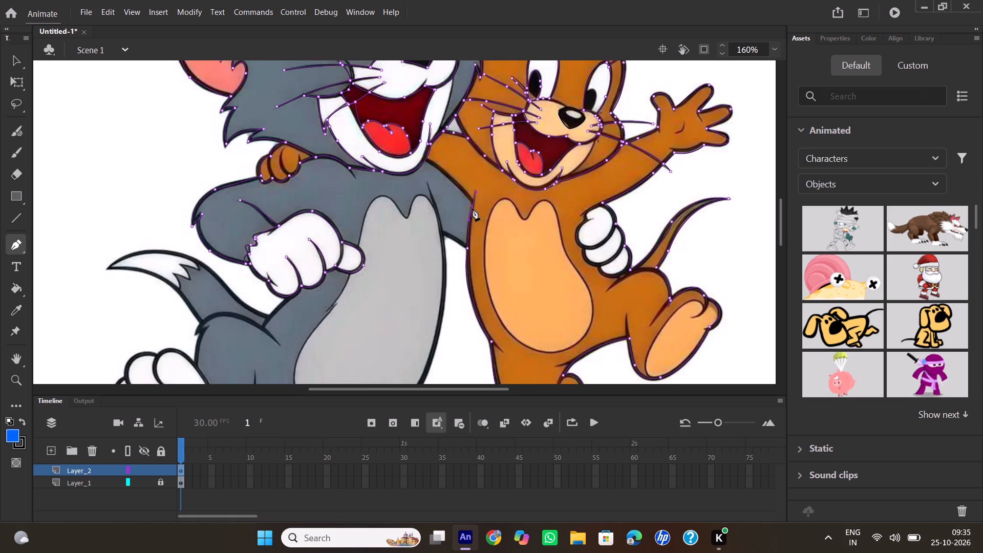
pyautogui.click(473, 205)
pyautogui.moveTo(427, 161); pyautogui.dragTo(421, 160)
pyautogui.moveTo(421, 160); pyautogui.dragTo(401, 147)
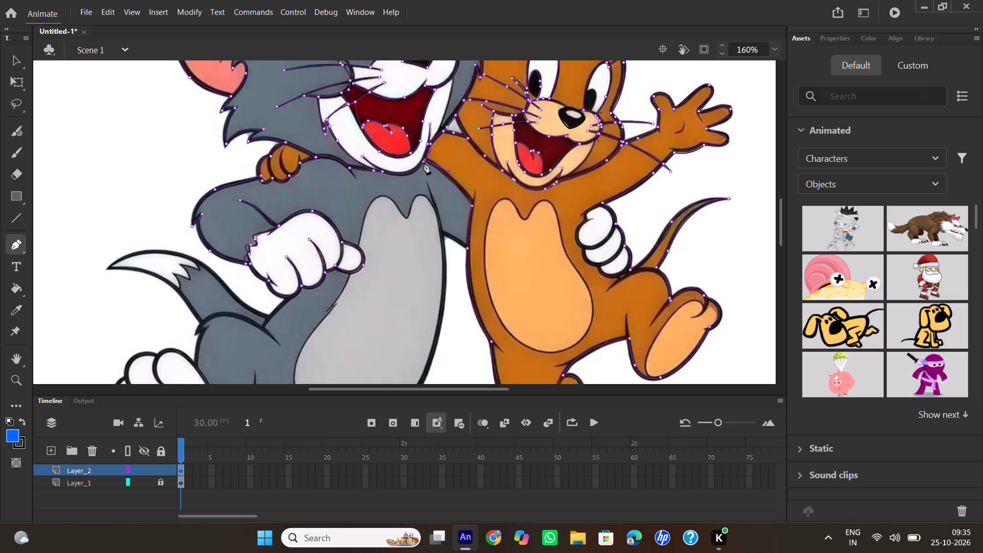
pyautogui.doubleClick(424, 162)
# Reduce the Timeline's height to enlarge the stage area.
pyautogui.moveTo(544, 394); pyautogui.dragTo(552, 462)
pyautogui.moveTo(538, 421); pyautogui.dragTo(543, 449)
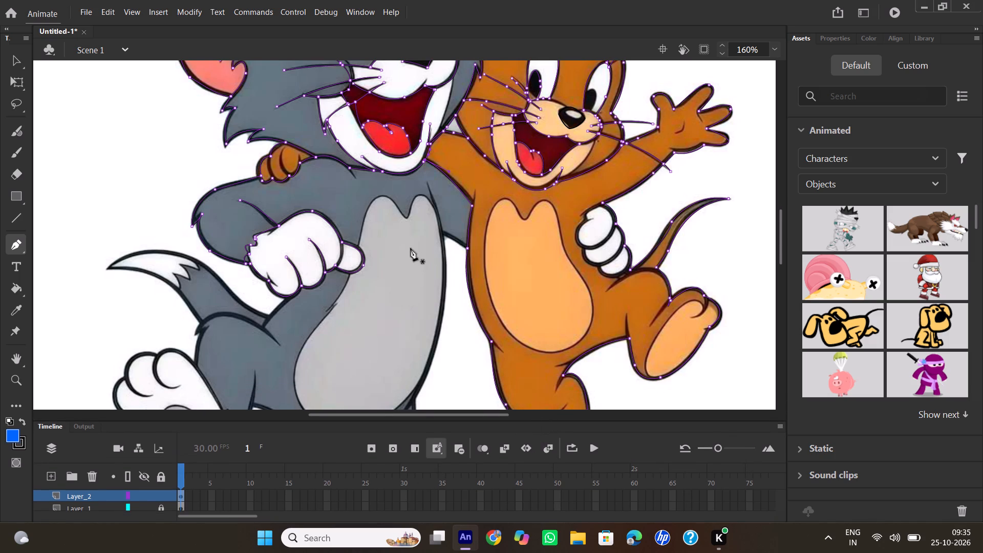
# Start a new Pen path at Jerry's side, tracing the underside of Tom's far arm and down the side of Tom's body to the hip.
pyautogui.scroll(-1, 411, 247)
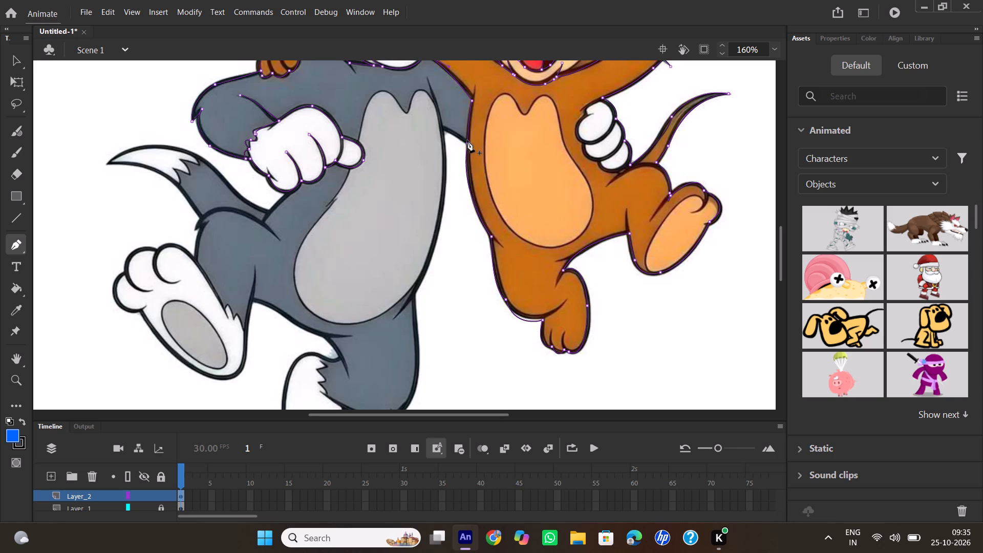
pyautogui.click(467, 140)
pyautogui.moveTo(444, 129); pyautogui.dragTo(432, 127)
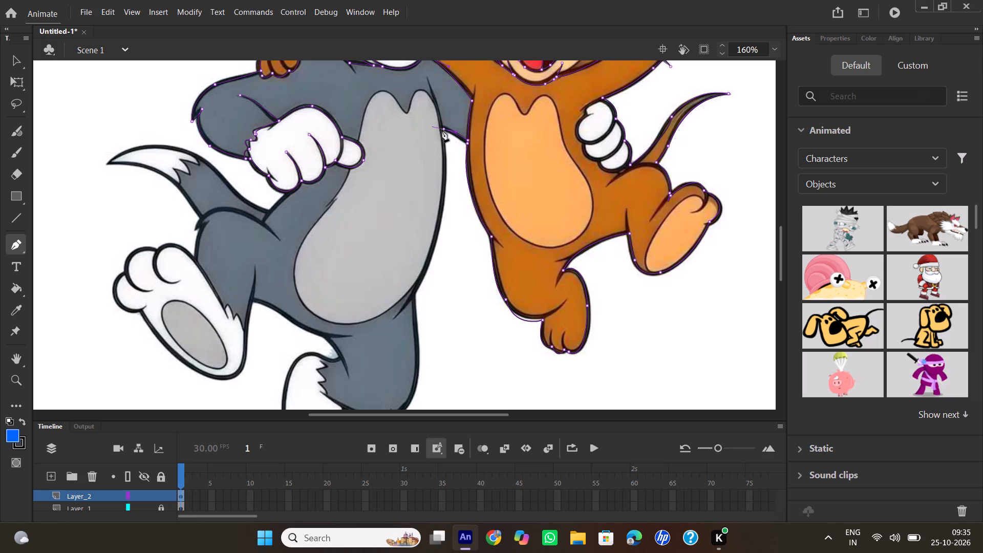
pyautogui.click(443, 130)
pyautogui.moveTo(440, 219); pyautogui.dragTo(434, 246)
pyautogui.moveTo(434, 246); pyautogui.dragTo(434, 247)
pyautogui.click(440, 220)
pyautogui.moveTo(414, 294); pyautogui.dragTo(416, 296)
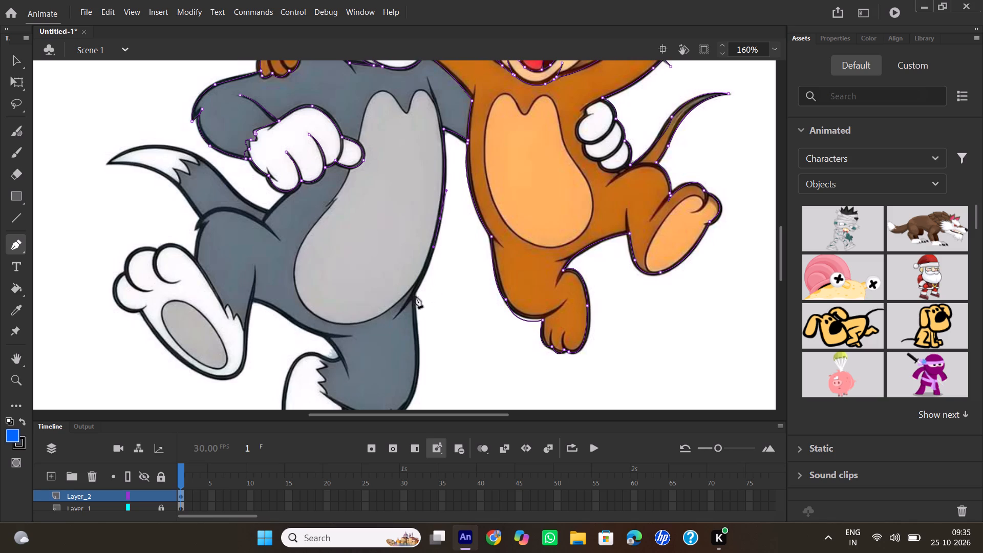
pyautogui.moveTo(416, 296); pyautogui.dragTo(403, 315)
pyautogui.moveTo(403, 315); pyautogui.dragTo(401, 308)
pyautogui.click(416, 294)
# Trace the outer edge of Tom's standing leg with the Pen tool, from the hip down to the fur tufts at the knee.
pyautogui.scroll(-1, 425, 284)
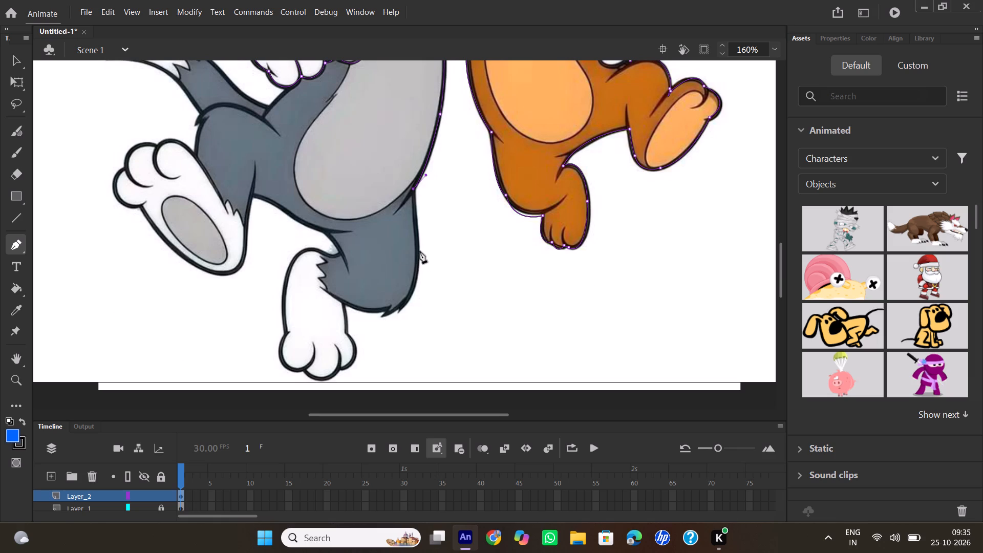
pyautogui.moveTo(420, 251); pyautogui.dragTo(422, 269)
pyautogui.moveTo(422, 269); pyautogui.dragTo(422, 269)
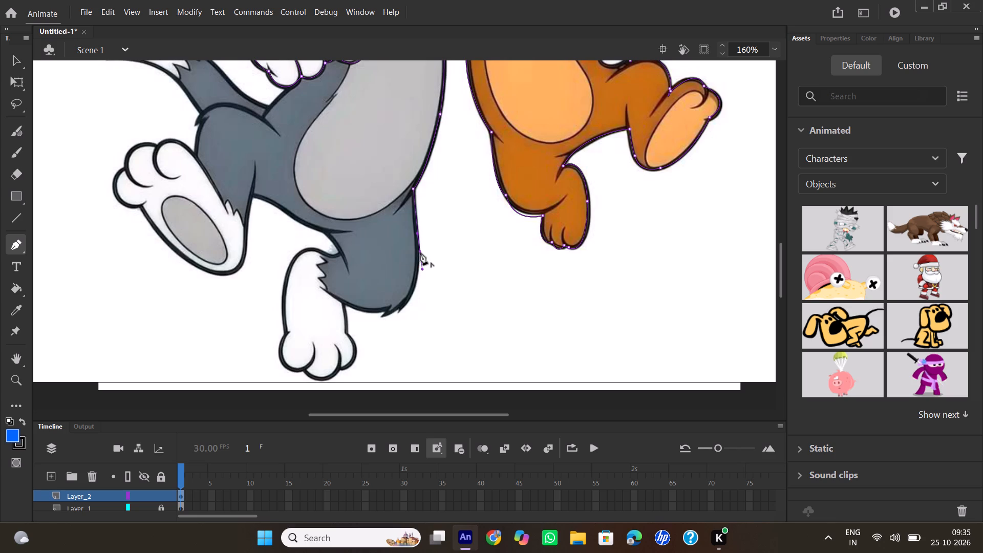
pyautogui.click(419, 250)
pyautogui.moveTo(400, 309); pyautogui.dragTo(379, 321)
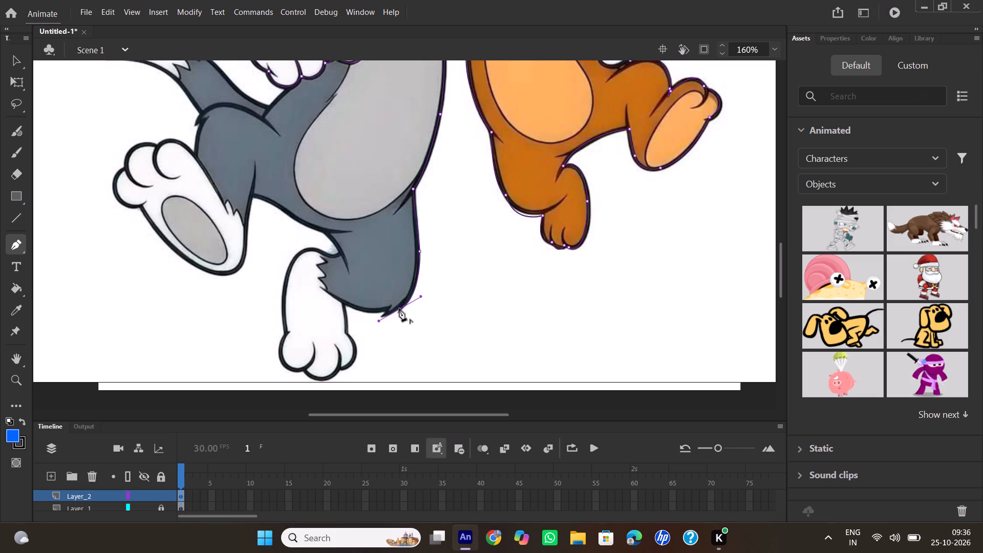
pyautogui.click(400, 310)
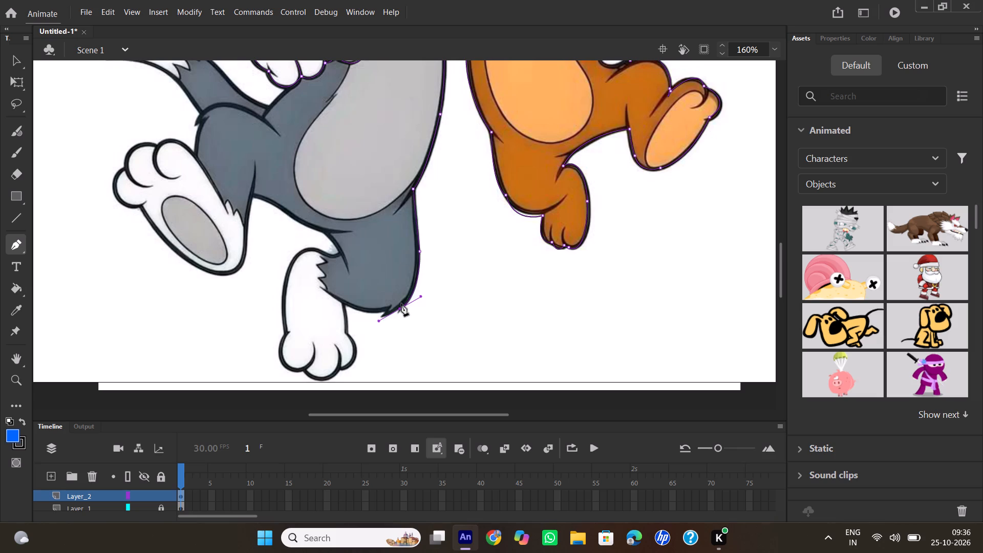
# Trace the pointed fur tufts at Tom's lower knee and the underside of the leg up to the white foot.
pyautogui.click(401, 304)
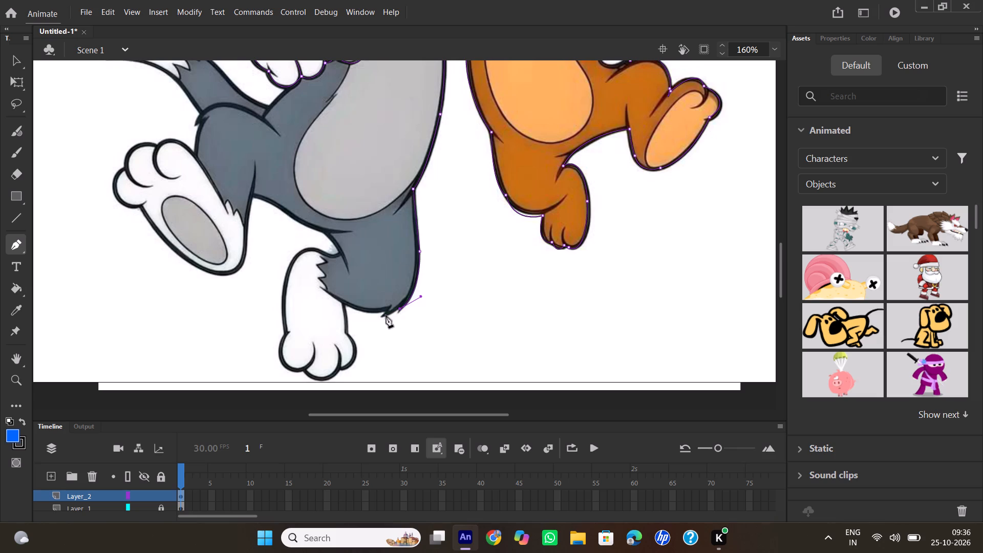
pyautogui.moveTo(383, 315); pyautogui.dragTo(372, 318)
pyautogui.click(382, 316)
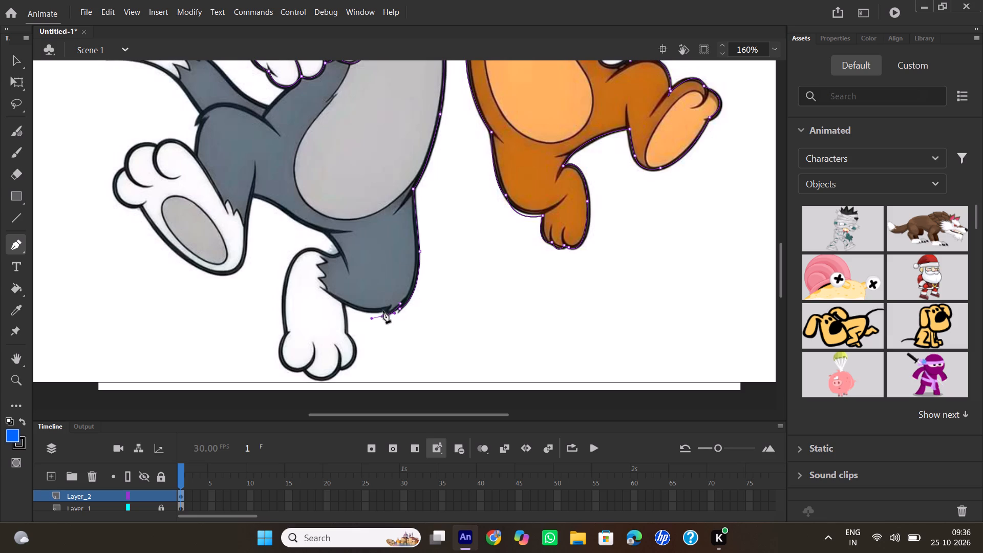
pyautogui.click(391, 303)
pyautogui.moveTo(345, 301); pyautogui.dragTo(334, 294)
pyautogui.moveTo(334, 294); pyautogui.dragTo(314, 280)
pyautogui.click(345, 303)
# Continue the Pen path down the side of Tom's white standing foot and around its three rounded toes.
pyautogui.moveTo(345, 333); pyautogui.dragTo(341, 347)
pyautogui.moveTo(341, 347); pyautogui.dragTo(340, 347)
pyautogui.click(346, 333)
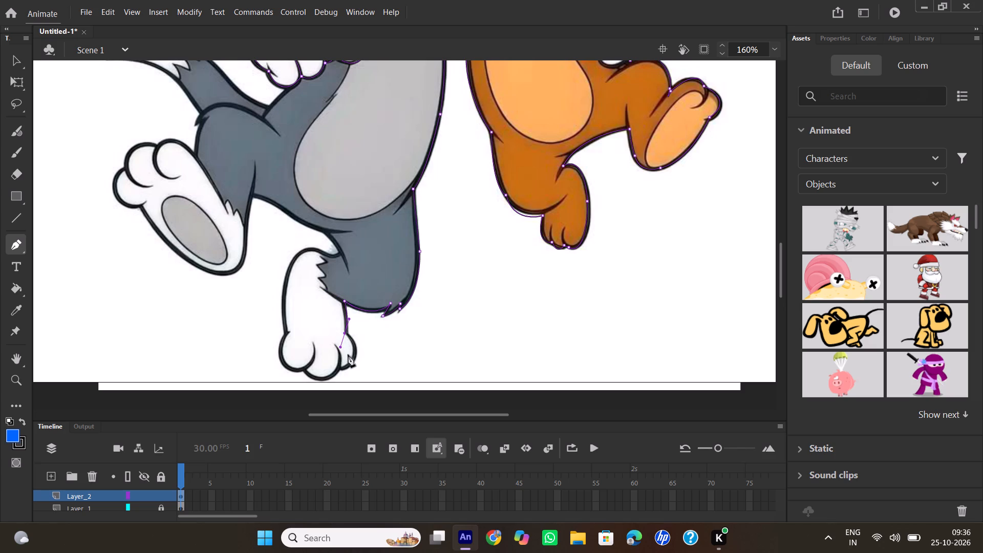
pyautogui.moveTo(341, 369); pyautogui.dragTo(326, 372)
pyautogui.moveTo(326, 372); pyautogui.dragTo(313, 380)
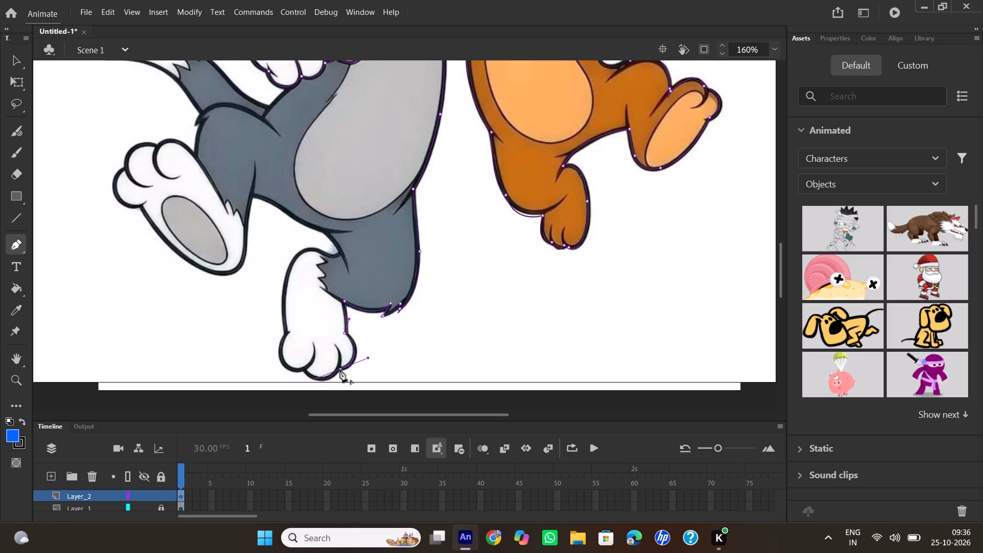
pyautogui.click(340, 370)
pyautogui.moveTo(305, 370); pyautogui.dragTo(301, 369)
pyautogui.moveTo(301, 369); pyautogui.dragTo(281, 349)
pyautogui.click(306, 369)
pyautogui.moveTo(287, 333); pyautogui.dragTo(296, 326)
pyautogui.moveTo(296, 326); pyautogui.dragTo(305, 291)
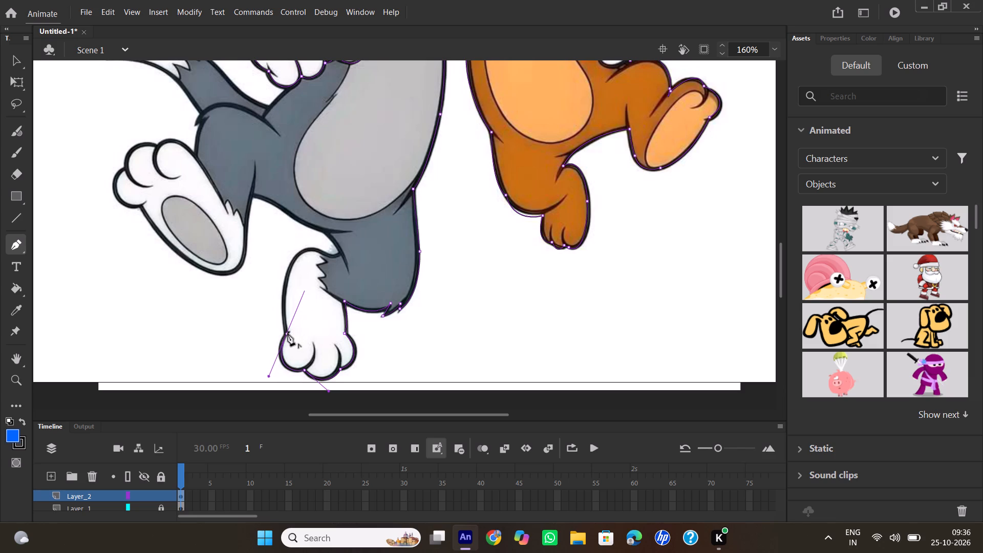
pyautogui.click(288, 333)
# Trace the back edge of Tom's standing foot from the toes up over the heel to the notch at the ankle.
pyautogui.moveTo(287, 279); pyautogui.dragTo(293, 265)
pyautogui.moveTo(293, 265); pyautogui.dragTo(294, 264)
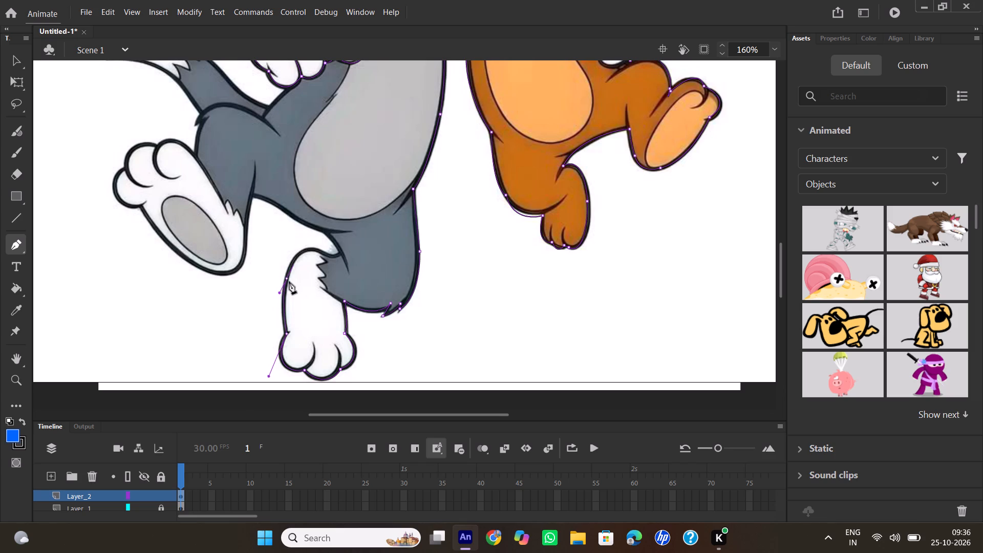
pyautogui.click(287, 280)
pyautogui.moveTo(321, 253); pyautogui.dragTo(338, 271)
pyautogui.moveTo(338, 271); pyautogui.dragTo(345, 273)
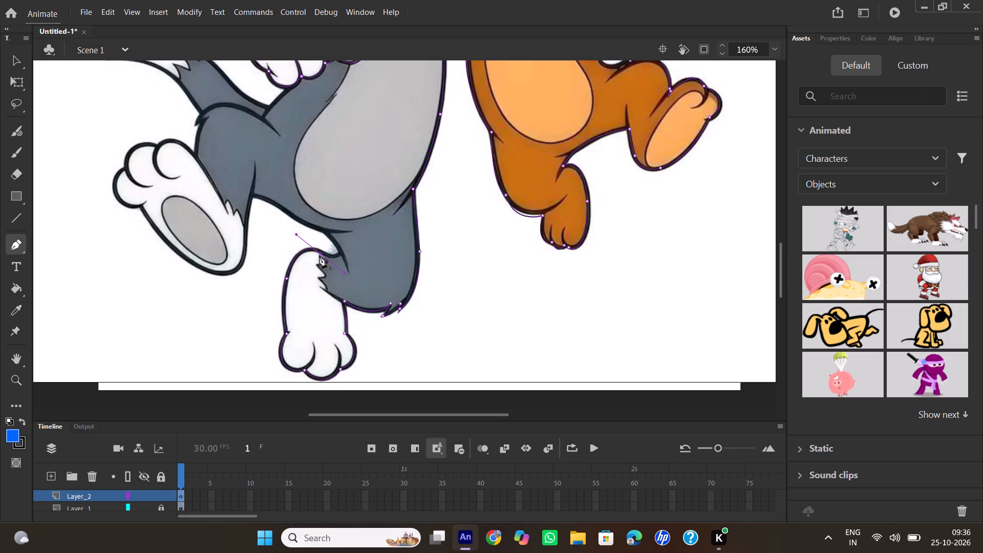
pyautogui.click(319, 253)
pyautogui.moveTo(340, 253); pyautogui.dragTo(345, 247)
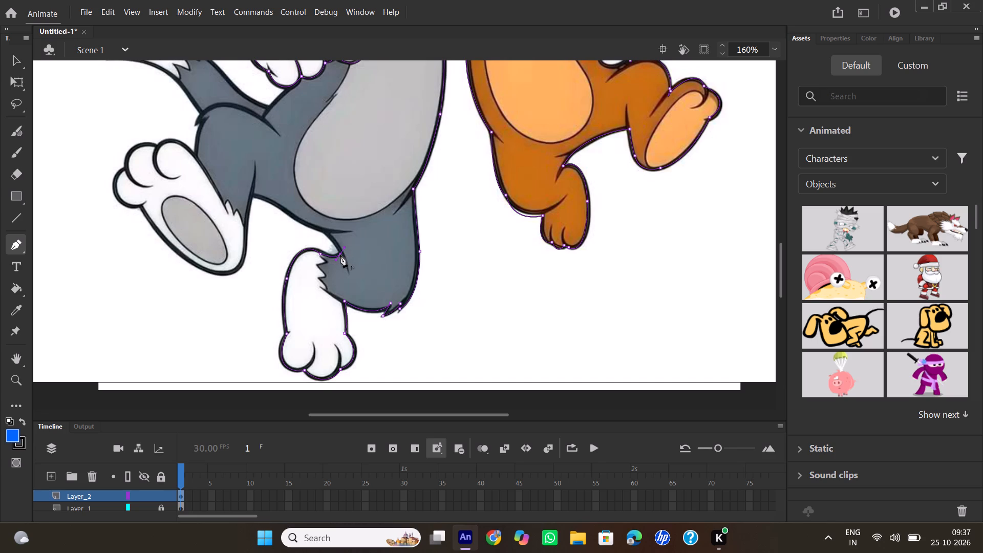
pyautogui.click(340, 255)
# Trace from the ankle notch over the white fur tip and along the underside of Tom's thigh to the raised leg.
pyautogui.moveTo(320, 230); pyautogui.dragTo(318, 229)
pyautogui.moveTo(318, 229); pyautogui.dragTo(307, 229)
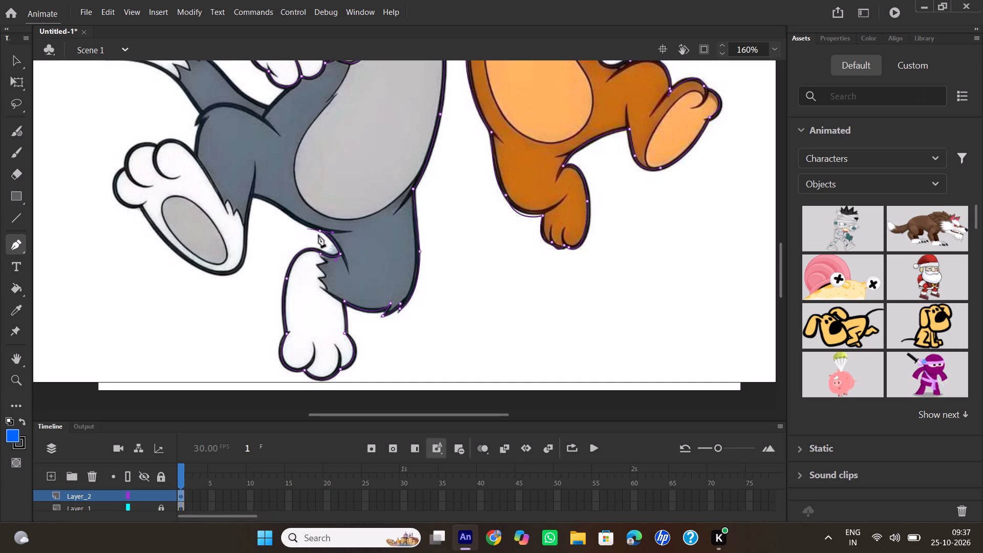
pyautogui.click(319, 231)
pyautogui.moveTo(270, 204); pyautogui.dragTo(258, 197)
pyautogui.moveTo(258, 197); pyautogui.dragTo(254, 192)
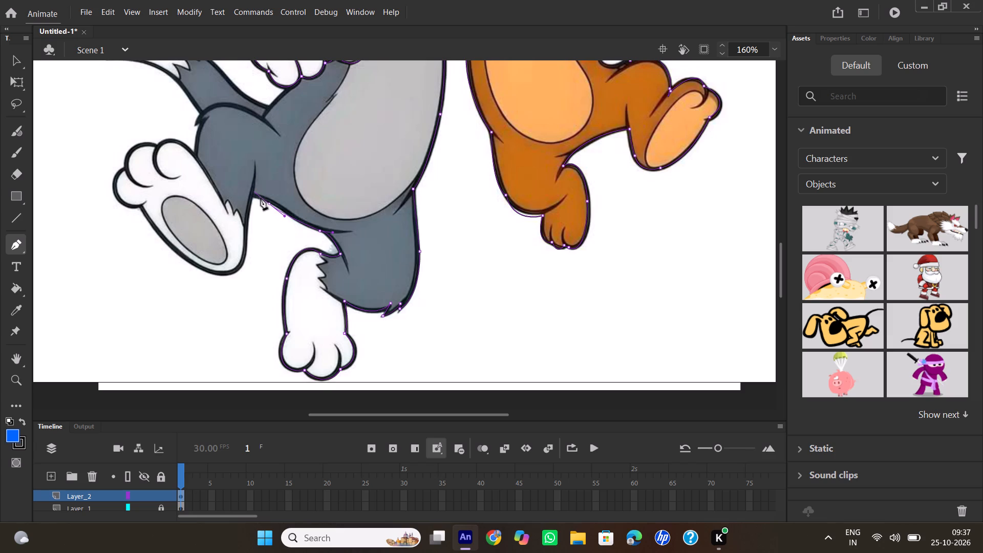
pyautogui.click(268, 204)
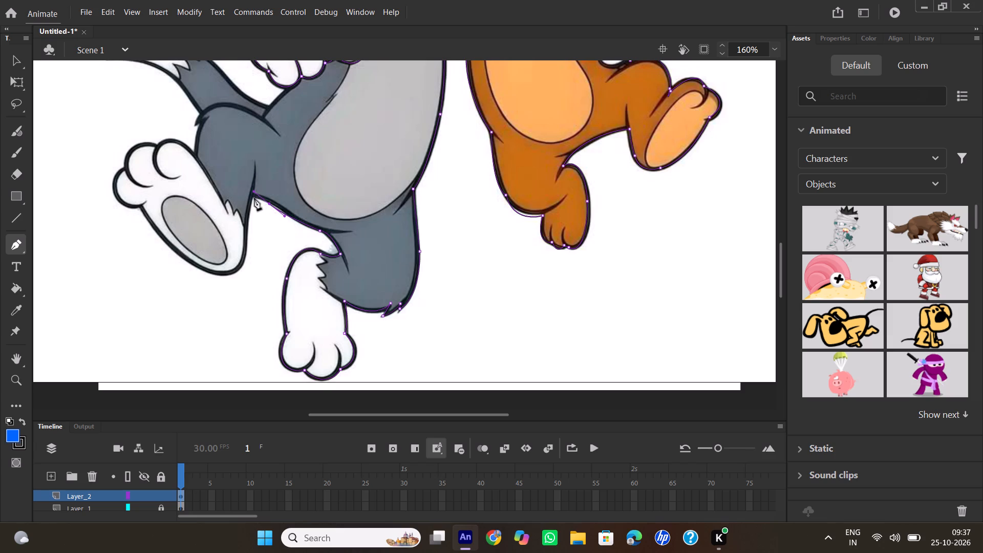
pyautogui.click(254, 198)
# Trace Tom's raised leg down to the heel, around it, and along the outer edge of the sole to the toes.
pyautogui.moveTo(247, 240); pyautogui.dragTo(247, 240)
pyautogui.moveTo(247, 240); pyautogui.dragTo(247, 268)
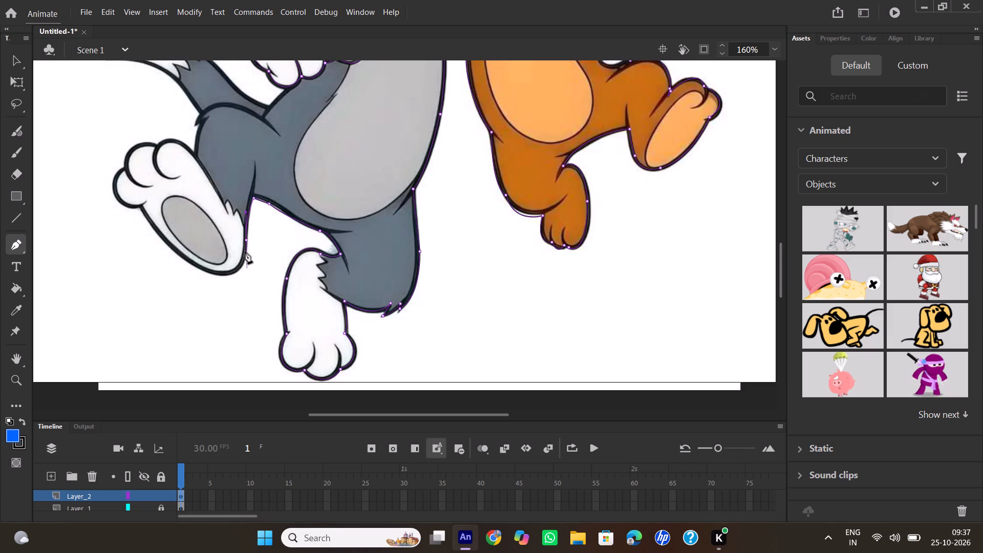
pyautogui.click(246, 242)
pyautogui.moveTo(213, 274); pyautogui.dragTo(195, 265)
pyautogui.moveTo(195, 265); pyautogui.dragTo(179, 266)
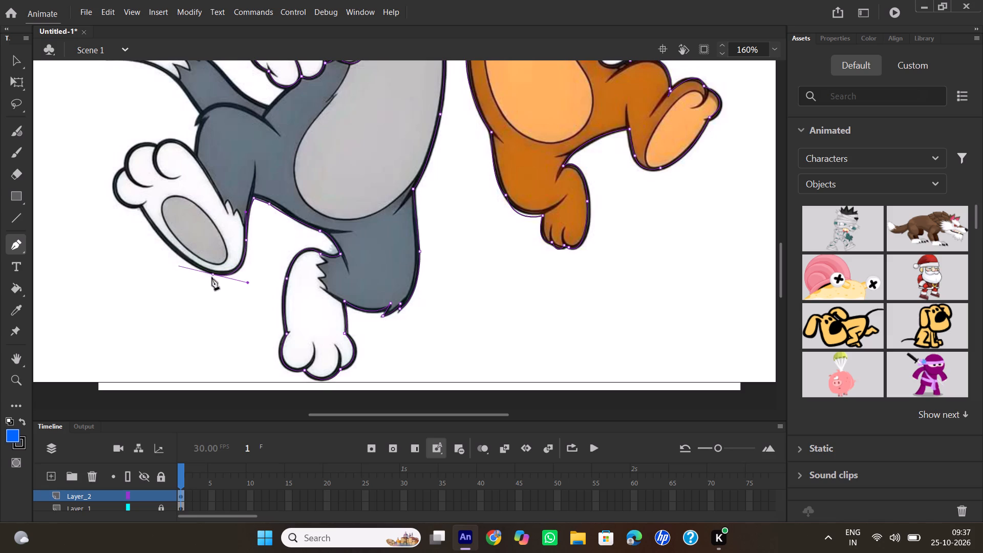
pyautogui.click(212, 275)
pyautogui.moveTo(162, 238); pyautogui.dragTo(153, 222)
pyautogui.moveTo(153, 222); pyautogui.dragTo(152, 220)
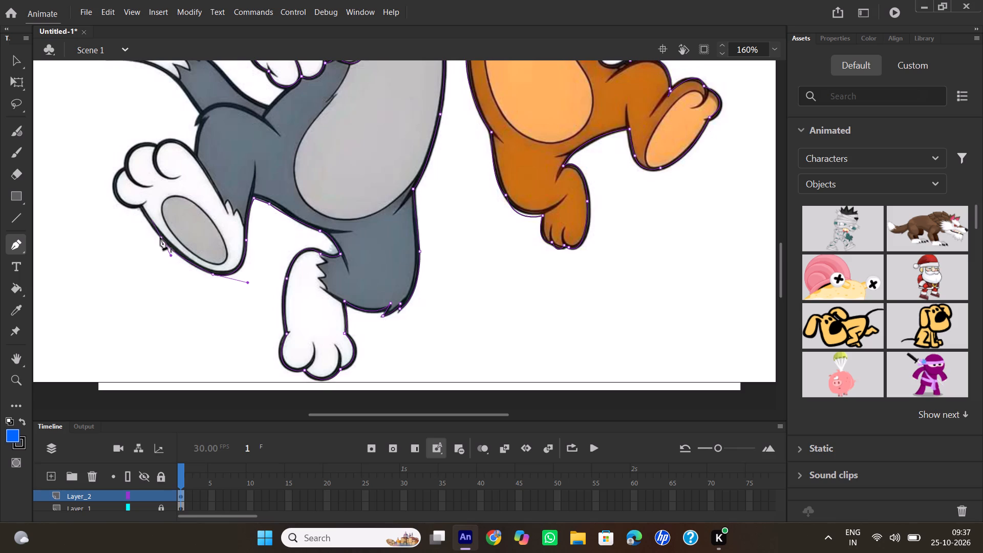
pyautogui.click(160, 238)
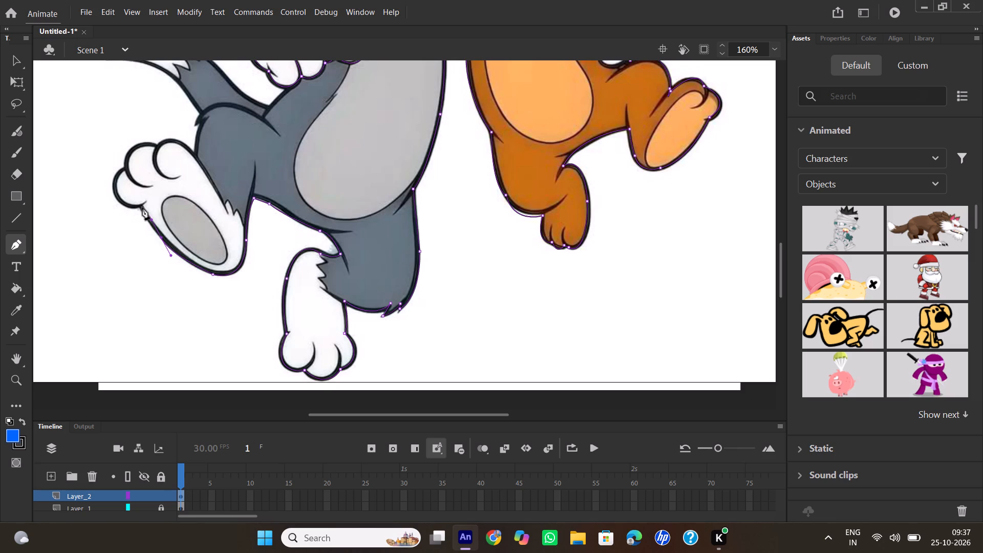
pyautogui.click(142, 206)
# Continue the Pen path around the toes of Tom's raised foot to where the foot meets the grey leg.
pyautogui.moveTo(126, 169); pyautogui.dragTo(152, 143)
pyautogui.moveTo(152, 143); pyautogui.dragTo(156, 130)
pyautogui.click(127, 171)
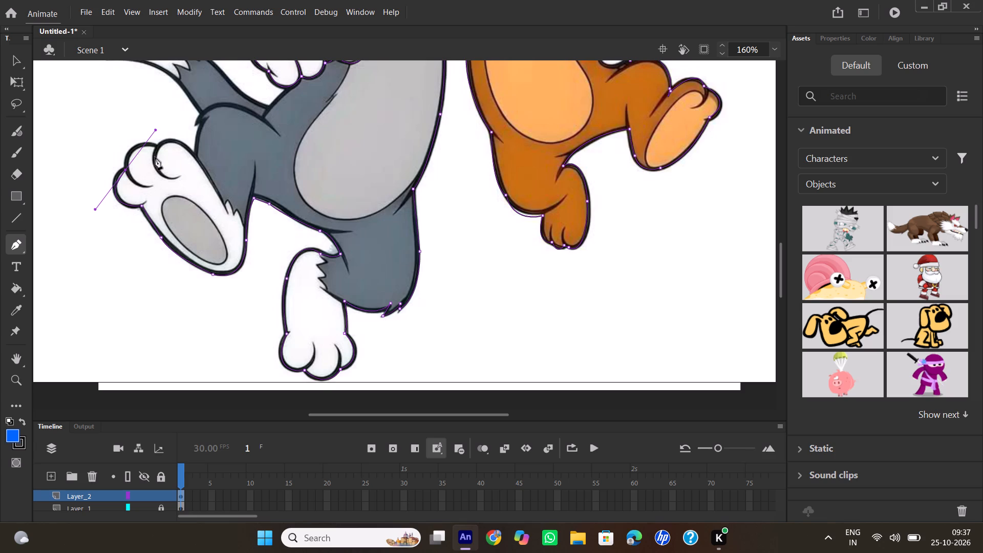
pyautogui.moveTo(159, 147); pyautogui.dragTo(168, 160)
pyautogui.moveTo(168, 160); pyautogui.dragTo(189, 165)
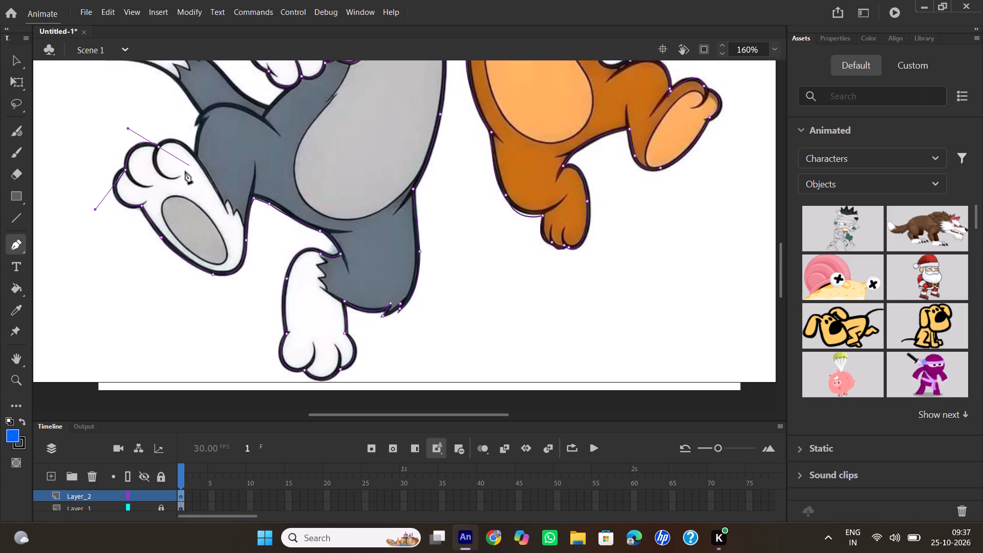
pyautogui.click(159, 148)
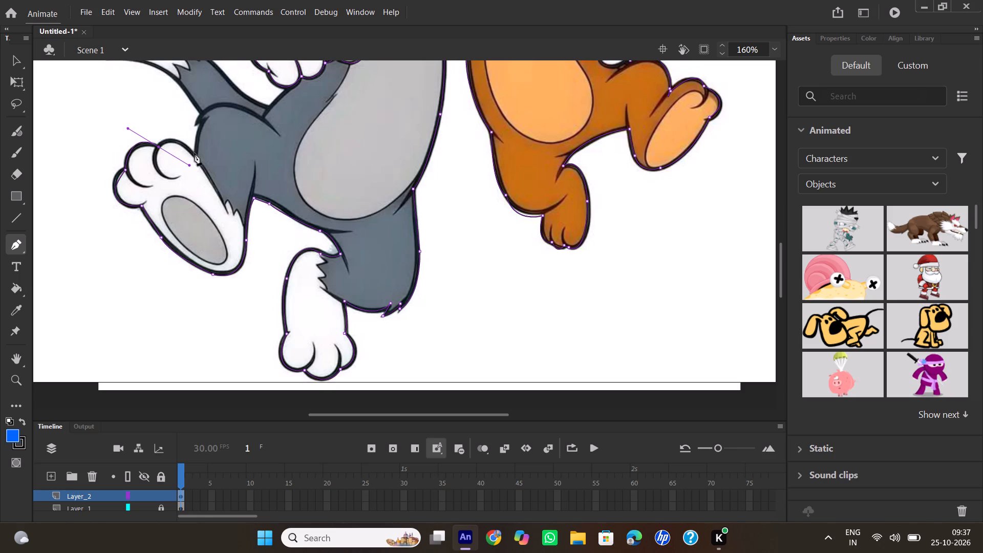
pyautogui.moveTo(195, 153); pyautogui.dragTo(217, 178)
pyautogui.click(197, 154)
# Trace up the back of Tom's raised leg and around the small fur tuft to the base of the tail.
pyautogui.scroll(1, 200, 162)
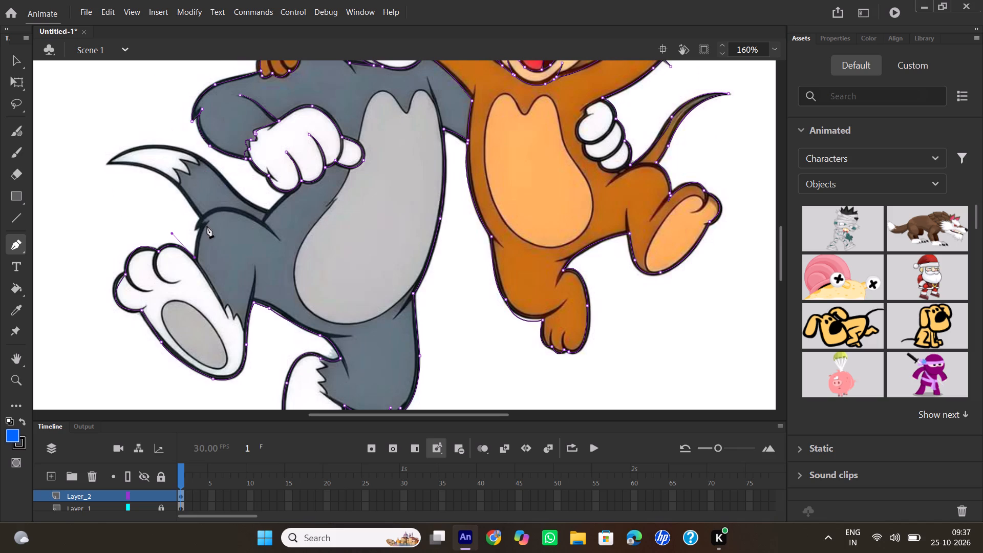
pyautogui.moveTo(207, 226); pyautogui.dragTo(214, 216)
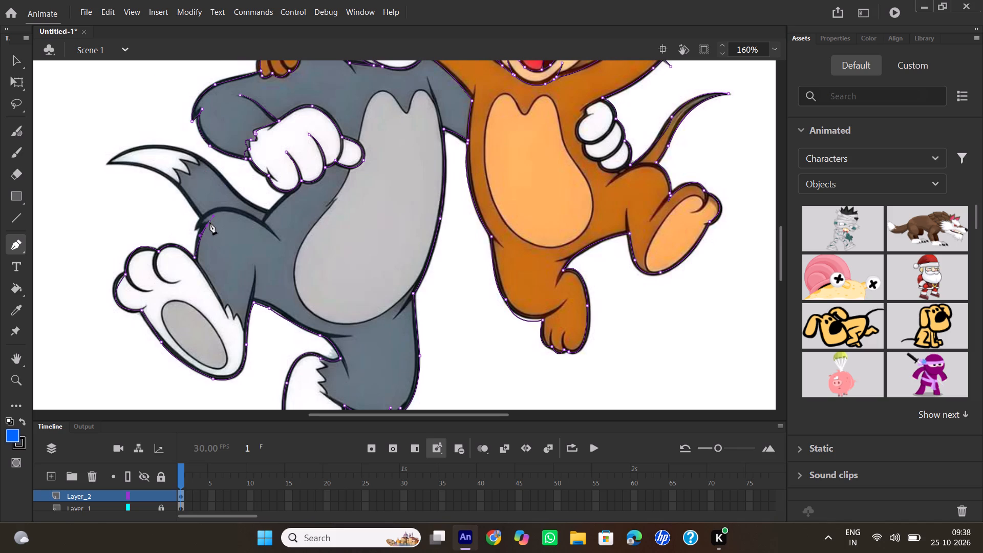
pyautogui.click(207, 224)
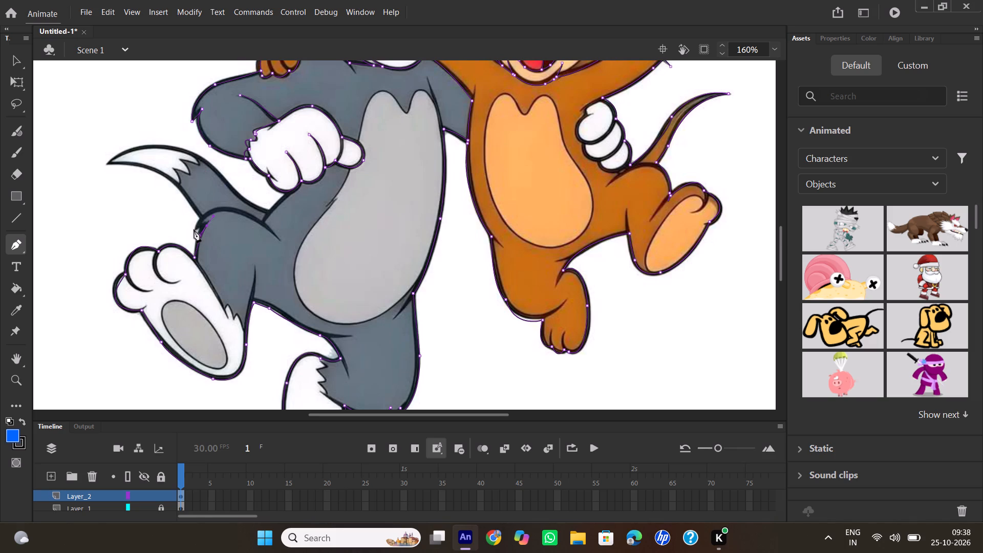
pyautogui.moveTo(194, 230); pyautogui.dragTo(184, 239)
pyautogui.click(195, 228)
pyautogui.click(199, 215)
# Trace the lower edge of Tom's tail from its base out to the pointed white tip.
pyautogui.scroll(1, 199, 203)
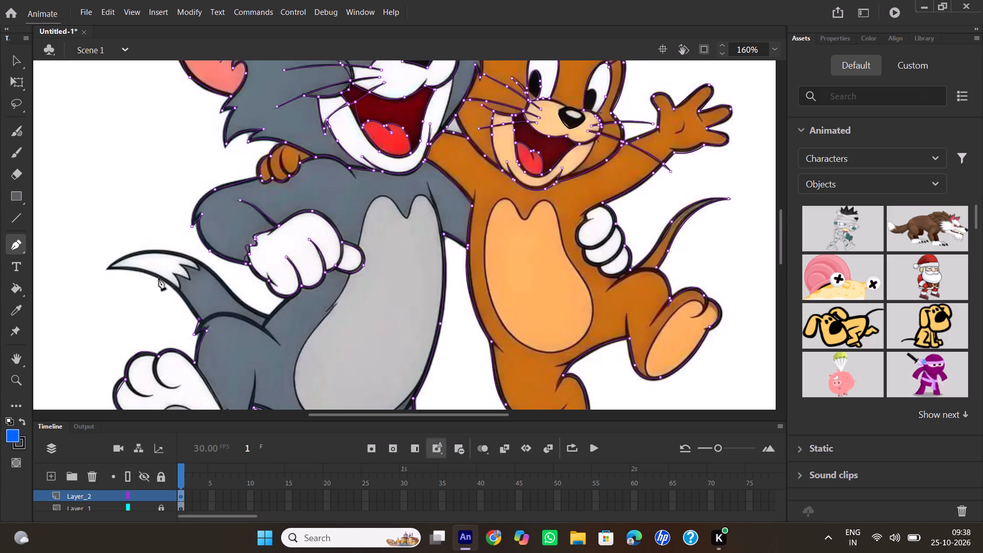
pyautogui.moveTo(158, 275); pyautogui.dragTo(143, 268)
pyautogui.moveTo(143, 268); pyautogui.dragTo(143, 268)
pyautogui.click(157, 275)
pyautogui.moveTo(108, 268); pyautogui.dragTo(102, 268)
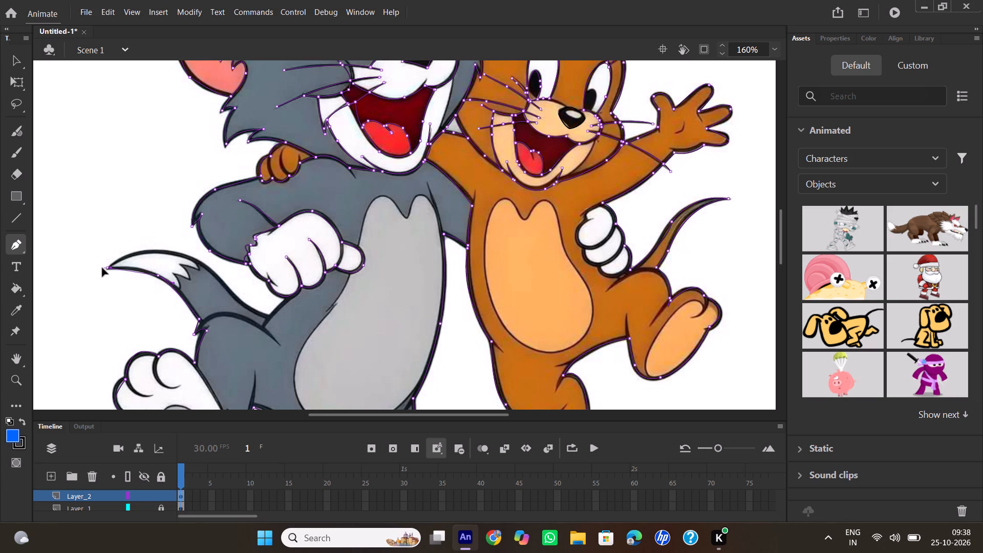
pyautogui.moveTo(102, 268); pyautogui.dragTo(96, 273)
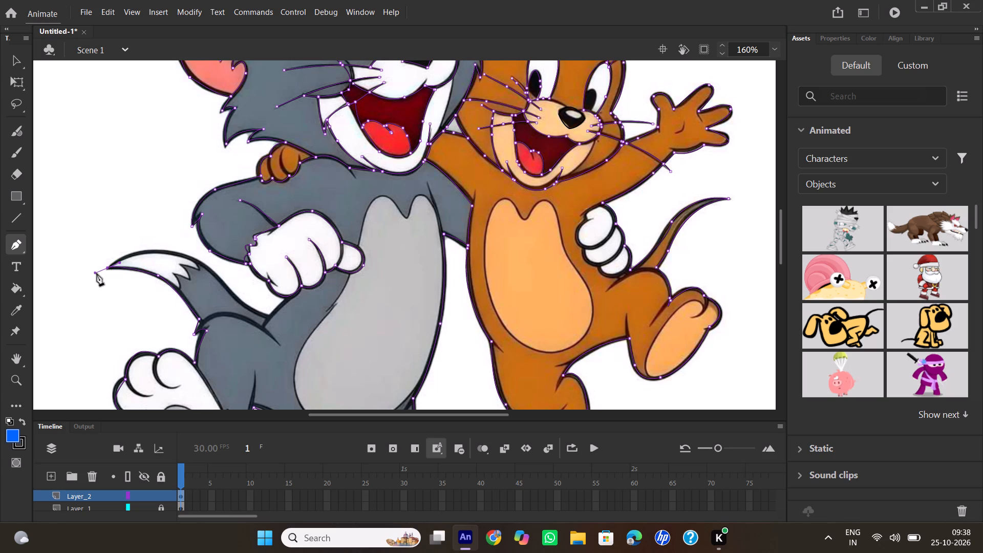
pyautogui.click(107, 267)
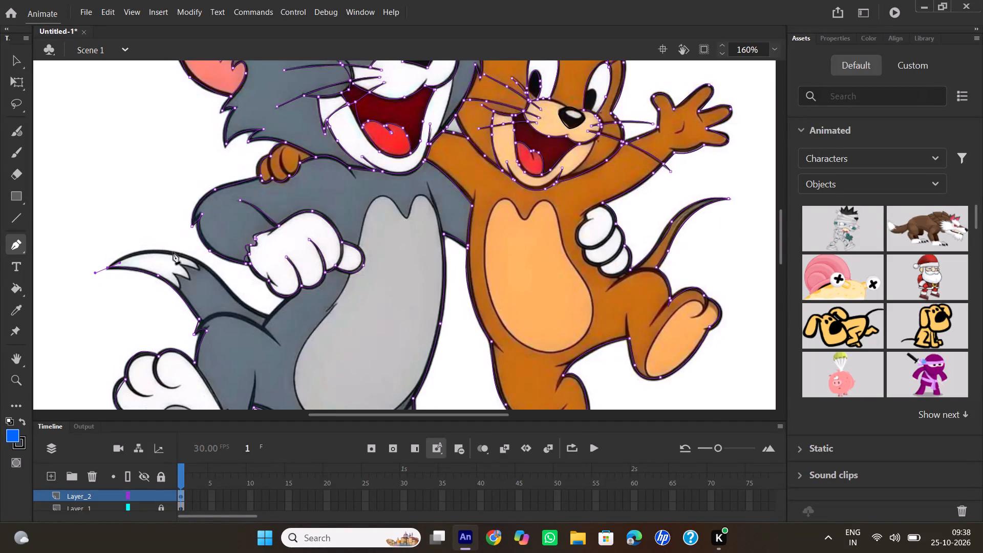
# Trace the upper edge of Tom's tail from the tip back to the body and end the path at the bottom of his fist.
pyautogui.moveTo(176, 253); pyautogui.dragTo(196, 257)
pyautogui.moveTo(196, 257); pyautogui.dragTo(211, 262)
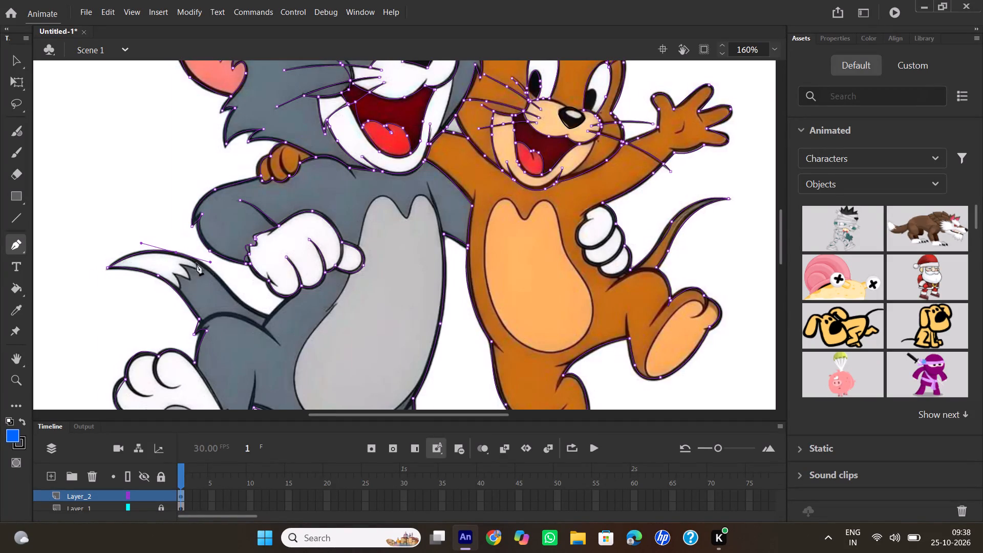
pyautogui.click(175, 253)
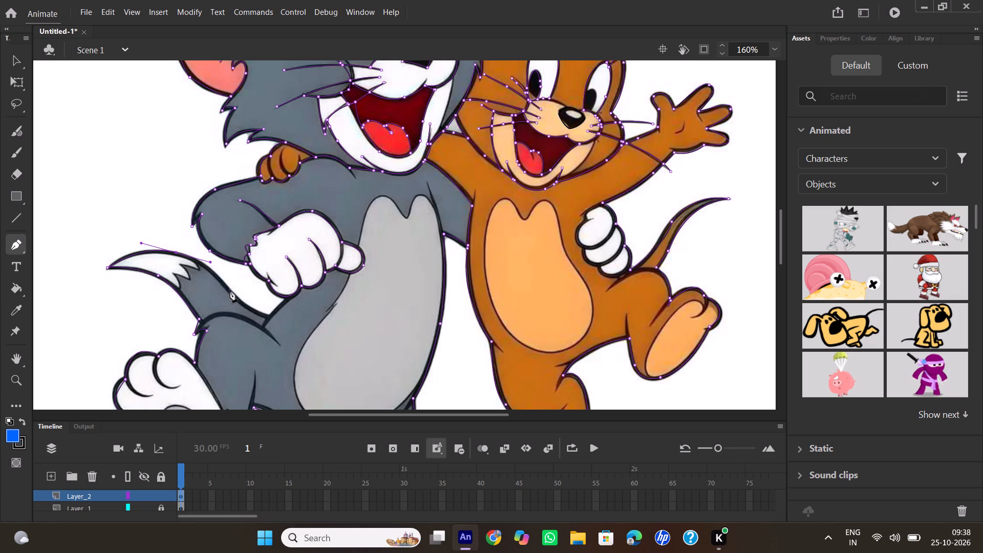
pyautogui.moveTo(231, 291); pyautogui.dragTo(240, 299)
pyautogui.moveTo(240, 299); pyautogui.dragTo(257, 323)
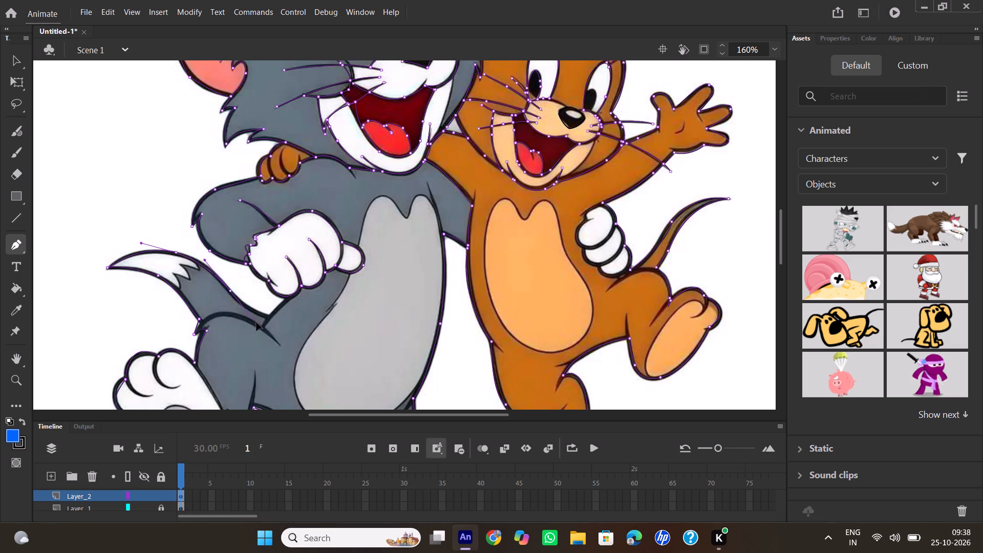
pyautogui.moveTo(257, 323); pyautogui.dragTo(261, 328)
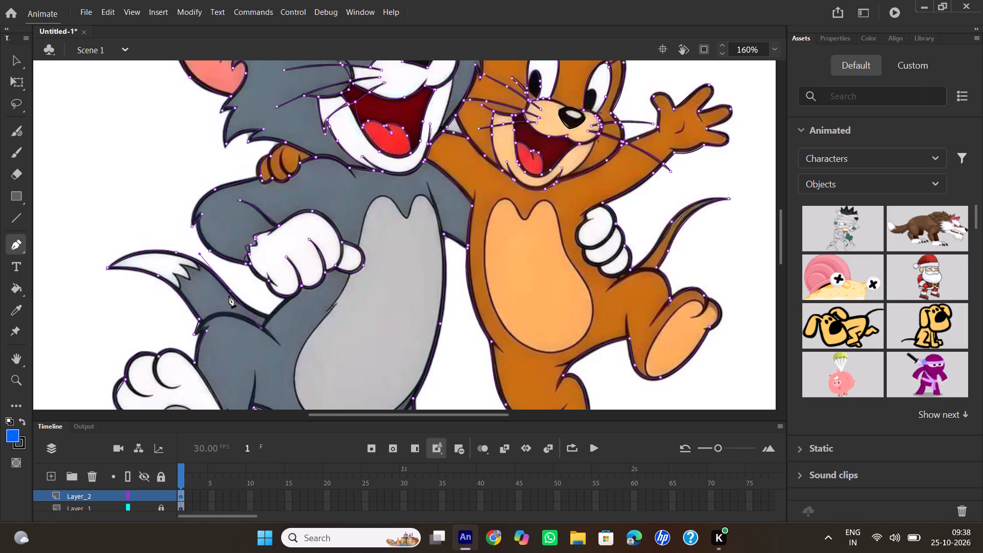
pyautogui.click(230, 291)
pyautogui.moveTo(270, 315); pyautogui.dragTo(291, 316)
pyautogui.moveTo(291, 316); pyautogui.dragTo(291, 316)
pyautogui.click(270, 316)
pyautogui.moveTo(289, 297); pyautogui.dragTo(293, 297)
pyautogui.moveTo(293, 297); pyautogui.dragTo(297, 287)
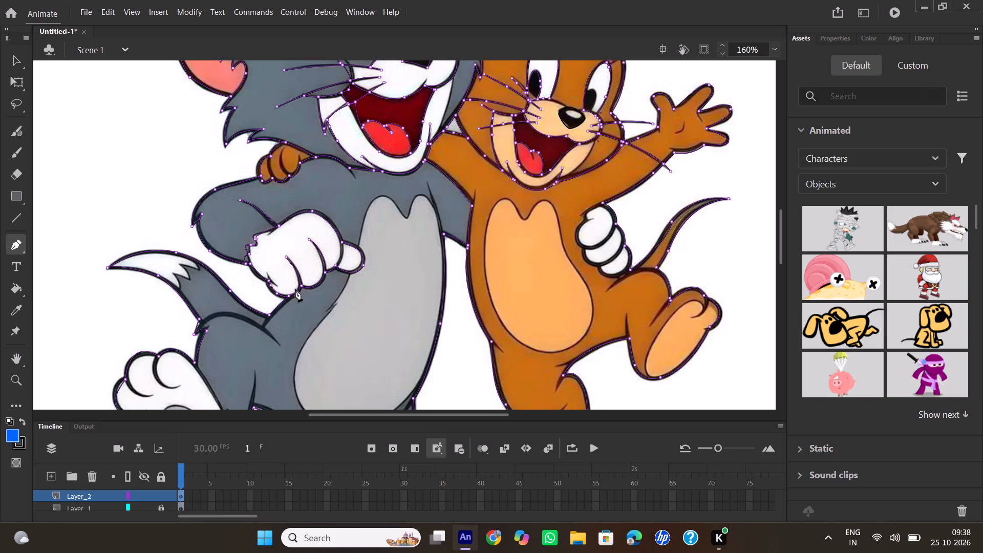
pyautogui.doubleClick(288, 297)
# Start Jerry's belly patch outline with the Pen tool, tracing down its left side, around the rounded bottom and up the lower right side.
pyautogui.scroll(-2, 424, 255)
pyautogui.scroll(2, 424, 255)
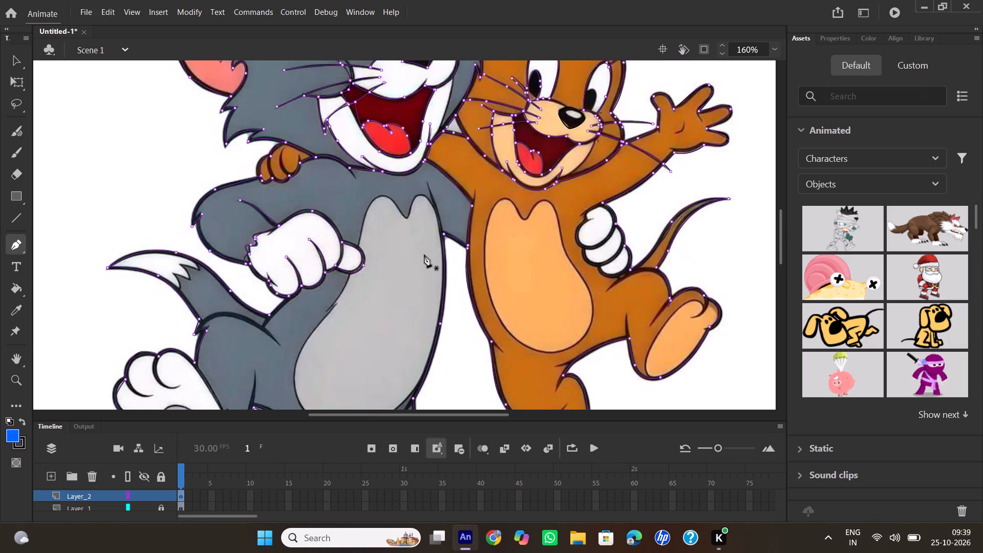
pyautogui.scroll(2, 353, 278)
pyautogui.scroll(-2, 353, 276)
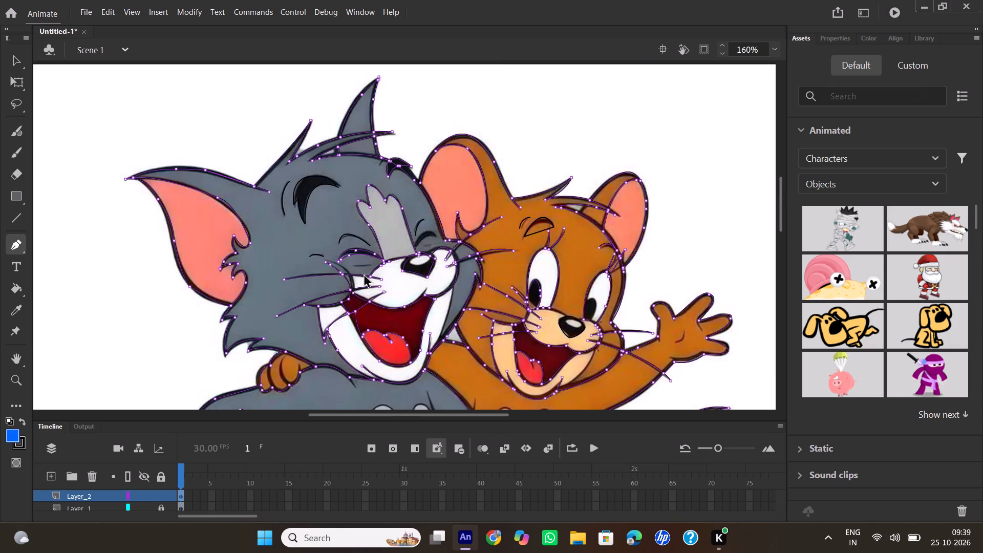
pyautogui.scroll(-1, 501, 217)
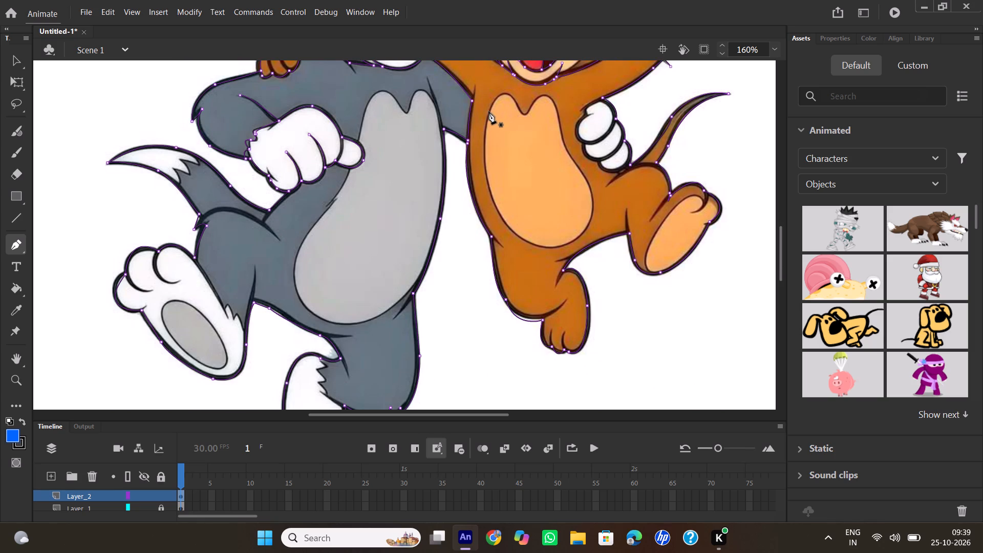
pyautogui.click(490, 110)
pyautogui.moveTo(496, 207); pyautogui.dragTo(507, 252)
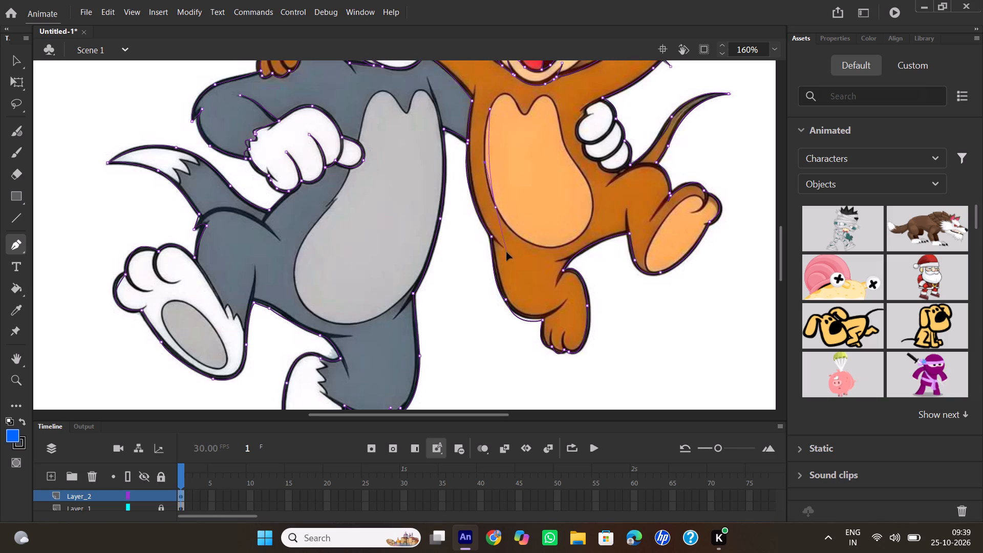
pyautogui.moveTo(507, 252); pyautogui.dragTo(518, 276)
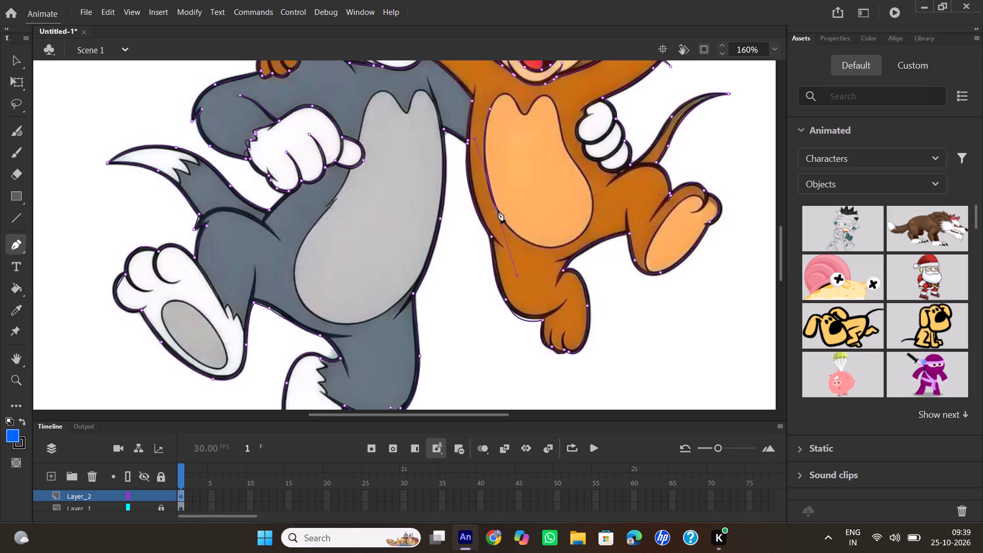
pyautogui.click(496, 208)
pyautogui.moveTo(568, 243); pyautogui.dragTo(586, 230)
pyautogui.moveTo(586, 230); pyautogui.dragTo(614, 225)
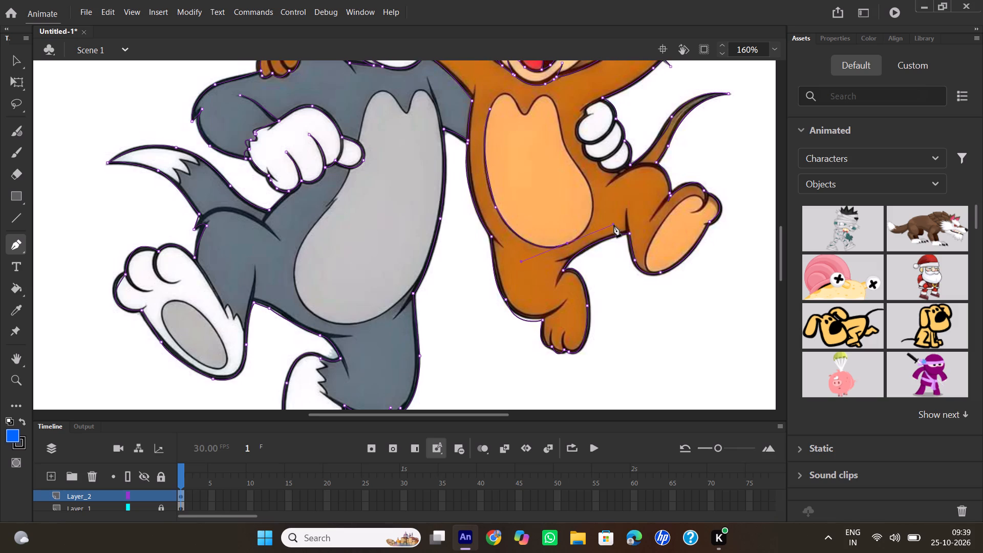
pyautogui.click(566, 242)
pyautogui.moveTo(587, 183); pyautogui.dragTo(579, 158)
pyautogui.moveTo(579, 158); pyautogui.dragTo(568, 139)
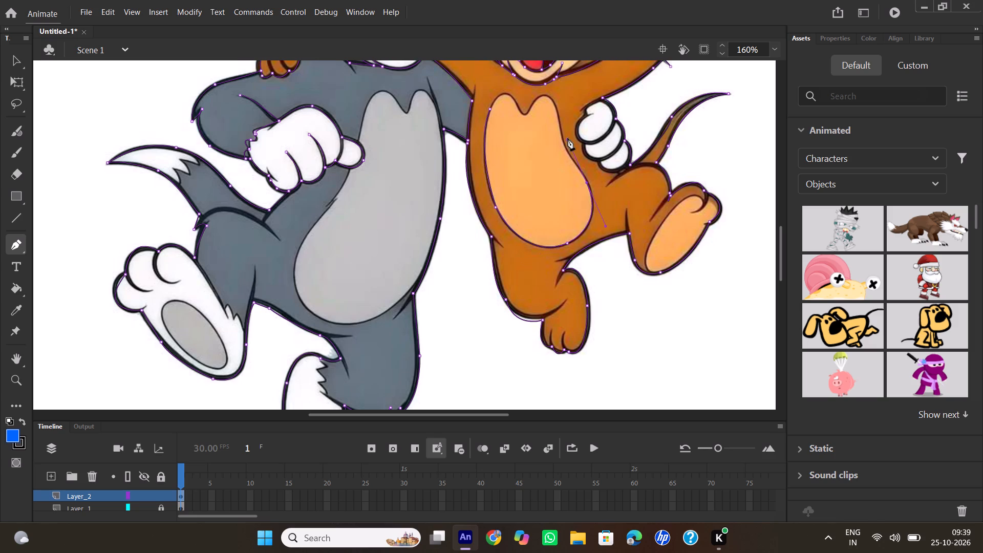
pyautogui.click(587, 182)
# Trace the top of Jerry's belly patch over the right lobe, through the notch and over the left lobe, closing the path.
pyautogui.moveTo(556, 110); pyautogui.dragTo(556, 88)
pyautogui.moveTo(556, 88); pyautogui.dragTo(551, 80)
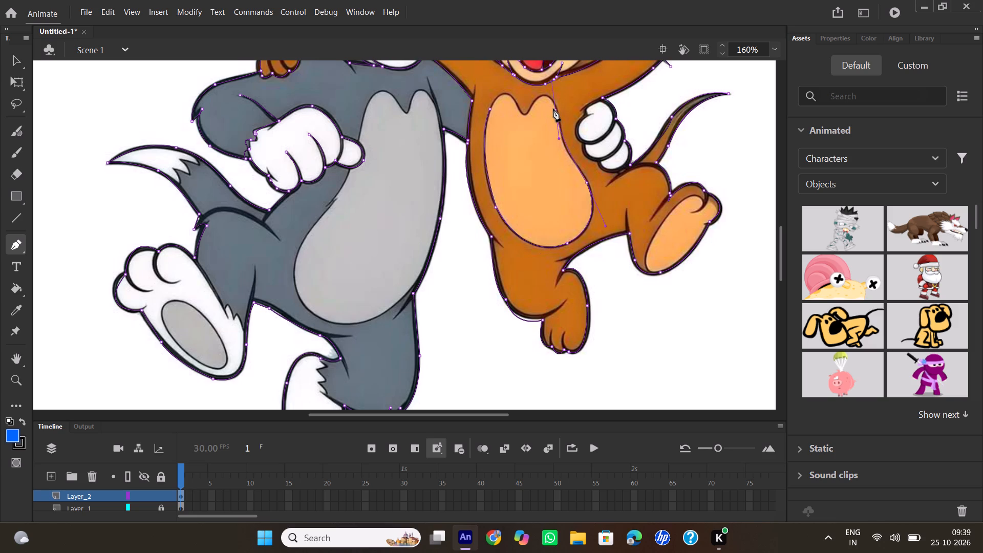
pyautogui.click(555, 111)
pyautogui.moveTo(538, 99); pyautogui.dragTo(522, 108)
pyautogui.moveTo(522, 108); pyautogui.dragTo(521, 109)
pyautogui.click(537, 99)
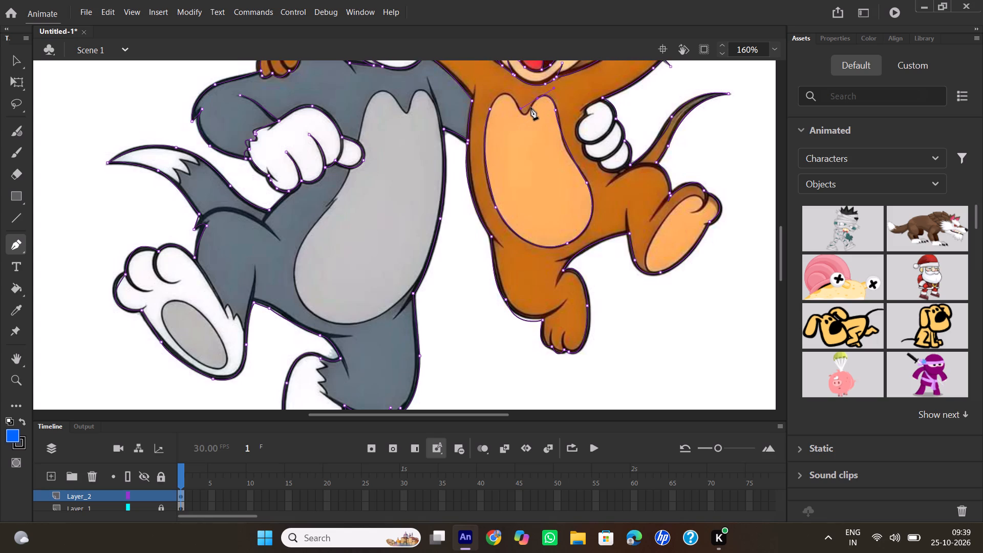
pyautogui.moveTo(531, 108); pyautogui.dragTo(531, 112)
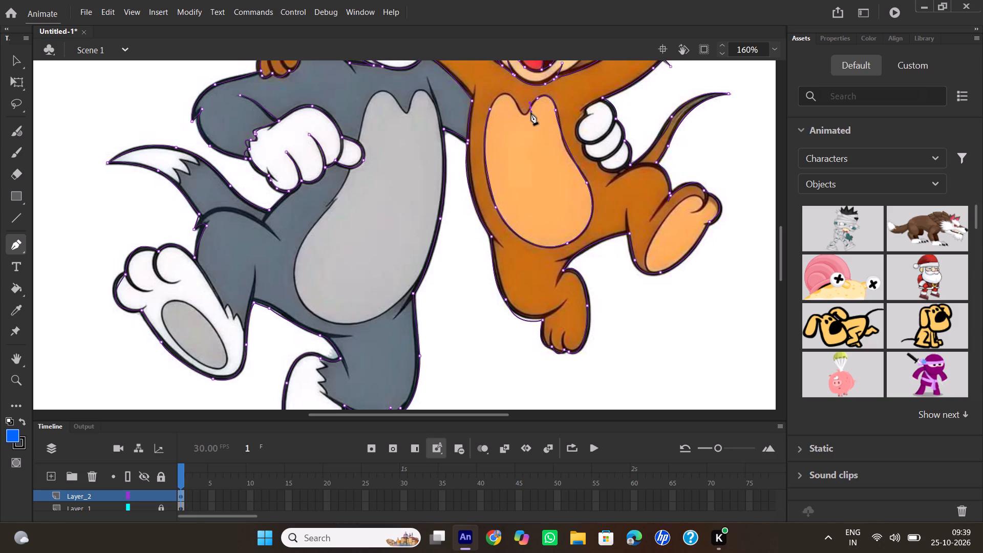
pyautogui.click(530, 108)
pyautogui.moveTo(517, 108); pyautogui.dragTo(511, 88)
pyautogui.moveTo(511, 88); pyautogui.dragTo(505, 86)
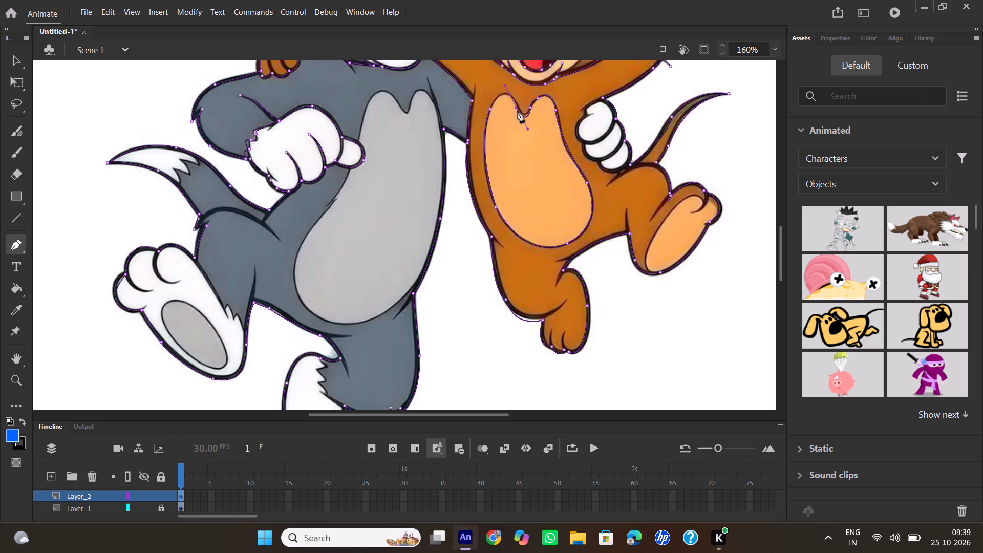
pyautogui.click(515, 109)
pyautogui.moveTo(489, 110); pyautogui.dragTo(473, 142)
# Trace the left edge of the white fingers at Jerry's side, from the top finger to beneath the lowest, and end the path.
pyautogui.click(600, 99)
pyautogui.moveTo(587, 115); pyautogui.dragTo(587, 123)
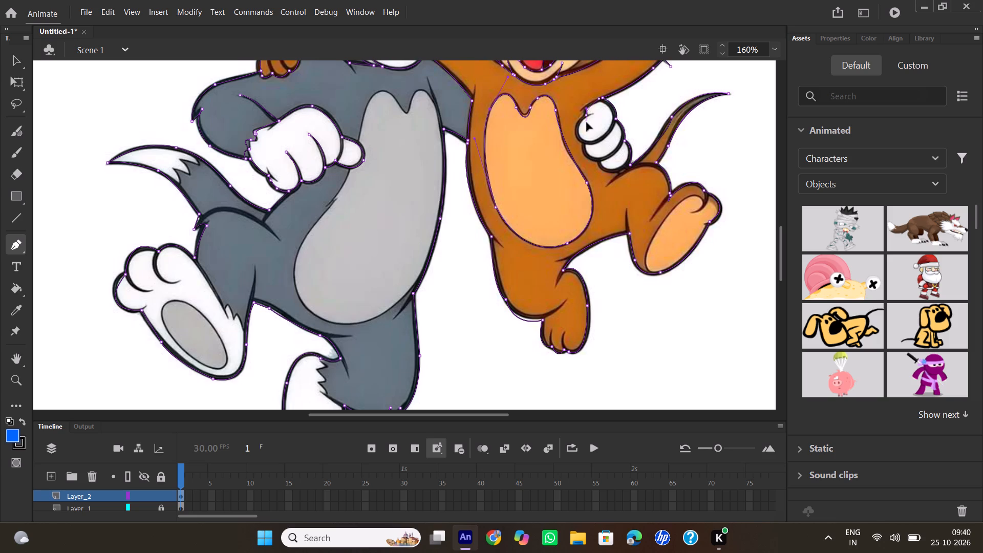
pyautogui.moveTo(587, 123); pyautogui.dragTo(586, 129)
pyautogui.click(586, 116)
pyautogui.moveTo(585, 142); pyautogui.dragTo(602, 155)
pyautogui.click(585, 142)
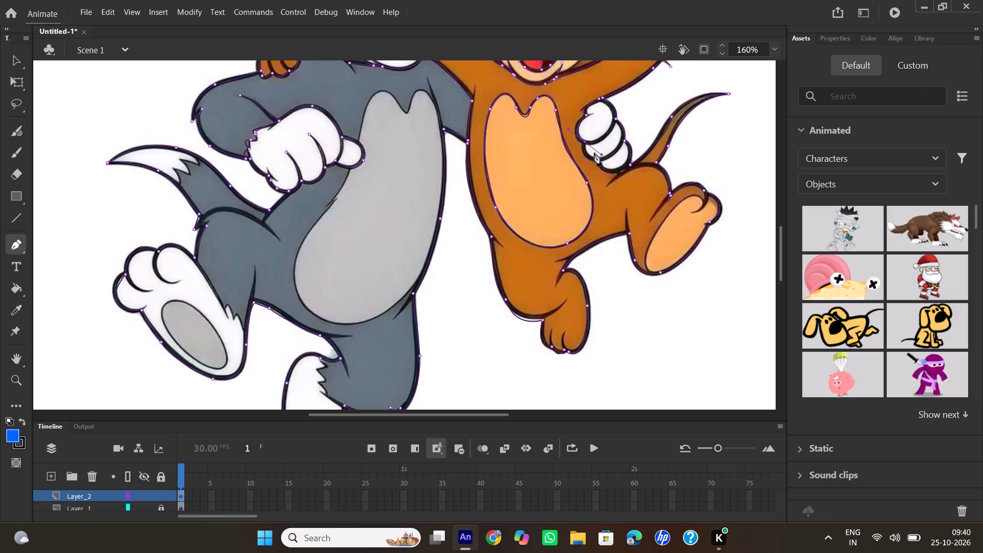
pyautogui.moveTo(603, 159); pyautogui.dragTo(617, 155)
pyautogui.moveTo(617, 155); pyautogui.dragTo(627, 154)
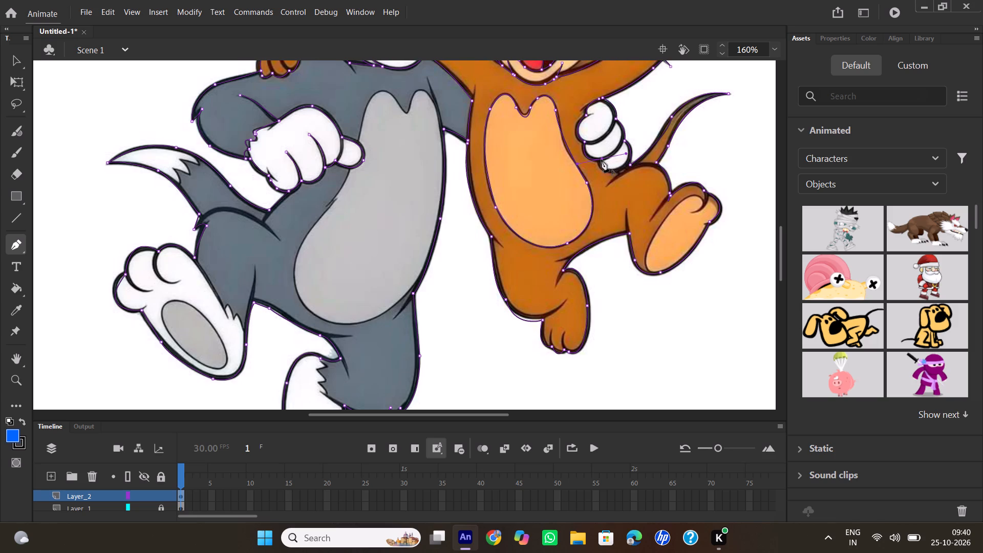
pyautogui.click(602, 160)
pyautogui.moveTo(629, 166); pyautogui.dragTo(643, 155)
pyautogui.moveTo(643, 155); pyautogui.dragTo(668, 145)
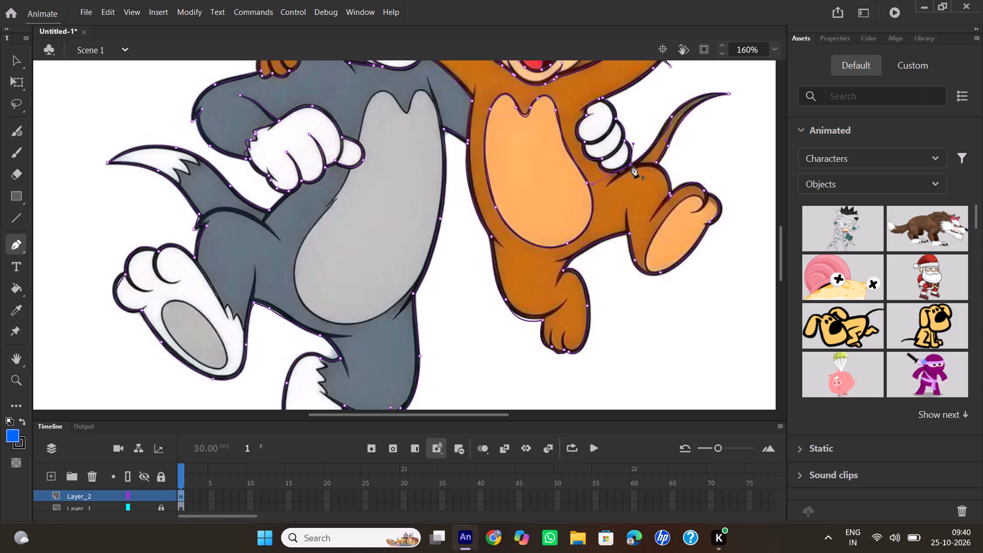
pyautogui.doubleClick(631, 165)
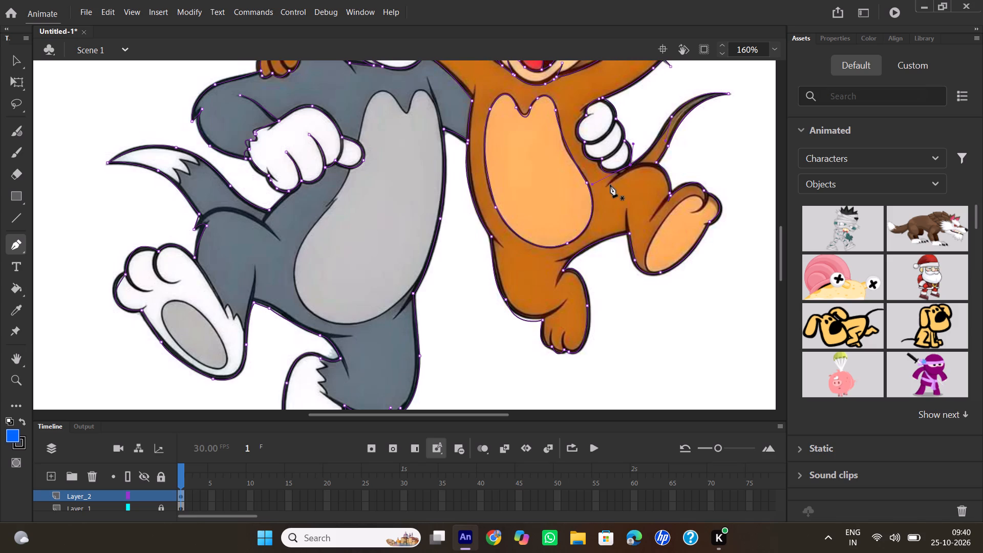
# Trace the top of Jerry's raised thigh from the belly side beneath his fingers to the base of the tail, ending the path.
pyautogui.click(609, 184)
pyautogui.moveTo(658, 169); pyautogui.dragTo(664, 171)
pyautogui.moveTo(664, 171); pyautogui.dragTo(680, 185)
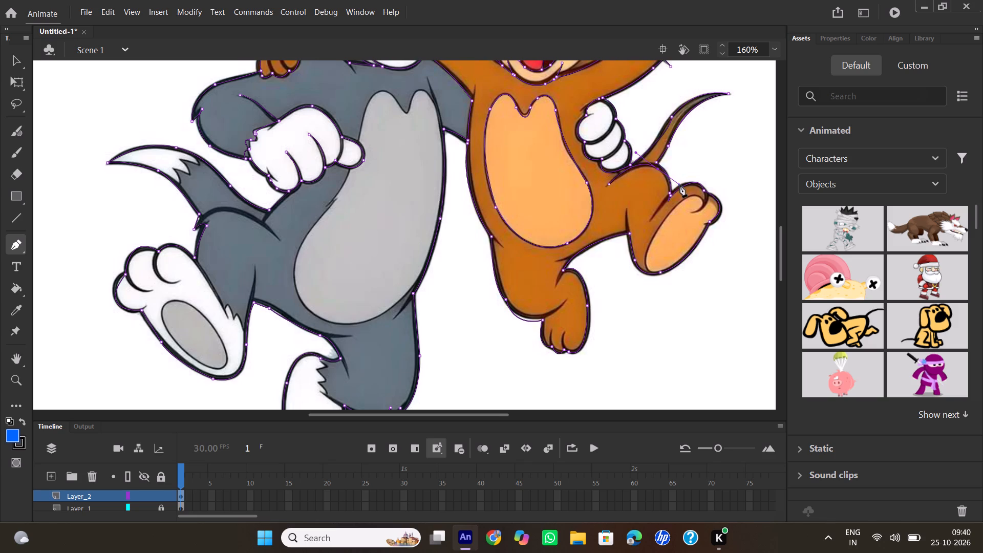
pyautogui.doubleClick(658, 171)
# Trace the sole patch of Jerry's raised foot from the toes down its left edge and around the heel, ending the path.
pyautogui.scroll(1, 421, 251)
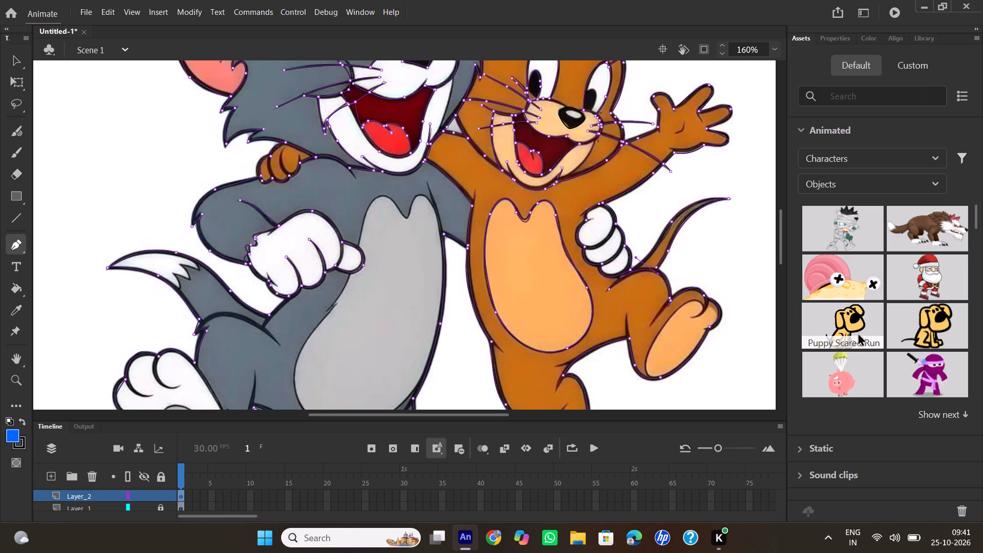
pyautogui.scroll(-1, 809, 321)
pyautogui.scroll(-1, 734, 285)
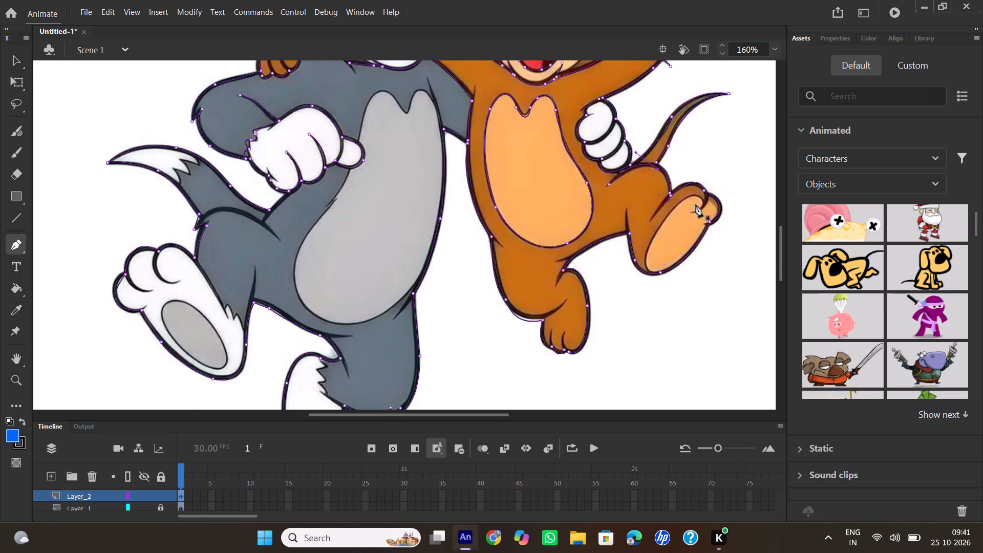
pyautogui.click(703, 203)
pyautogui.moveTo(679, 204); pyautogui.dragTo(659, 224)
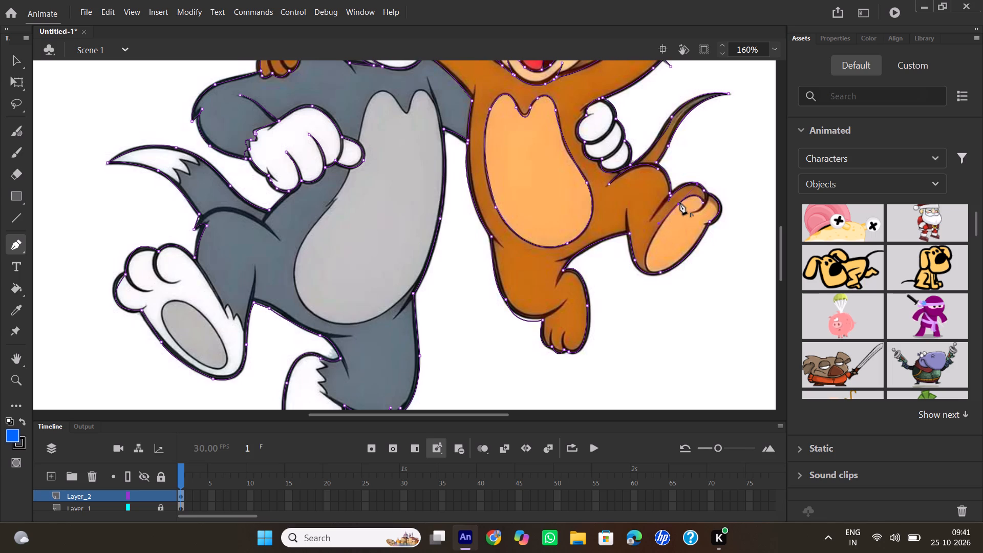
pyautogui.click(678, 203)
pyautogui.moveTo(648, 251); pyautogui.dragTo(649, 251)
pyautogui.moveTo(649, 251); pyautogui.dragTo(650, 260)
pyautogui.scroll(3, 491, 219)
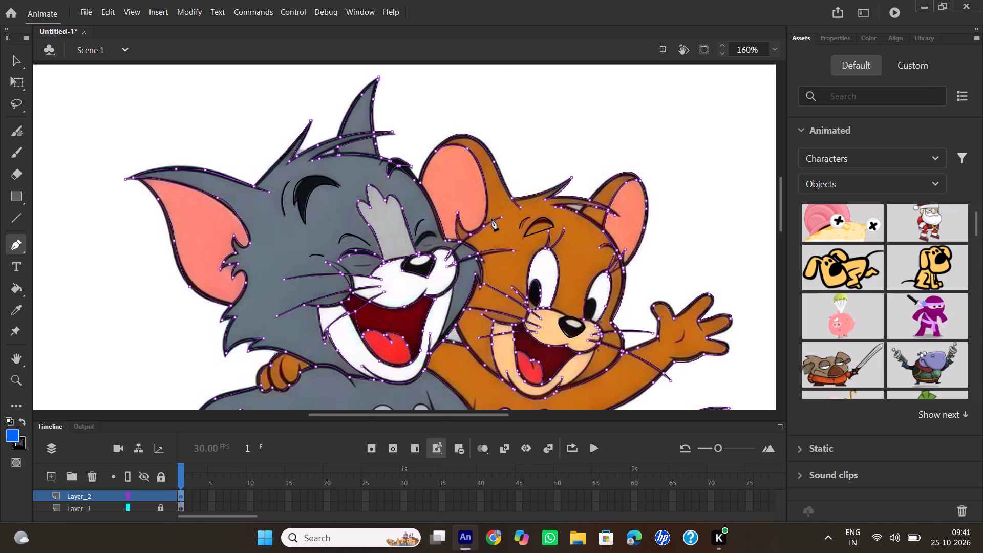
pyautogui.scroll(1, 491, 218)
pyautogui.scroll(-3, 490, 215)
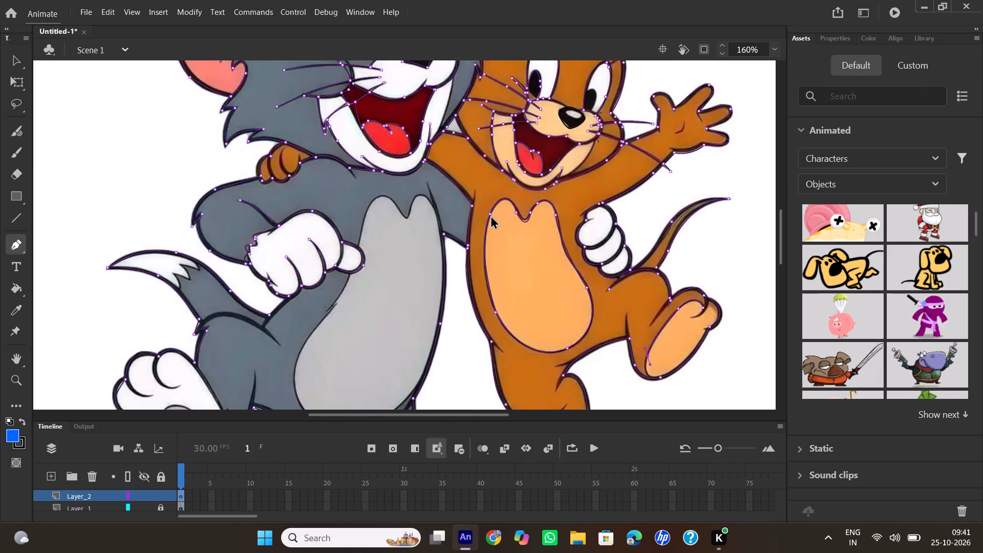
pyautogui.scroll(-2, 490, 215)
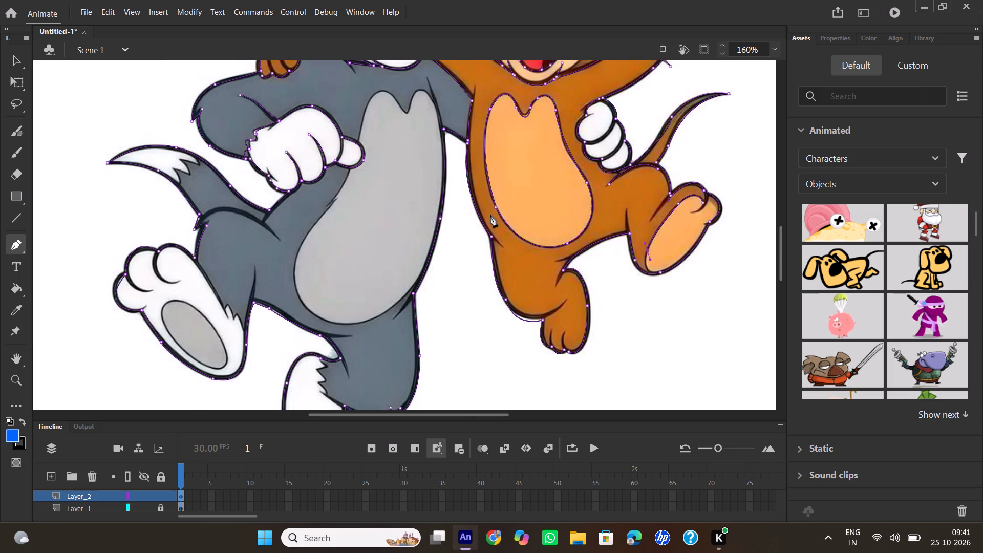
pyautogui.click(646, 147)
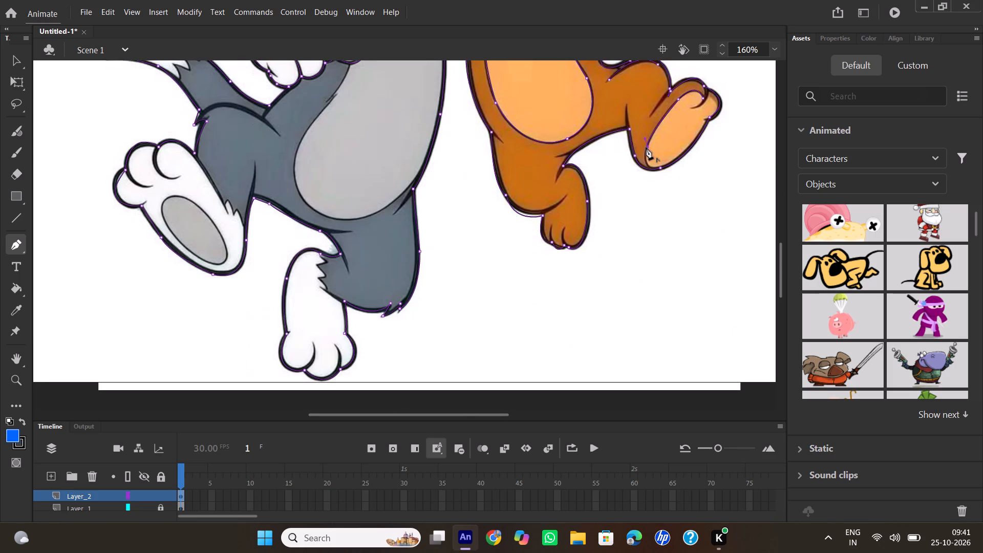
pyautogui.moveTo(660, 166); pyautogui.dragTo(666, 167)
pyautogui.moveTo(666, 167); pyautogui.dragTo(683, 167)
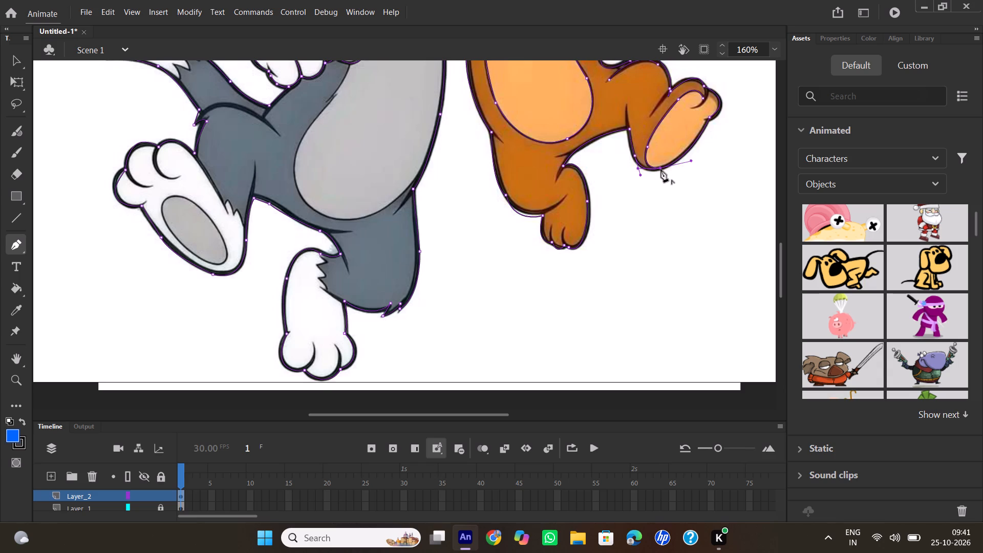
pyautogui.doubleClick(661, 169)
# Trace the small toe lines on Jerry's raised foot from the top of the sole across to the outer toe edge.
pyautogui.click(691, 109)
pyautogui.moveTo(703, 98); pyautogui.dragTo(709, 89)
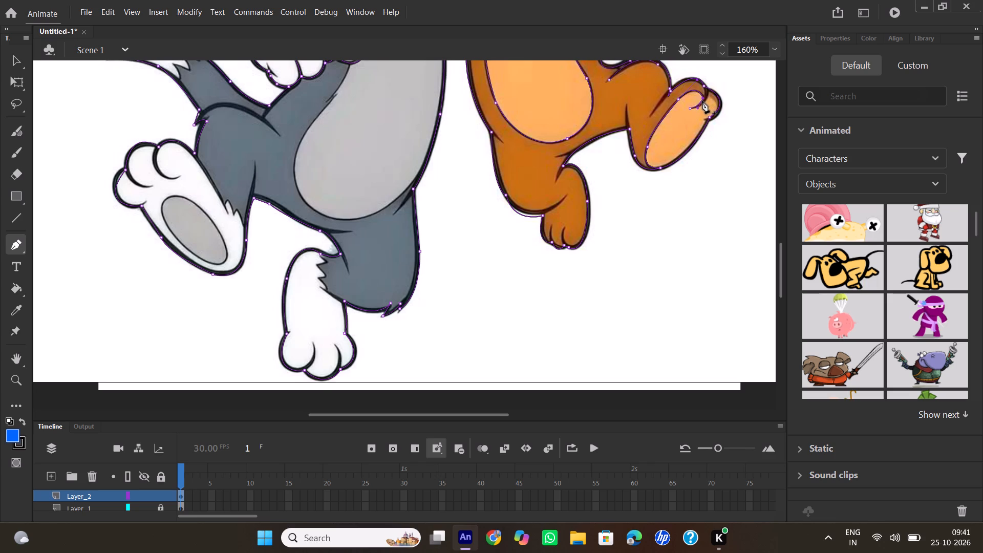
pyautogui.click(702, 99)
pyautogui.moveTo(720, 110); pyautogui.dragTo(721, 125)
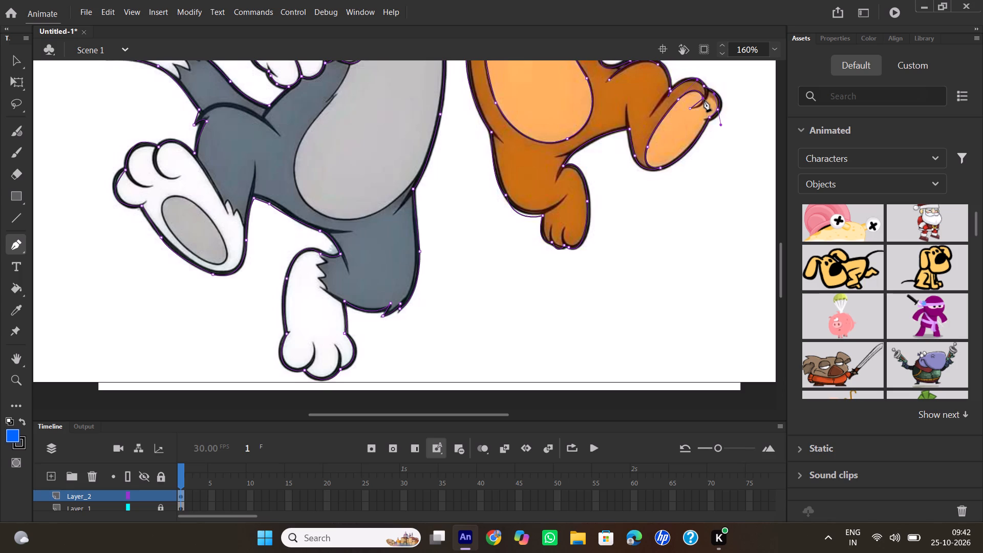
pyautogui.click(703, 99)
# Reshape the toe lines on Jerry's raised foot with the Selection tool, bending them to follow the outer toe's contour.
pyautogui.click(13, 61)
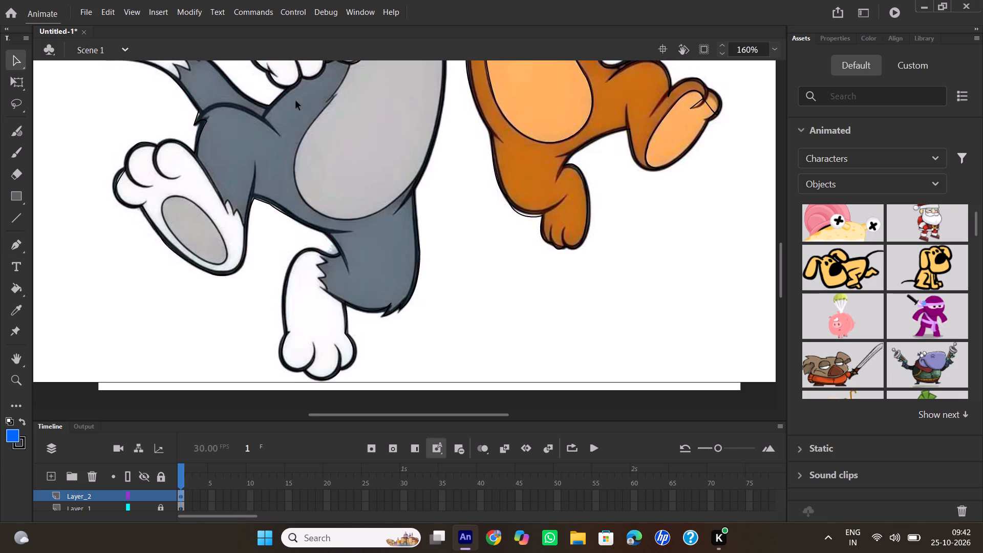
pyautogui.moveTo(713, 111); pyautogui.dragTo(718, 101)
pyautogui.moveTo(718, 101); pyautogui.dragTo(713, 103)
pyautogui.moveTo(699, 103); pyautogui.dragTo(705, 107)
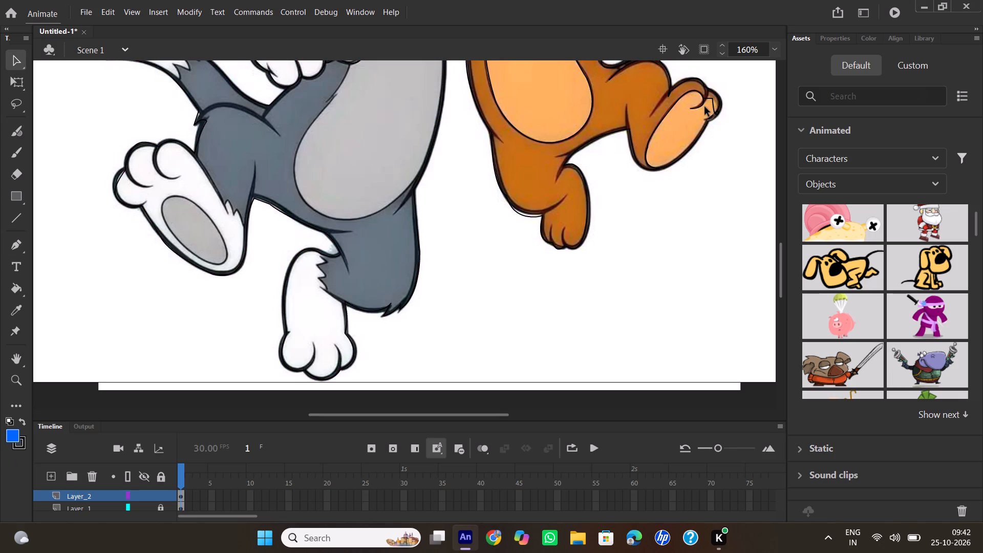
pyautogui.moveTo(705, 107); pyautogui.dragTo(704, 107)
pyautogui.click(715, 110)
pyautogui.moveTo(713, 106); pyautogui.dragTo(718, 103)
pyautogui.moveTo(718, 103); pyautogui.dragTo(719, 103)
# Trace the short crease on Jerry's raised leg with the Pen tool, from the inner knee down to the leg outline, ending the path.
pyautogui.click(15, 244)
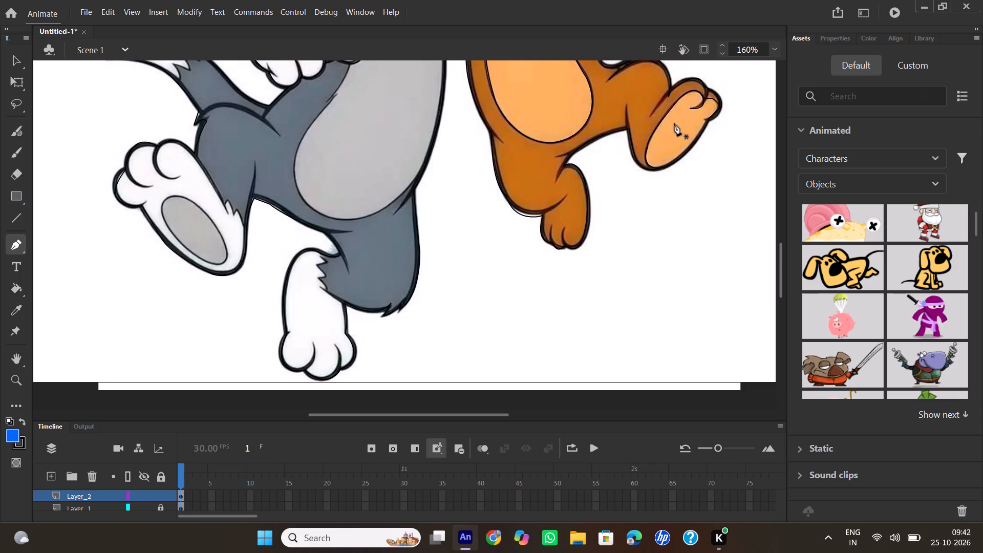
pyautogui.scroll(1, 639, 132)
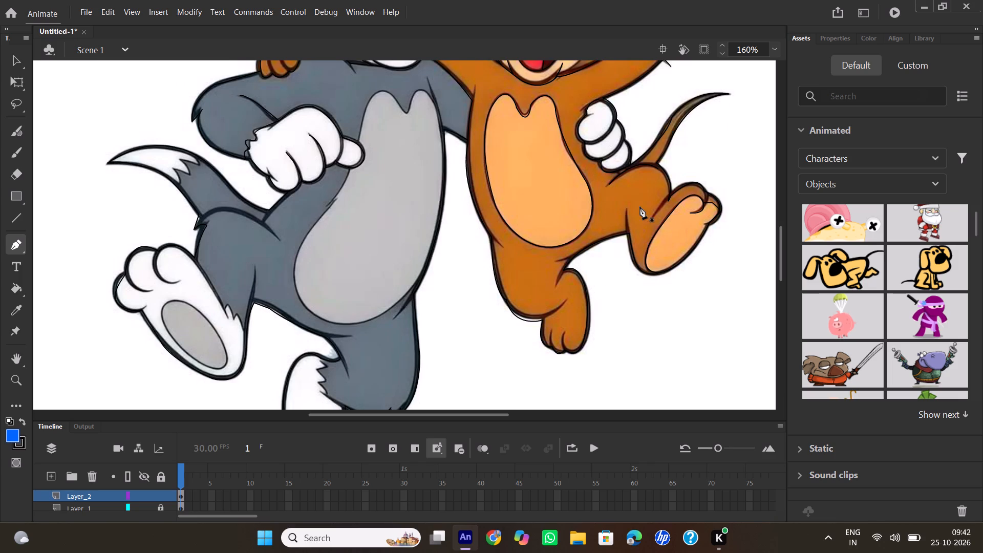
pyautogui.click(670, 183)
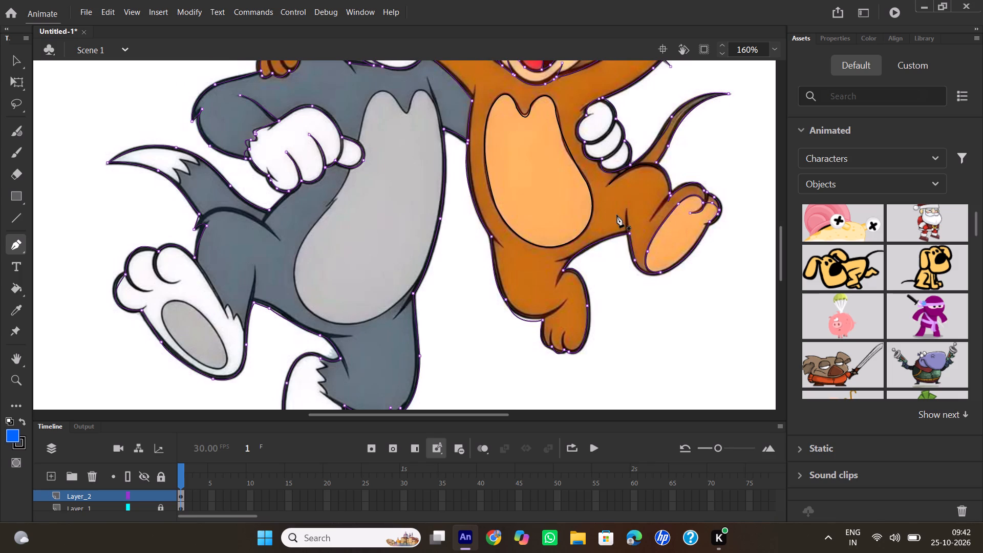
pyautogui.click(626, 209)
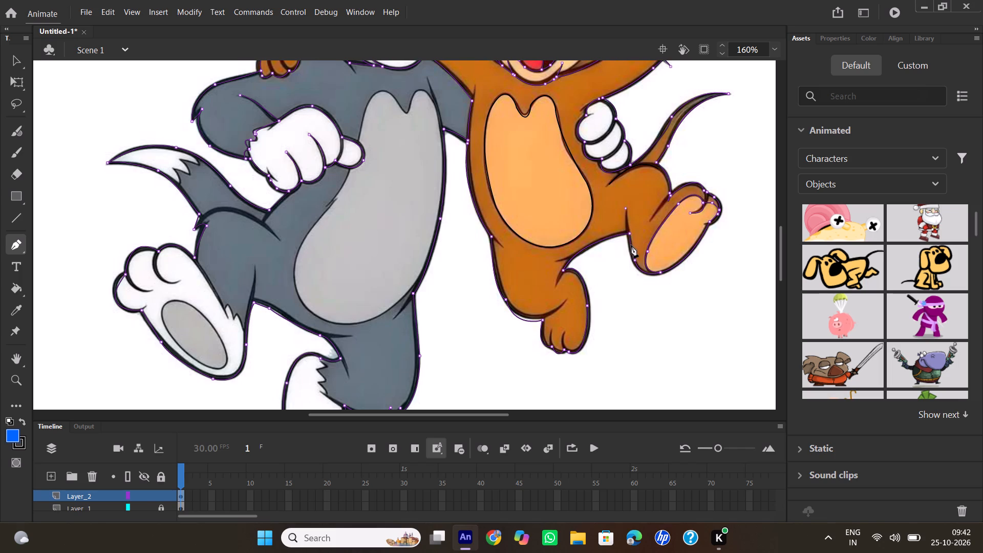
pyautogui.moveTo(631, 245); pyautogui.dragTo(636, 260)
pyautogui.doubleClick(631, 242)
# Hide the reference picture on Layer_1 to check the traced outlines of both characters, and show it again.
pyautogui.scroll(2, 578, 254)
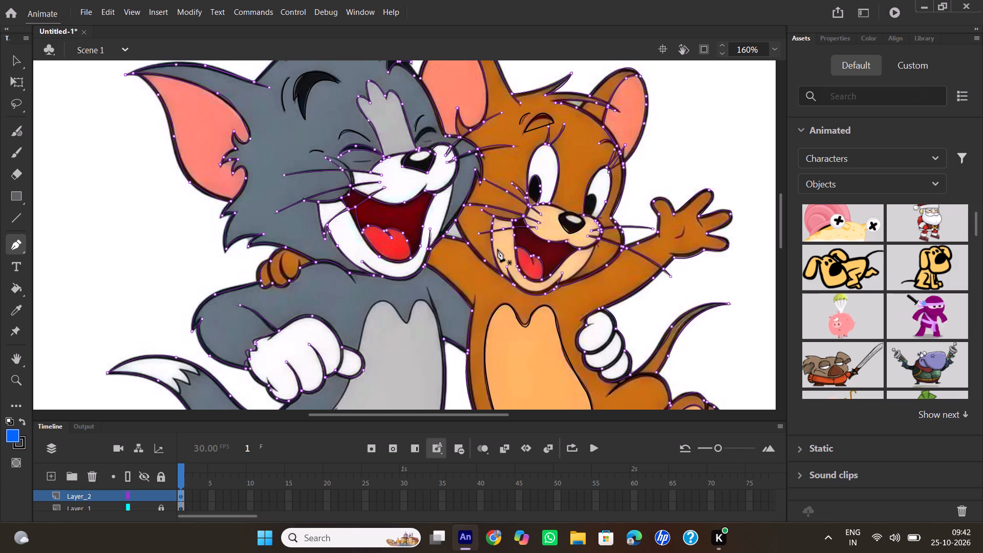
pyautogui.scroll(-1, 502, 248)
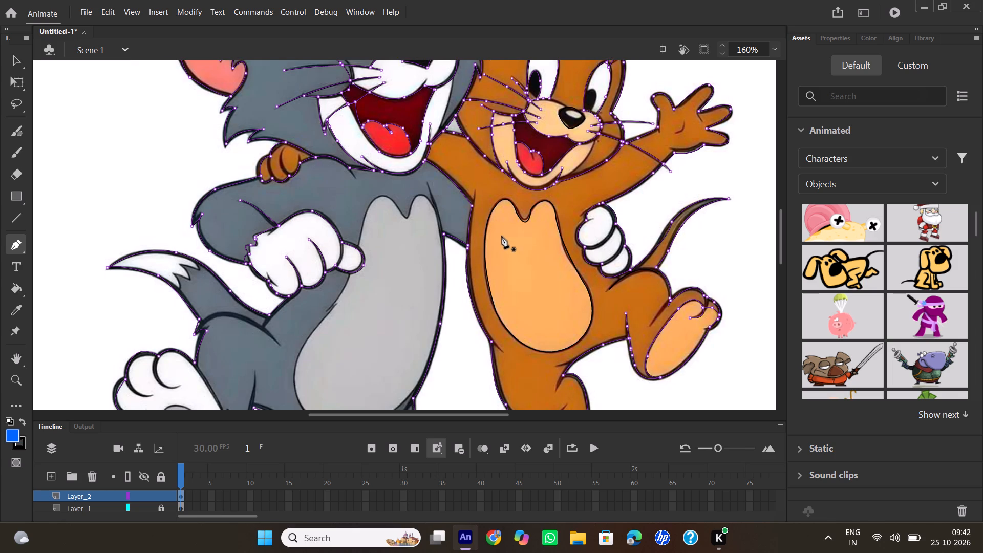
pyautogui.scroll(-2, 499, 239)
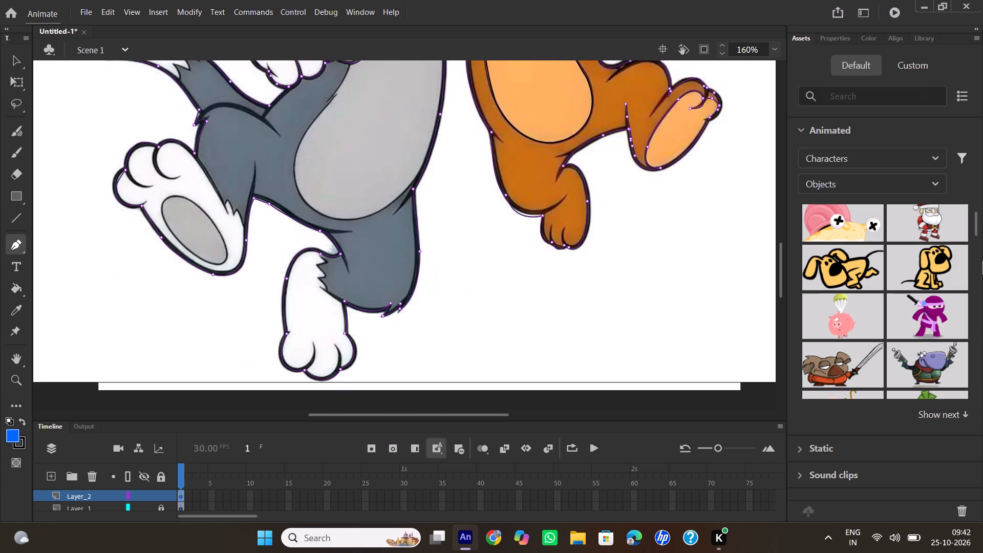
pyautogui.scroll(-2, 895, 306)
pyautogui.scroll(6, 893, 305)
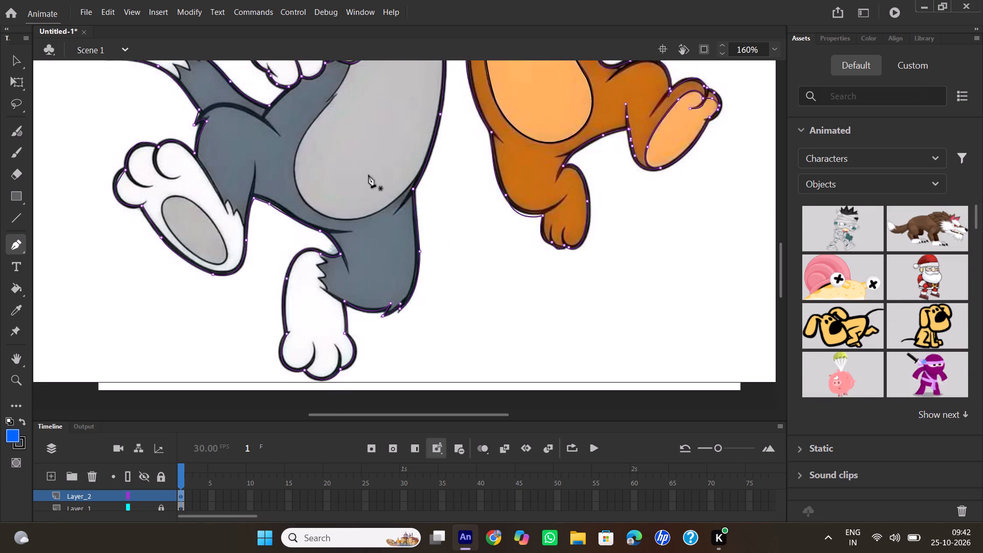
pyautogui.scroll(3, 369, 175)
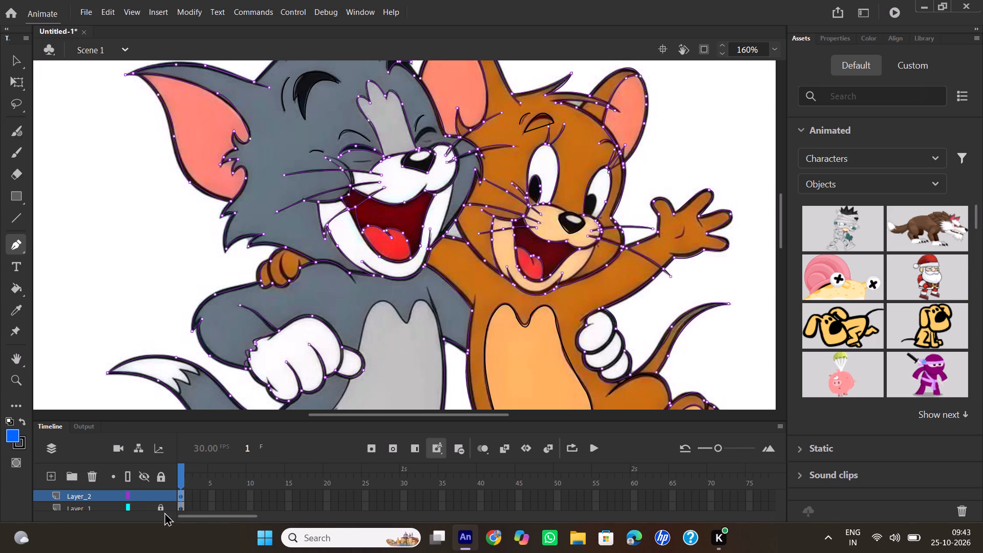
pyautogui.click(145, 491)
pyautogui.click(142, 492)
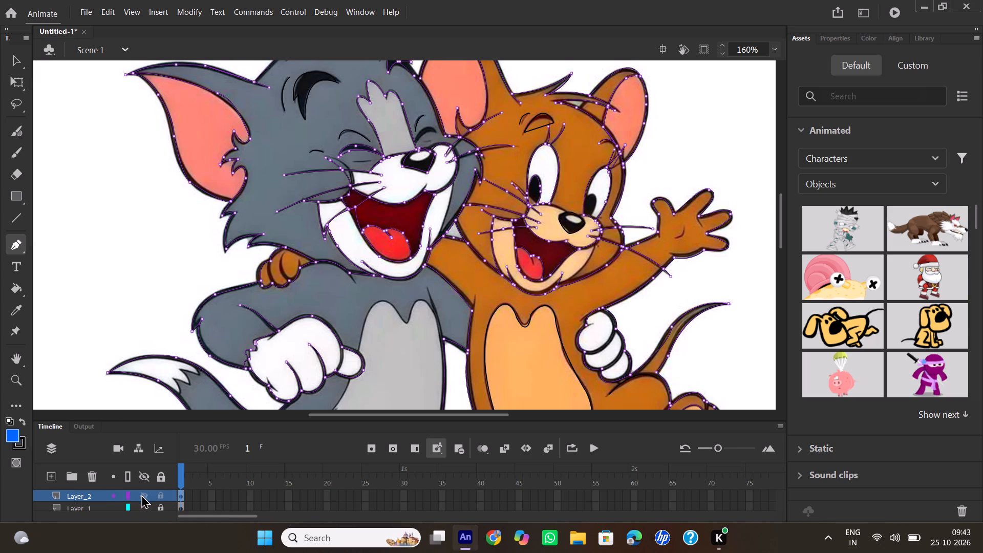
pyautogui.click(143, 507)
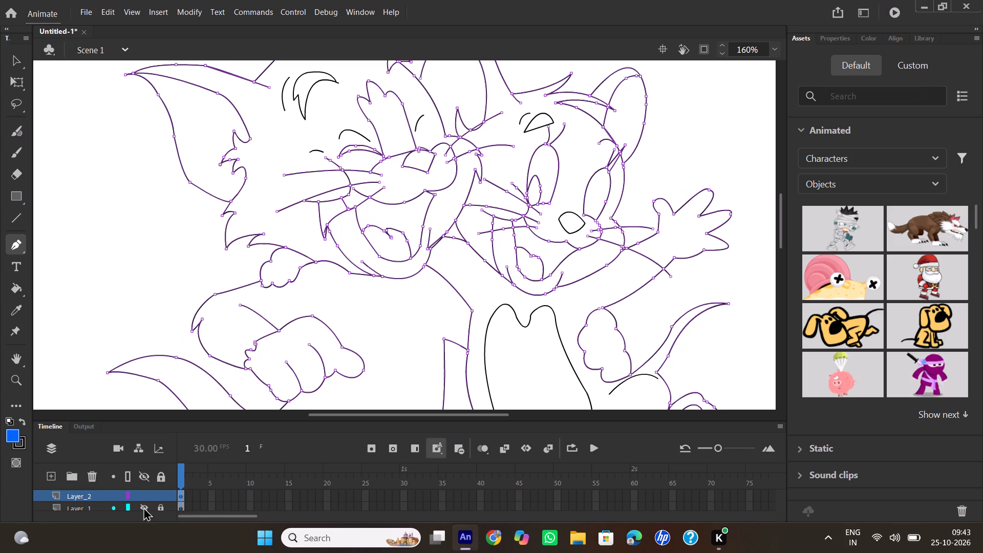
pyautogui.click(143, 507)
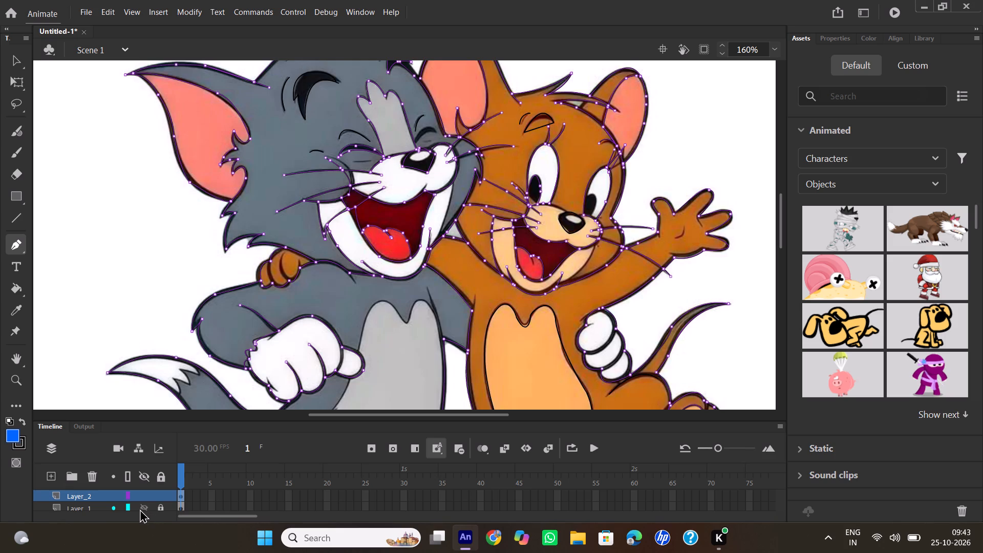
# Trace the short body line from Tom's shoulder beside Jerry down to the armpit with the Pen tool, ending the path.
pyautogui.scroll(-2, 194, 407)
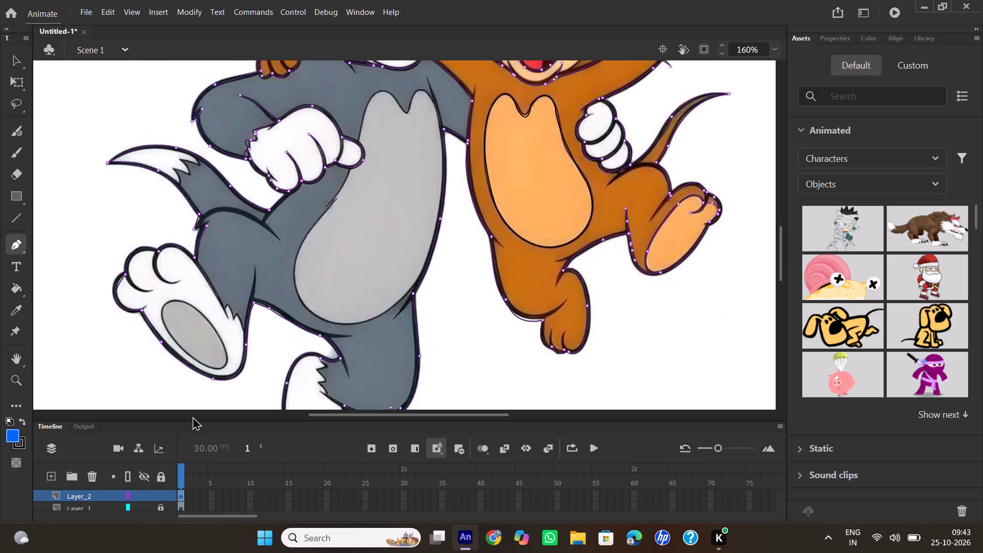
pyautogui.scroll(-2, 193, 416)
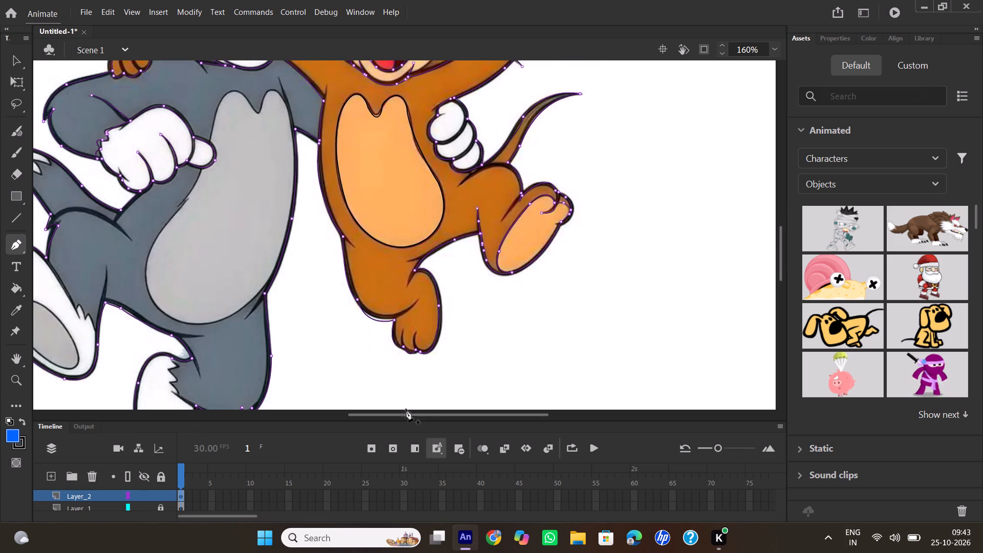
pyautogui.scroll(2, 398, 416)
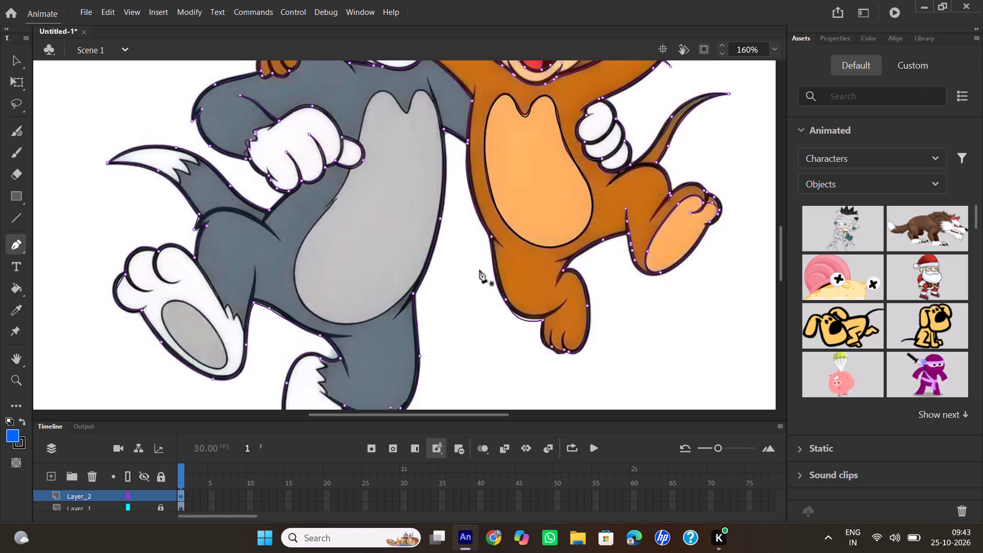
pyautogui.scroll(1, 517, 199)
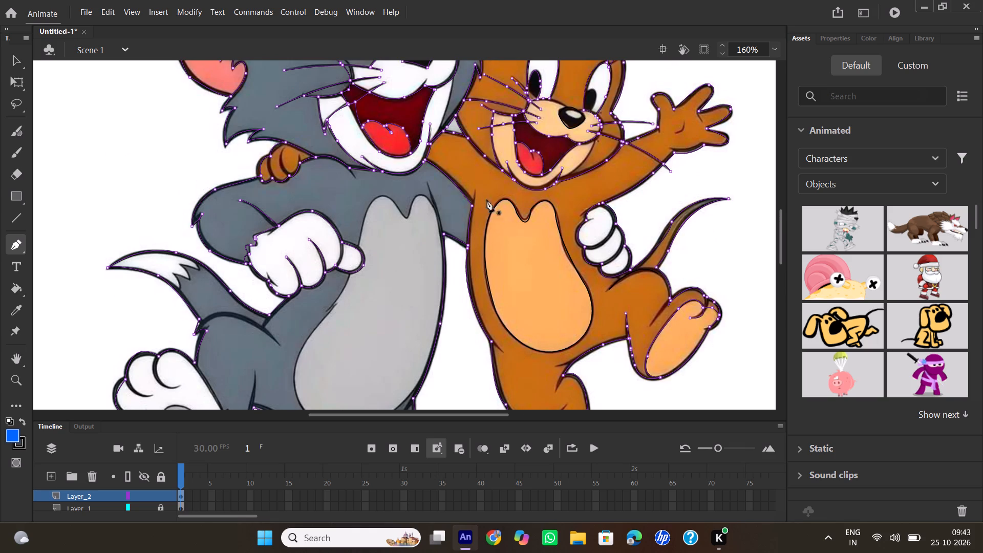
pyautogui.click(426, 182)
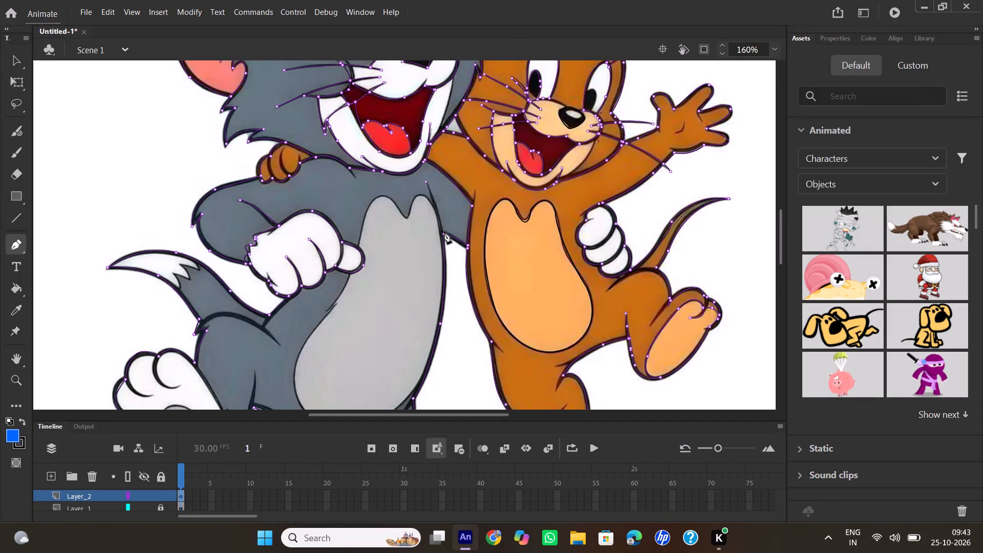
pyautogui.moveTo(444, 236); pyautogui.dragTo(444, 247)
pyautogui.doubleClick(444, 234)
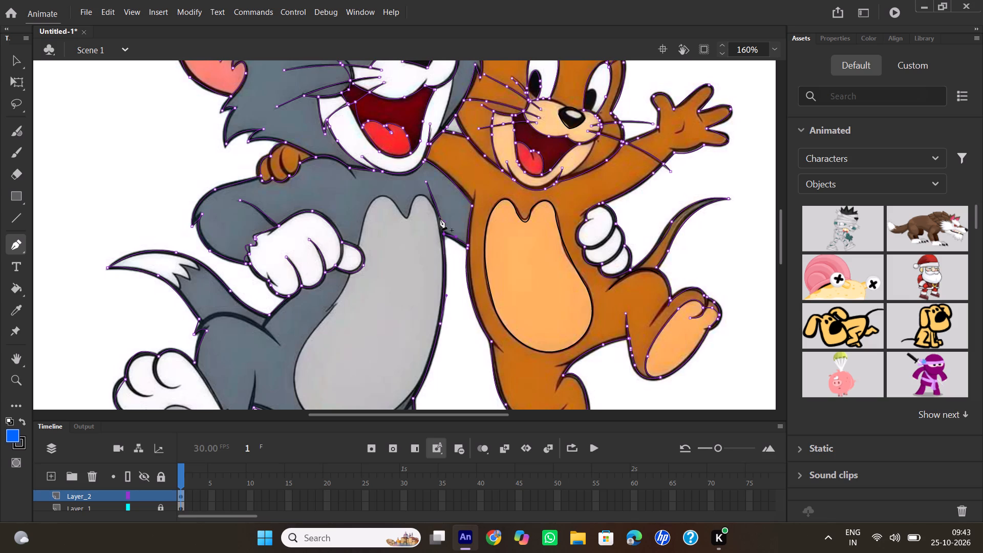
# Trace the top of Tom's grey belly patch from the armpit line over both peaks and the notch down to his thumb, ending the path.
pyautogui.click(437, 218)
pyautogui.moveTo(417, 196); pyautogui.dragTo(399, 197)
pyautogui.click(416, 196)
pyautogui.moveTo(411, 210); pyautogui.dragTo(410, 216)
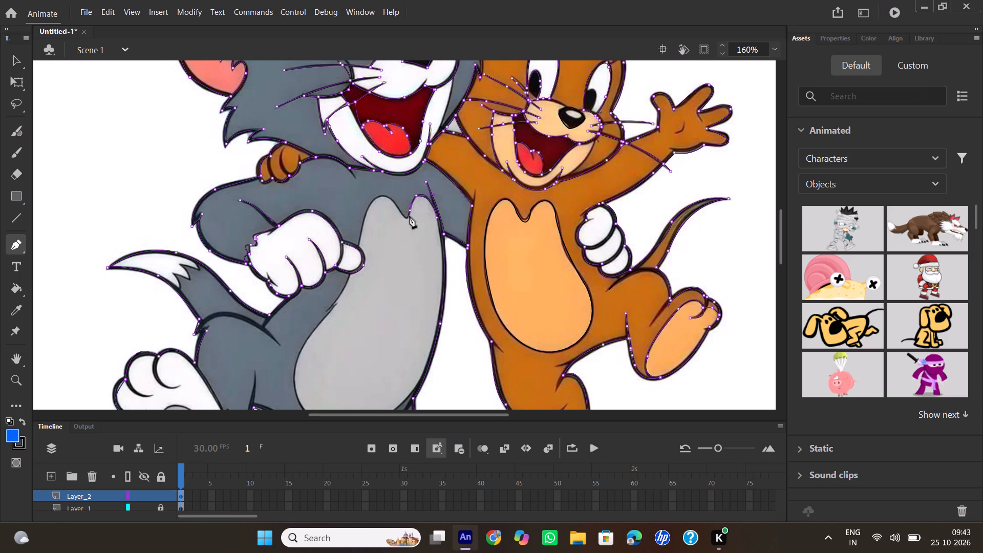
pyautogui.click(411, 211)
pyautogui.moveTo(400, 212); pyautogui.dragTo(393, 205)
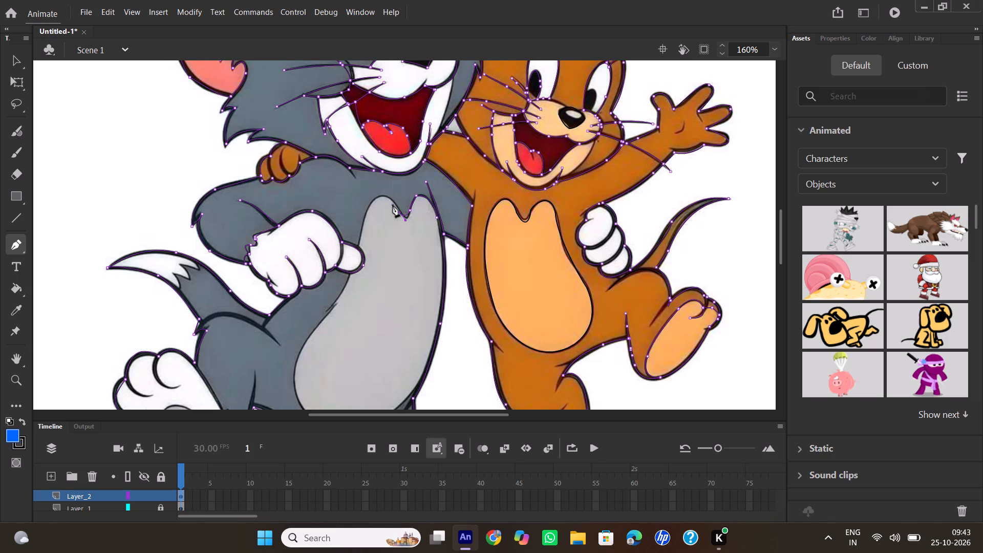
pyautogui.click(399, 212)
pyautogui.moveTo(369, 209); pyautogui.dragTo(343, 241)
pyautogui.moveTo(343, 241); pyautogui.dragTo(350, 243)
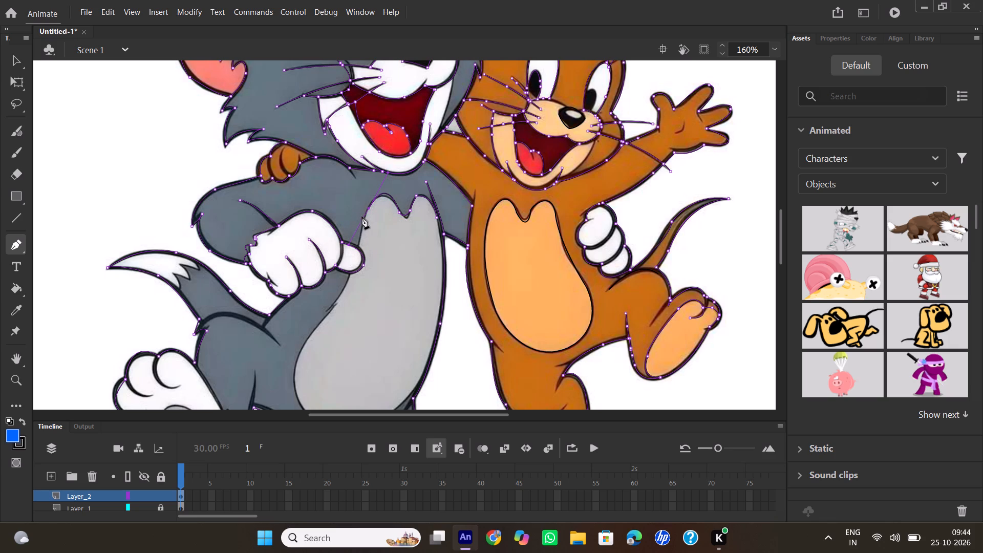
pyautogui.click(368, 209)
pyautogui.moveTo(359, 247); pyautogui.dragTo(358, 264)
pyautogui.doubleClick(358, 246)
# Trace the edge of Tom's grey belly patch with the Pen tool from under his thumb down to the small pointed fur tuft.
pyautogui.scroll(-1, 373, 250)
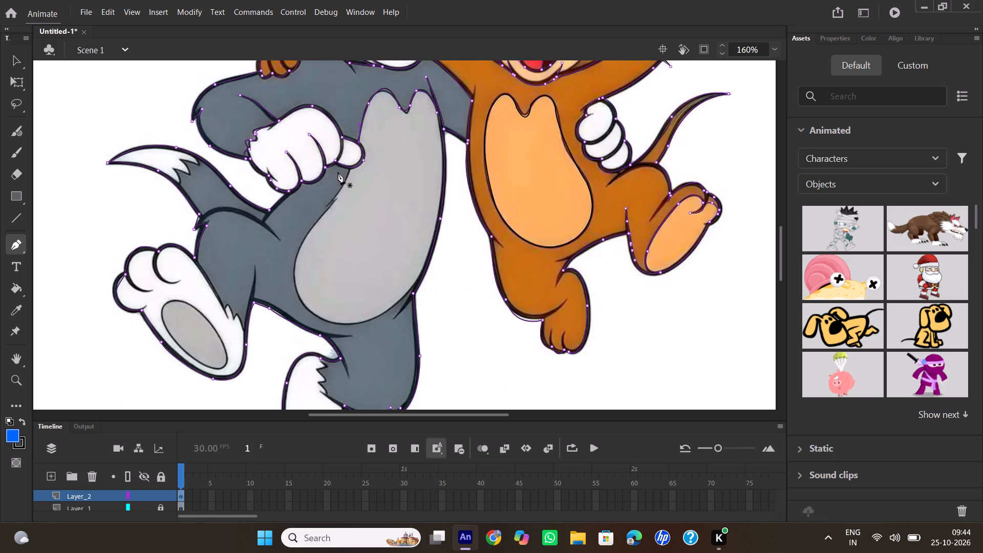
pyautogui.click(351, 168)
pyautogui.moveTo(326, 206); pyautogui.dragTo(318, 211)
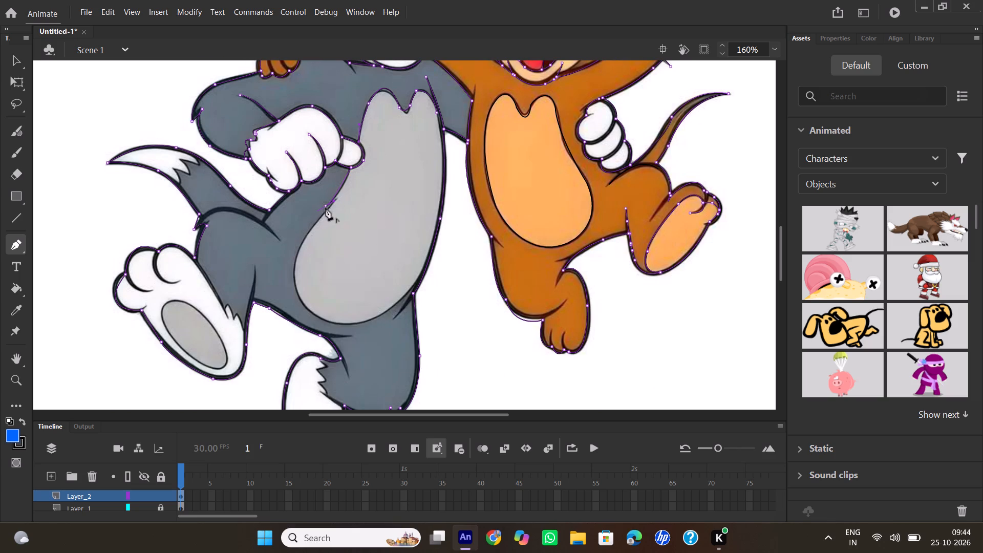
pyautogui.click(326, 207)
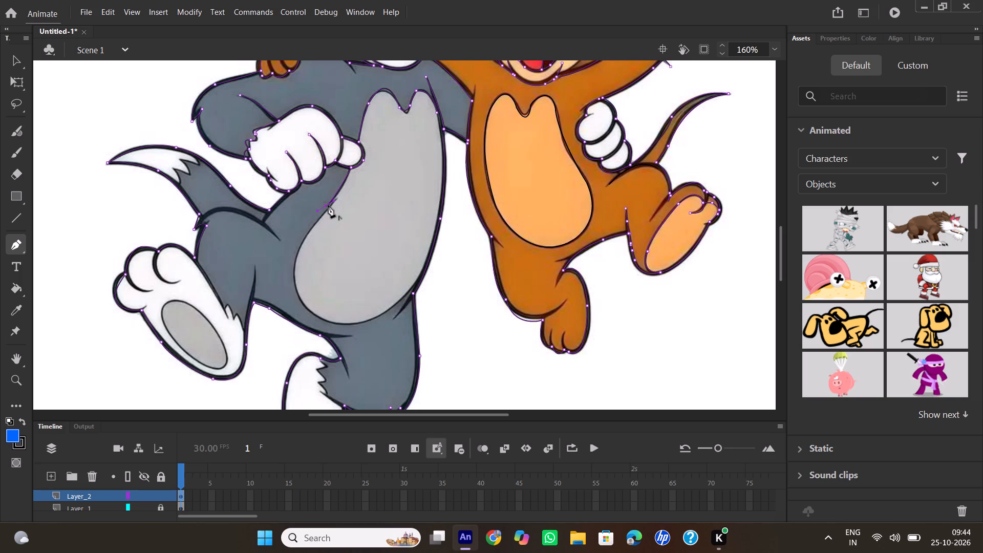
pyautogui.click(339, 200)
# Continue the belly patch outline from the fur tuft around its rounded bottom to Tom's body outline above the standing leg.
pyautogui.moveTo(302, 241); pyautogui.dragTo(290, 251)
pyautogui.moveTo(290, 251); pyautogui.dragTo(288, 257)
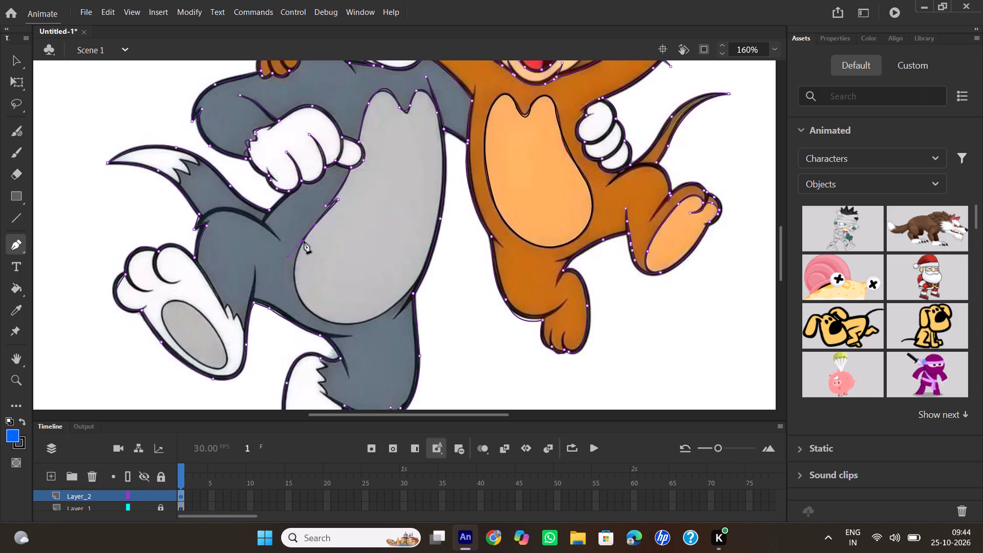
pyautogui.click(302, 243)
pyautogui.moveTo(310, 310); pyautogui.dragTo(333, 324)
pyautogui.moveTo(333, 324); pyautogui.dragTo(339, 327)
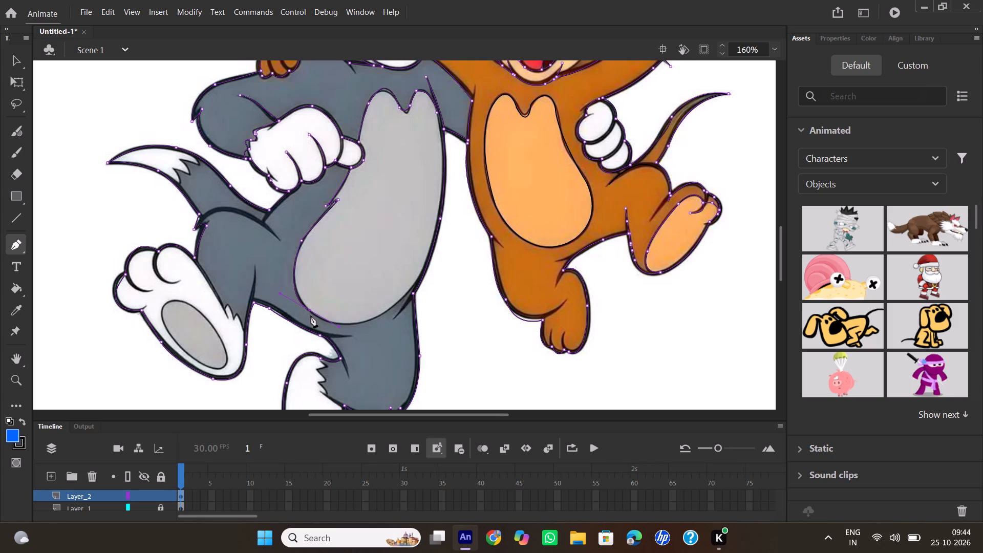
pyautogui.click(310, 312)
pyautogui.moveTo(408, 294); pyautogui.dragTo(412, 281)
pyautogui.moveTo(412, 281); pyautogui.dragTo(474, 239)
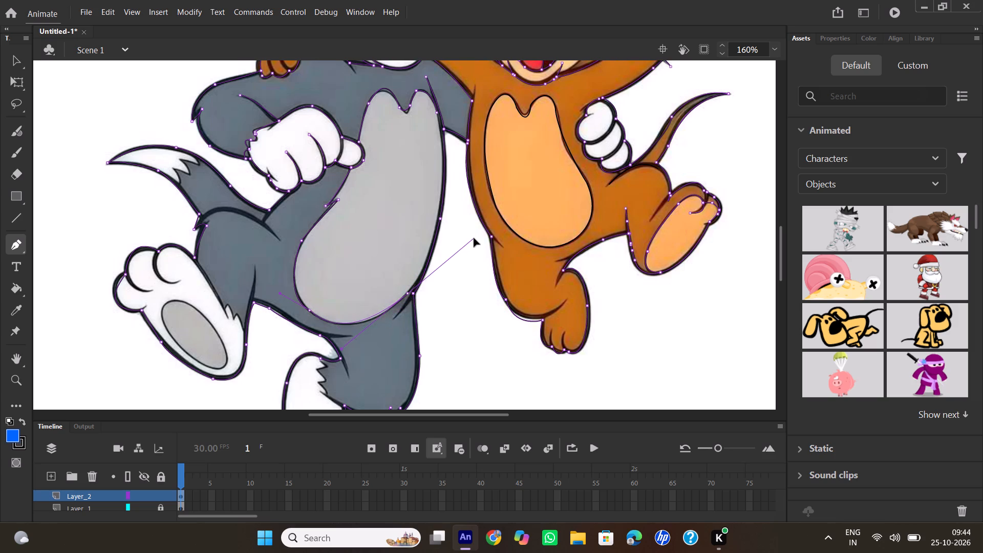
pyautogui.moveTo(474, 239); pyautogui.dragTo(474, 235)
pyautogui.click(407, 295)
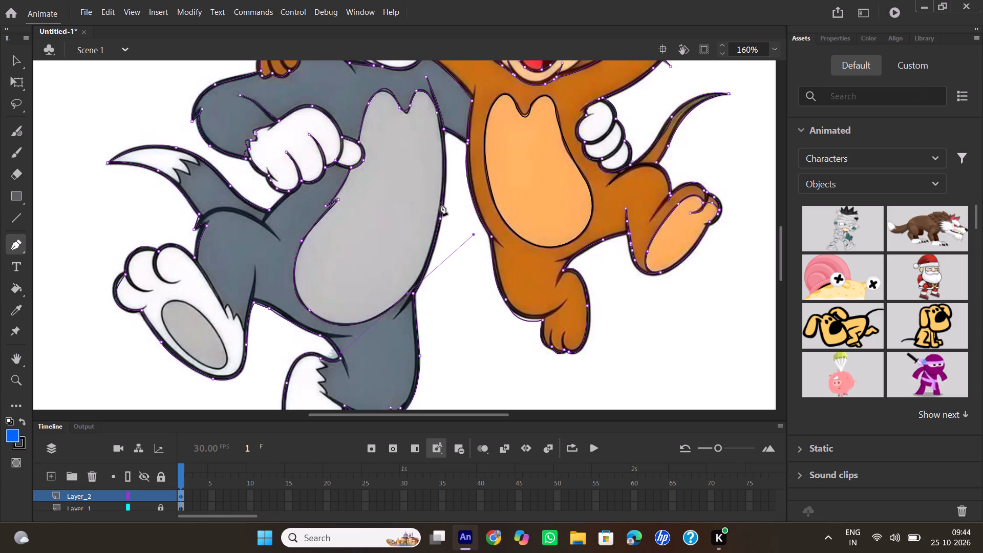
# Continue the belly patch outline up its side facing Jerry to the armpit line, ending the path.
pyautogui.moveTo(440, 203); pyautogui.dragTo(439, 178)
pyautogui.moveTo(439, 178); pyautogui.dragTo(446, 147)
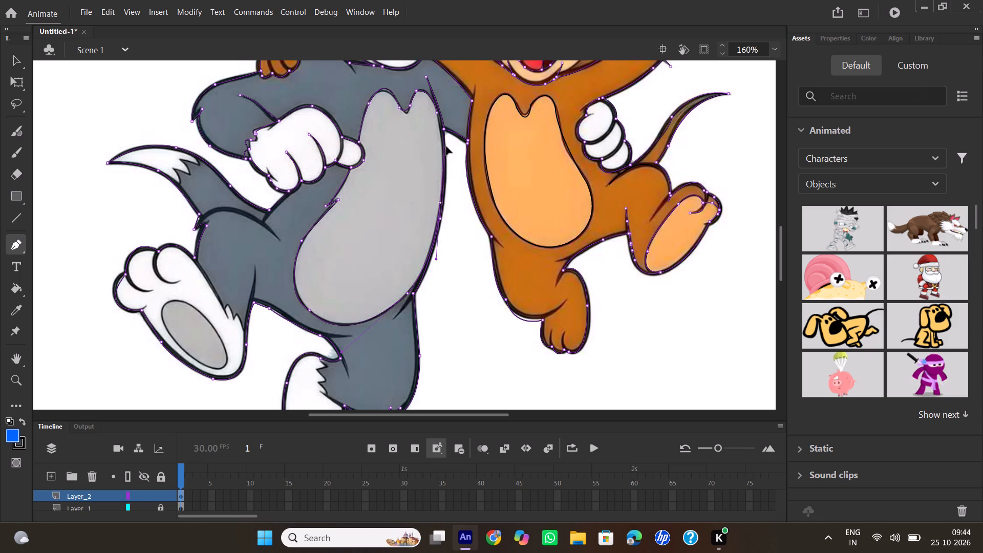
pyautogui.moveTo(446, 147); pyautogui.dragTo(449, 150)
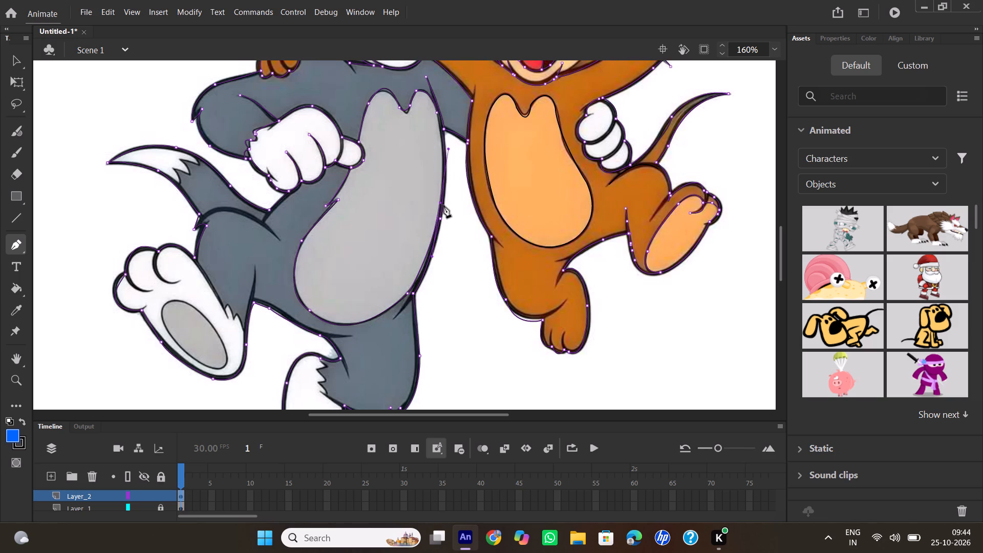
pyautogui.click(441, 204)
pyautogui.moveTo(438, 115); pyautogui.dragTo(435, 110)
pyautogui.moveTo(435, 110); pyautogui.dragTo(432, 104)
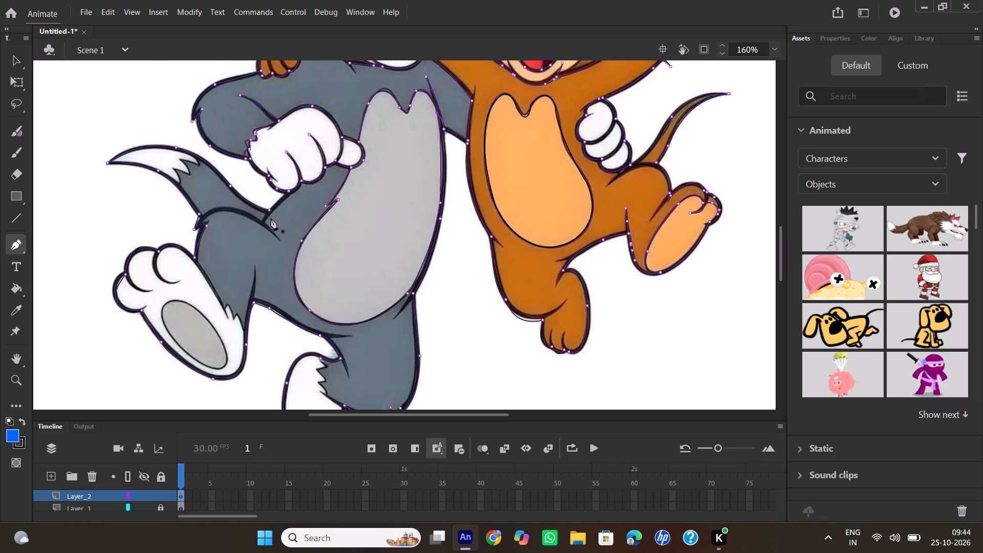
# Trace the grey oval pad on the sole of Tom's raised foot as a closed Pen path.
pyautogui.scroll(-1, 269, 219)
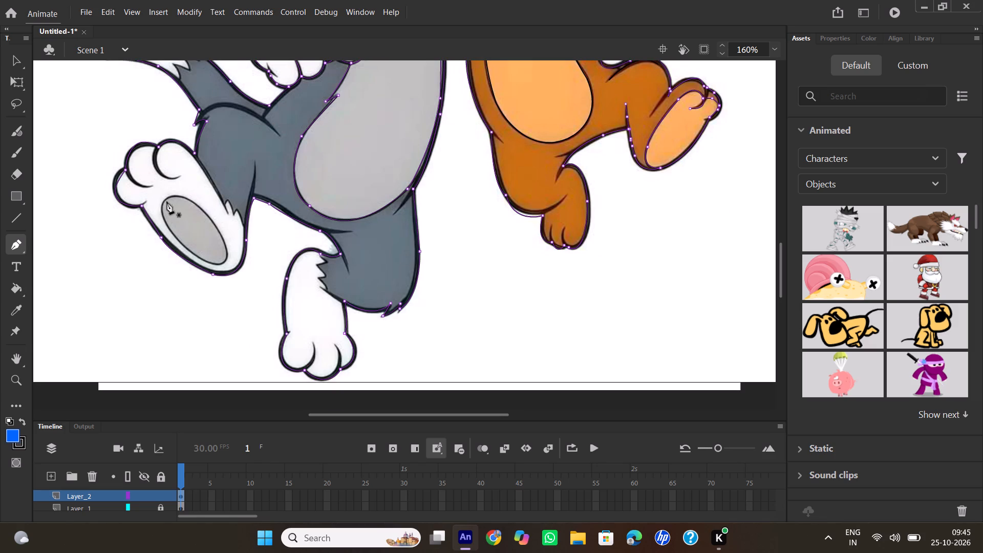
pyautogui.click(167, 199)
pyautogui.moveTo(223, 238); pyautogui.dragTo(241, 274)
pyautogui.moveTo(241, 274); pyautogui.dragTo(257, 292)
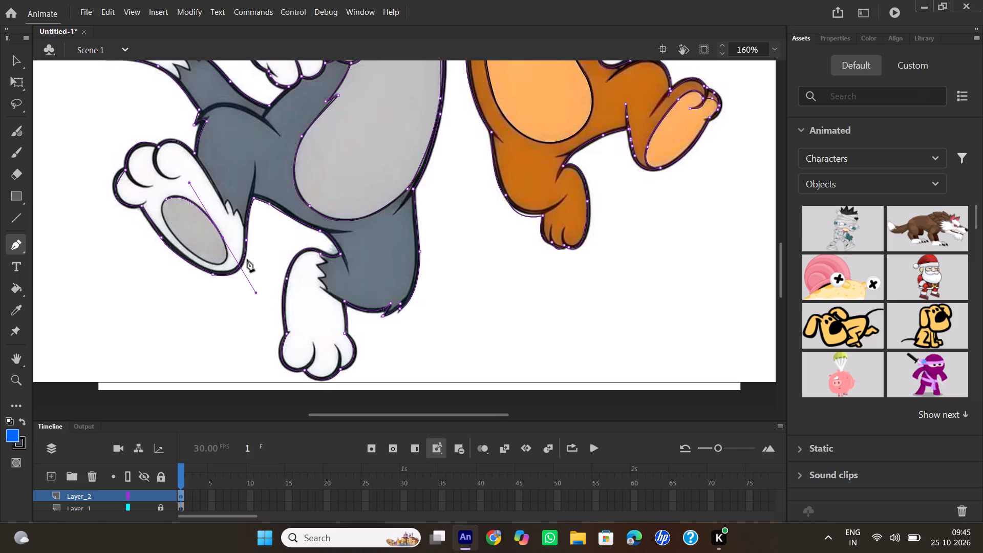
pyautogui.click(224, 239)
pyautogui.moveTo(200, 258); pyautogui.dragTo(173, 246)
pyautogui.moveTo(173, 246); pyautogui.dragTo(161, 235)
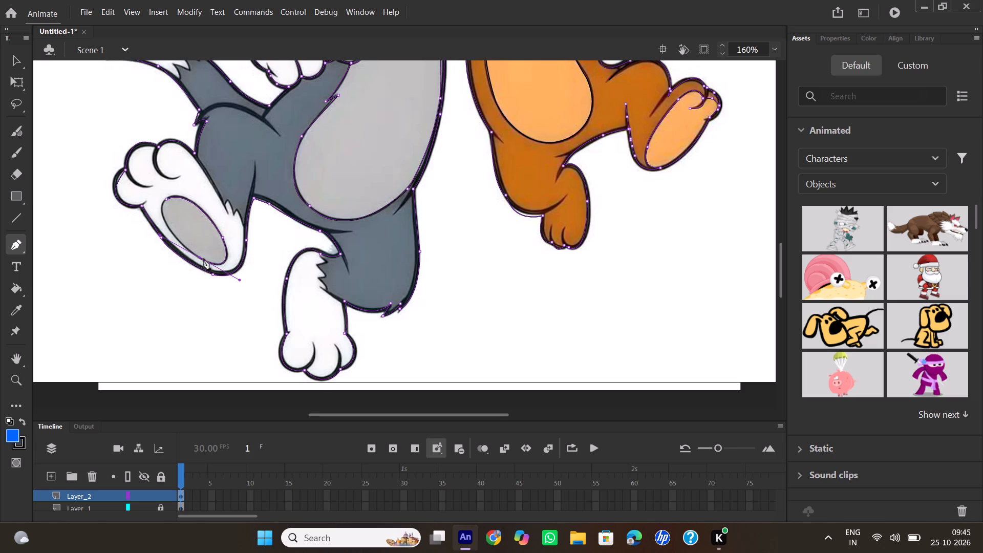
pyautogui.click(198, 257)
pyautogui.moveTo(165, 199); pyautogui.dragTo(178, 182)
pyautogui.moveTo(178, 182); pyautogui.dragTo(181, 174)
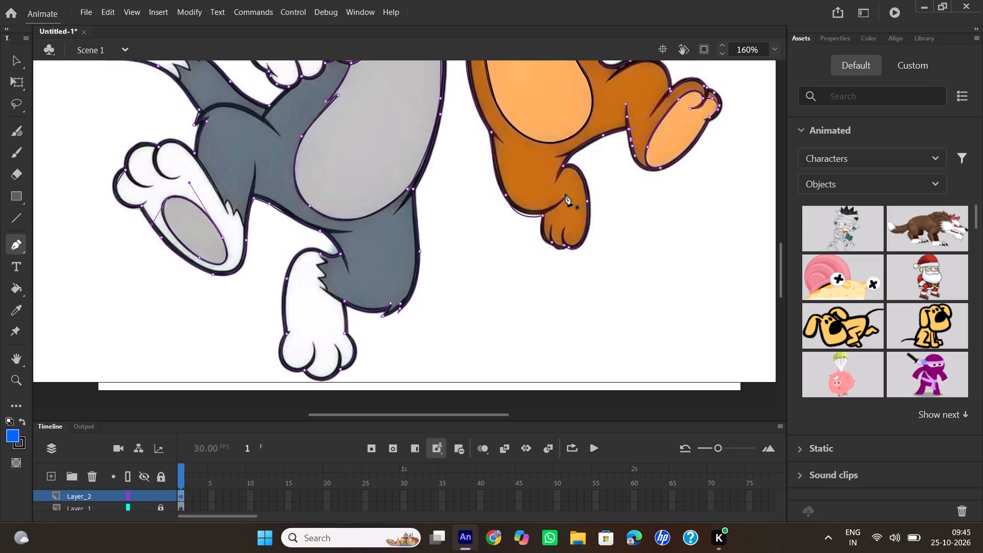
# Trace the zigzag fur edge between Tom's white tail tip and grey tail with the Pen tool, from the lower to the upper tail outline.
pyautogui.scroll(2, 360, 193)
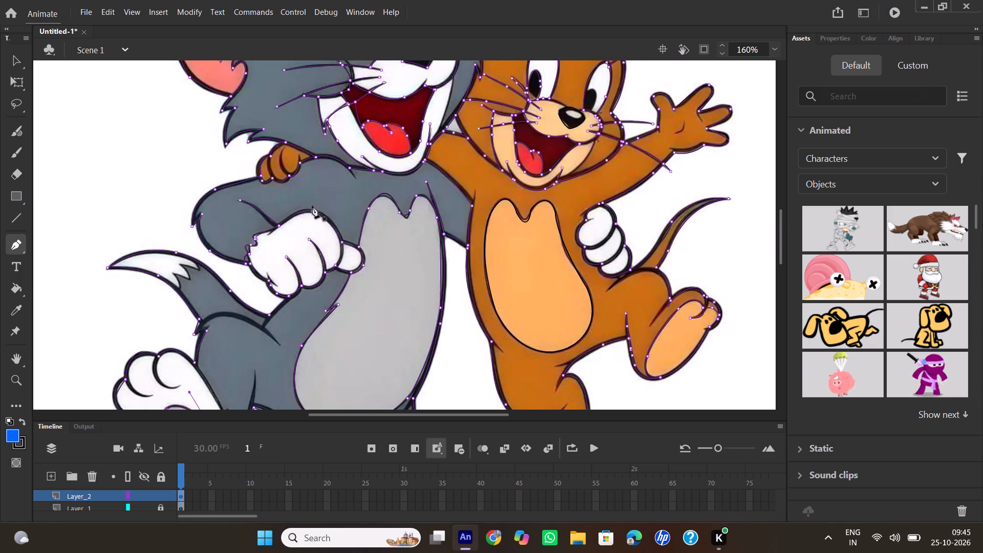
pyautogui.click(178, 290)
pyautogui.moveTo(172, 273); pyautogui.dragTo(172, 271)
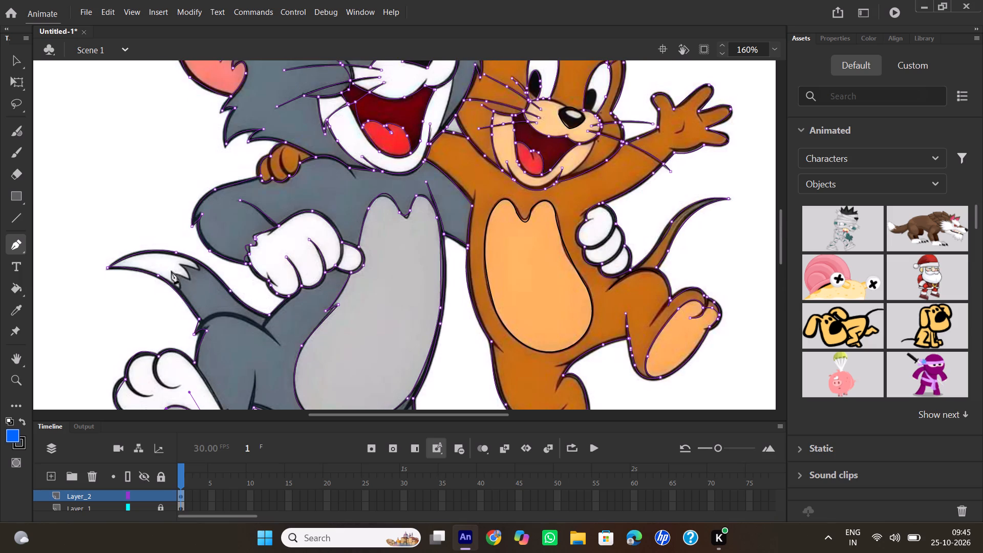
pyautogui.moveTo(172, 271); pyautogui.dragTo(159, 257)
pyautogui.click(172, 274)
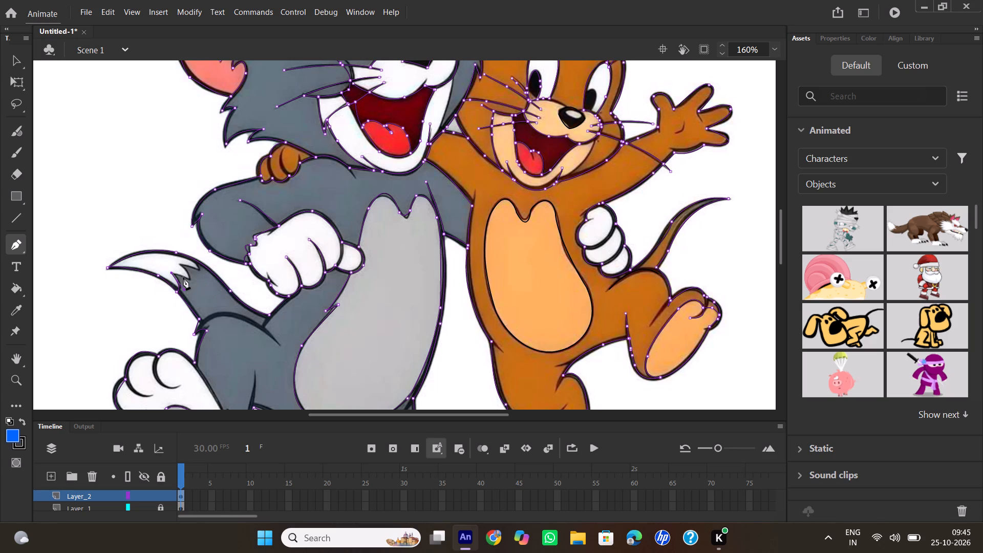
pyautogui.moveTo(189, 280); pyautogui.dragTo(197, 286)
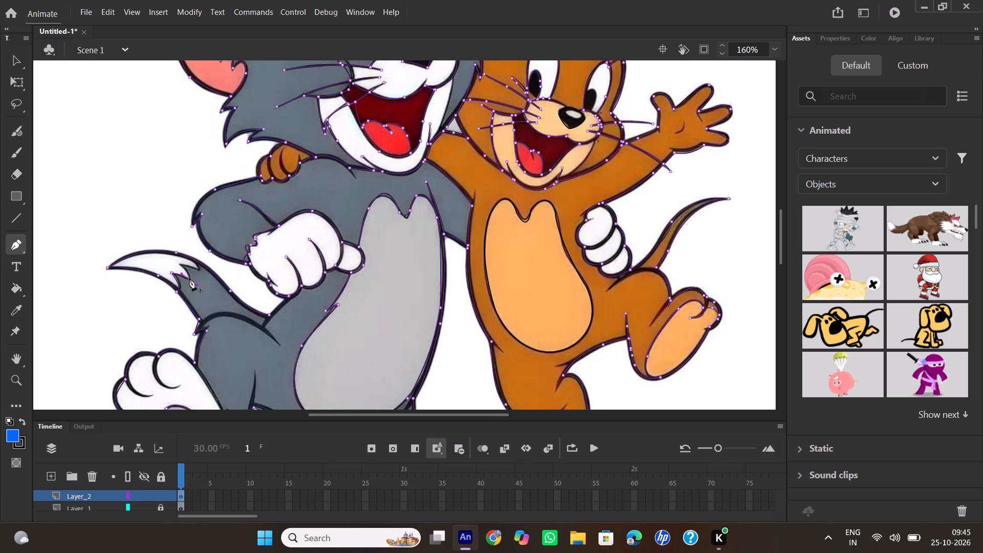
pyautogui.click(189, 278)
pyautogui.moveTo(180, 264); pyautogui.dragTo(173, 261)
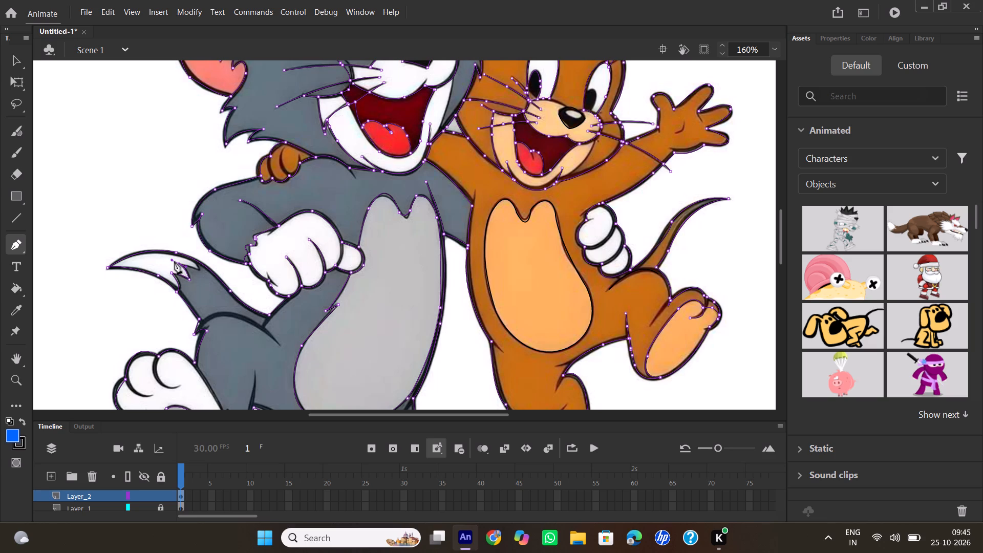
pyautogui.click(181, 264)
pyautogui.moveTo(200, 271); pyautogui.dragTo(210, 277)
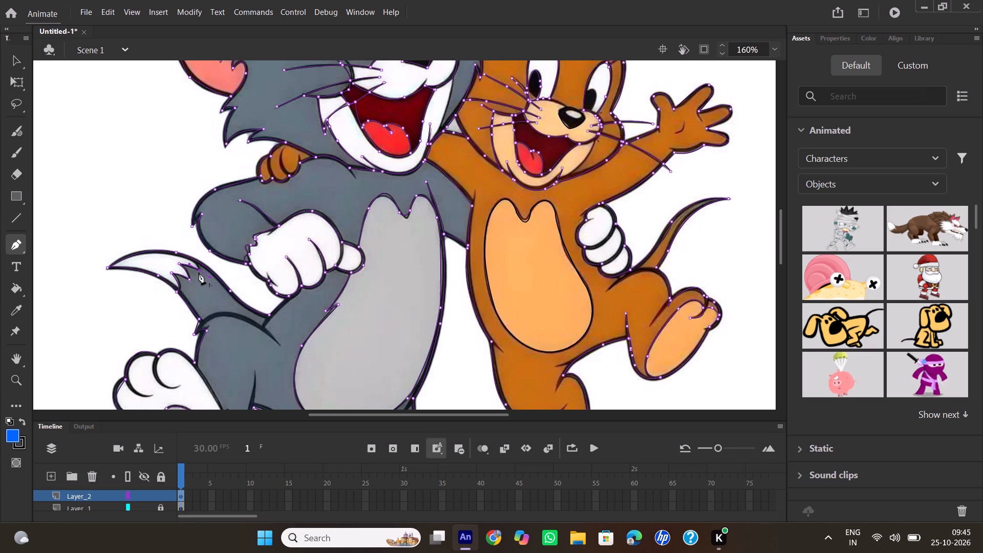
pyautogui.click(199, 271)
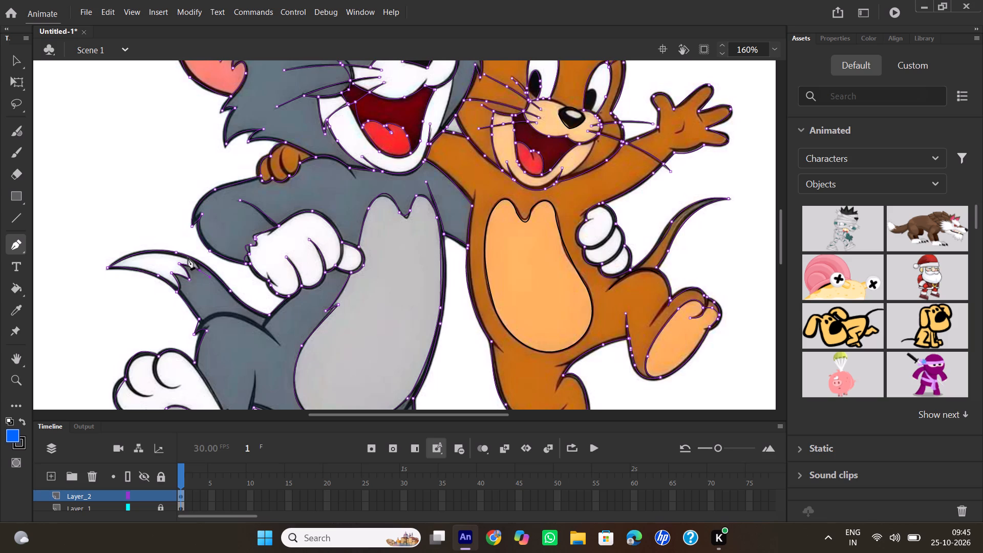
pyautogui.moveTo(187, 257); pyautogui.dragTo(180, 253)
pyautogui.doubleClick(187, 255)
# Trace the curved top line of Tom's raised thigh from the fur tuft below the tail to its inner end near the belly patch.
pyautogui.scroll(-1, 247, 243)
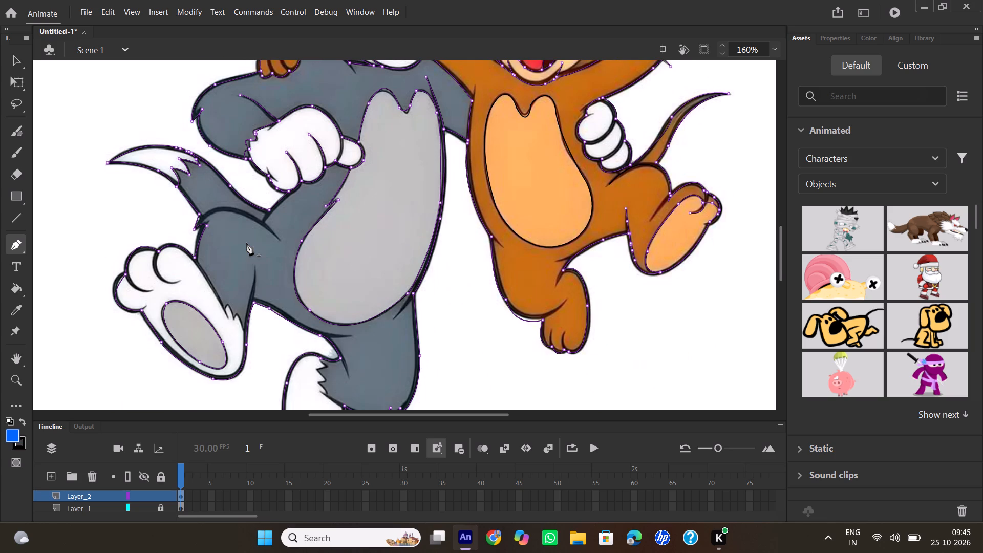
pyautogui.click(197, 219)
pyautogui.moveTo(279, 237); pyautogui.dragTo(319, 262)
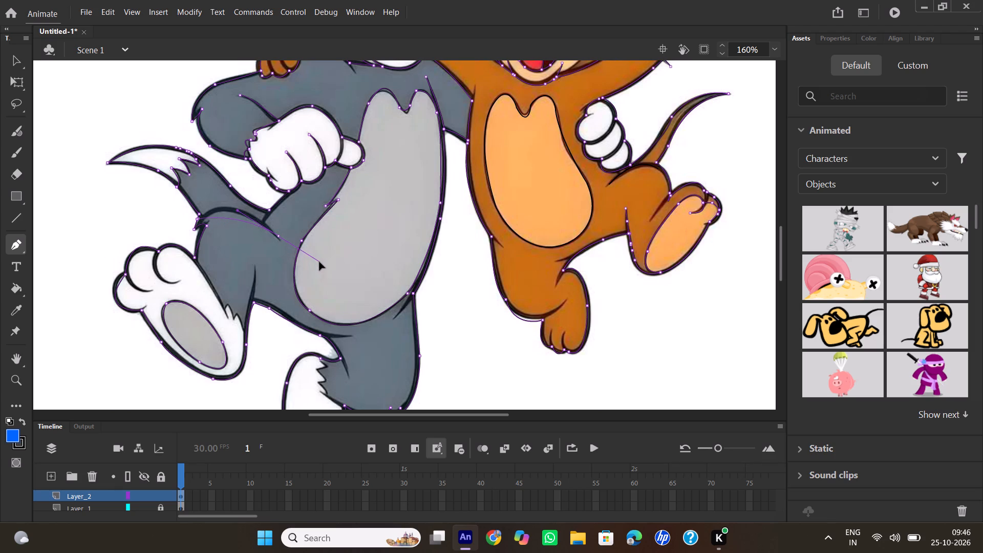
pyautogui.moveTo(319, 262); pyautogui.dragTo(328, 289)
pyautogui.doubleClick(279, 237)
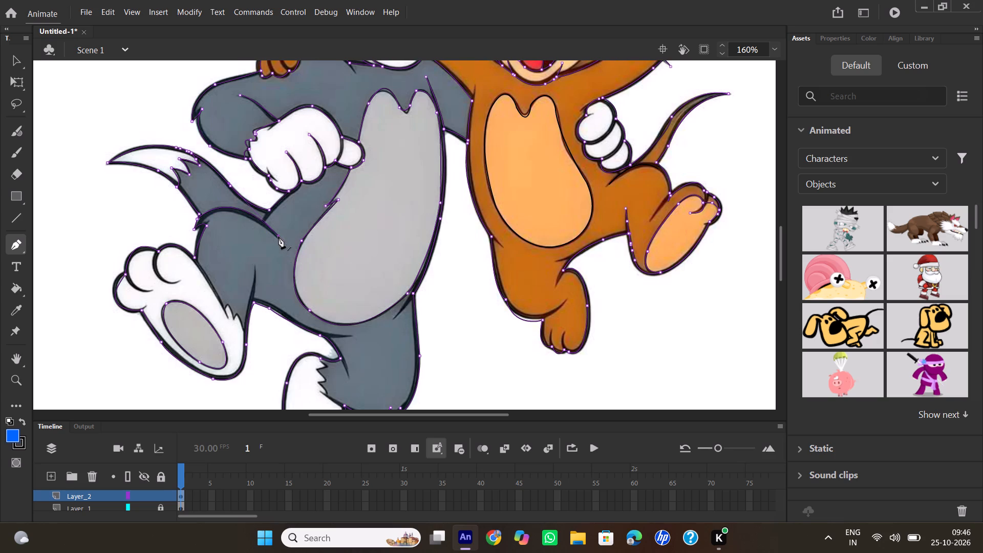
# Trace the short body line from the end of the tail's upper edge down to the raised thigh line.
pyautogui.click(275, 205)
pyautogui.moveTo(263, 224); pyautogui.dragTo(259, 234)
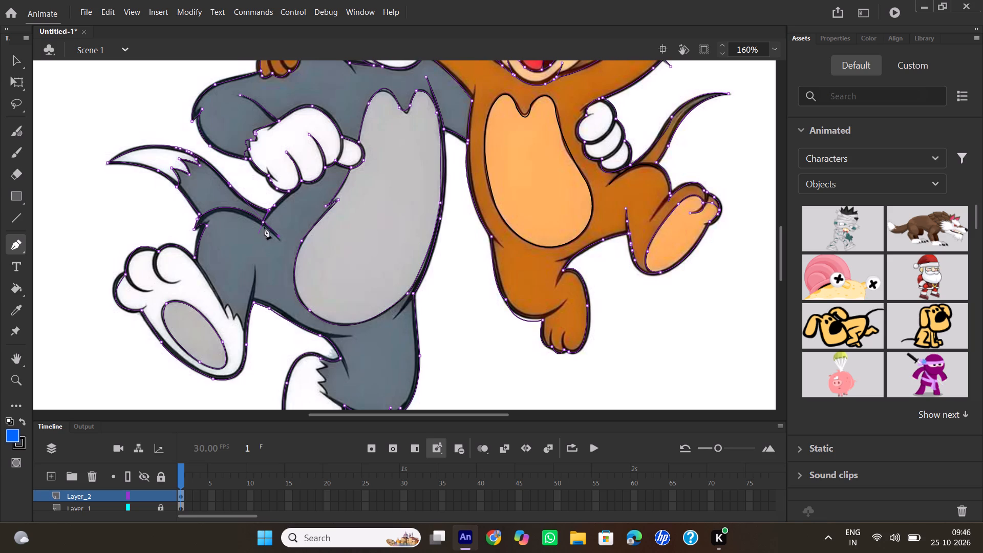
pyautogui.doubleClick(264, 222)
# Trace the edge between Tom's grey leg and white raised foot, including the ankle fur points, down to the heel outline.
pyautogui.click(190, 255)
pyautogui.moveTo(227, 318); pyautogui.dragTo(232, 332)
pyautogui.click(228, 319)
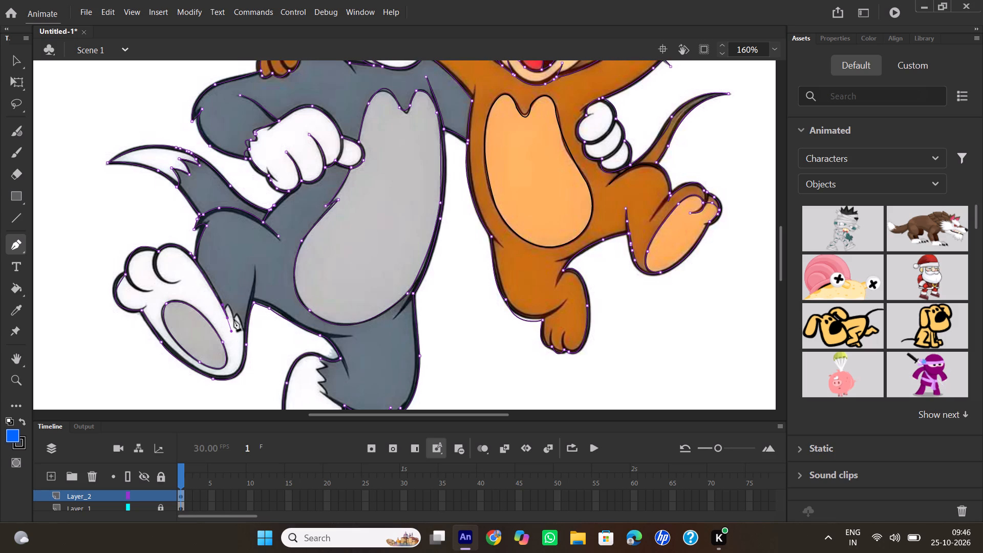
pyautogui.moveTo(234, 318); pyautogui.dragTo(245, 347)
pyautogui.moveTo(245, 347); pyautogui.dragTo(245, 349)
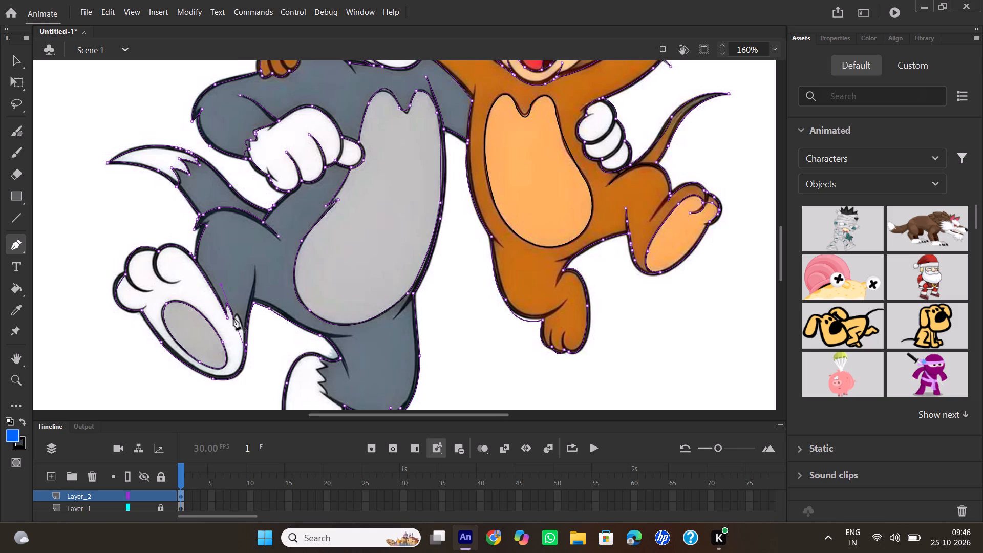
pyautogui.click(233, 317)
pyautogui.moveTo(246, 334); pyautogui.dragTo(246, 355)
pyautogui.moveTo(246, 355); pyautogui.dragTo(257, 366)
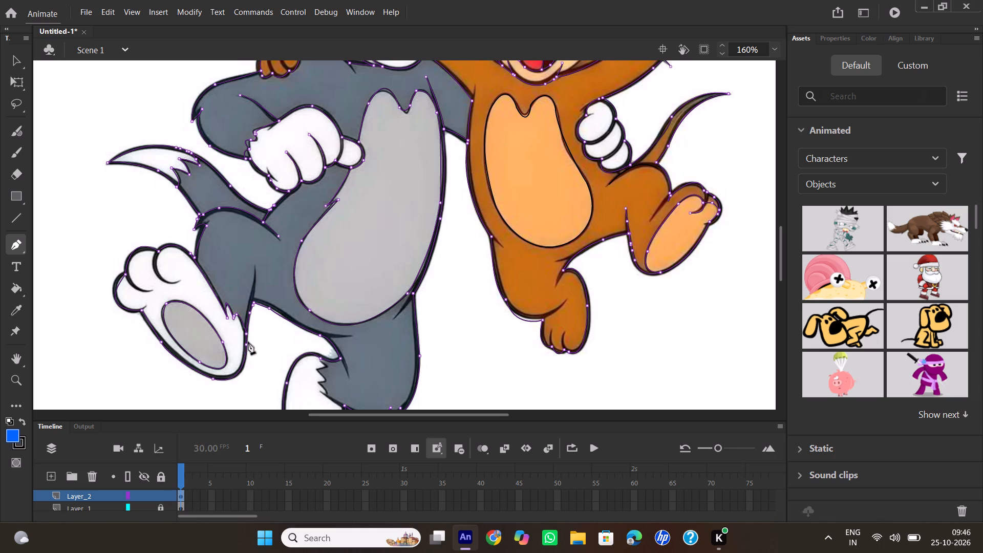
pyautogui.doubleClick(247, 335)
# Trace the two curved toe lines on Tom's raised foot as separate Pen paths, and switch to the Selection tool.
pyautogui.click(162, 248)
pyautogui.moveTo(180, 281); pyautogui.dragTo(198, 286)
pyautogui.moveTo(198, 286); pyautogui.dragTo(219, 281)
pyautogui.moveTo(219, 281); pyautogui.dragTo(220, 276)
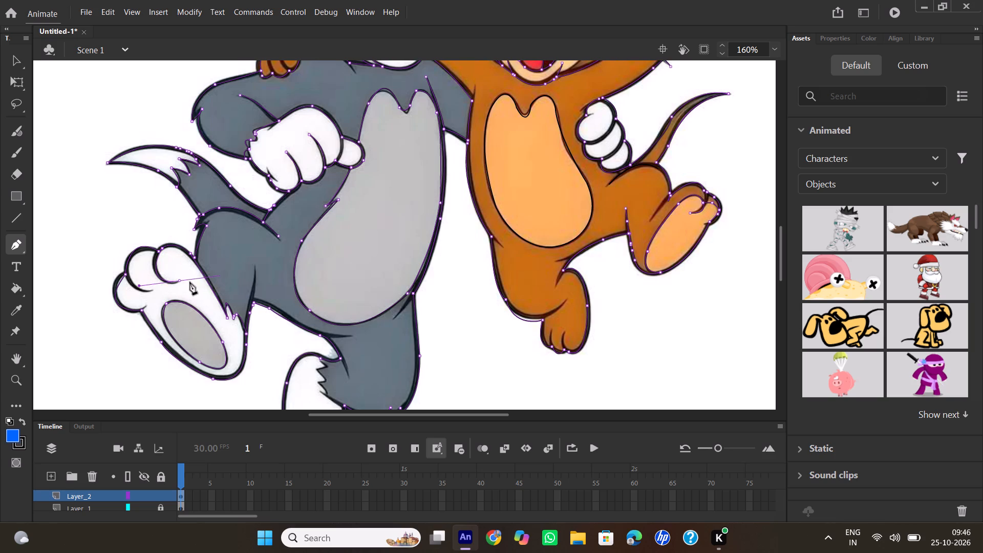
pyautogui.doubleClick(179, 280)
pyautogui.click(129, 266)
pyautogui.moveTo(151, 290); pyautogui.dragTo(179, 291)
pyautogui.moveTo(179, 291); pyautogui.dragTo(179, 288)
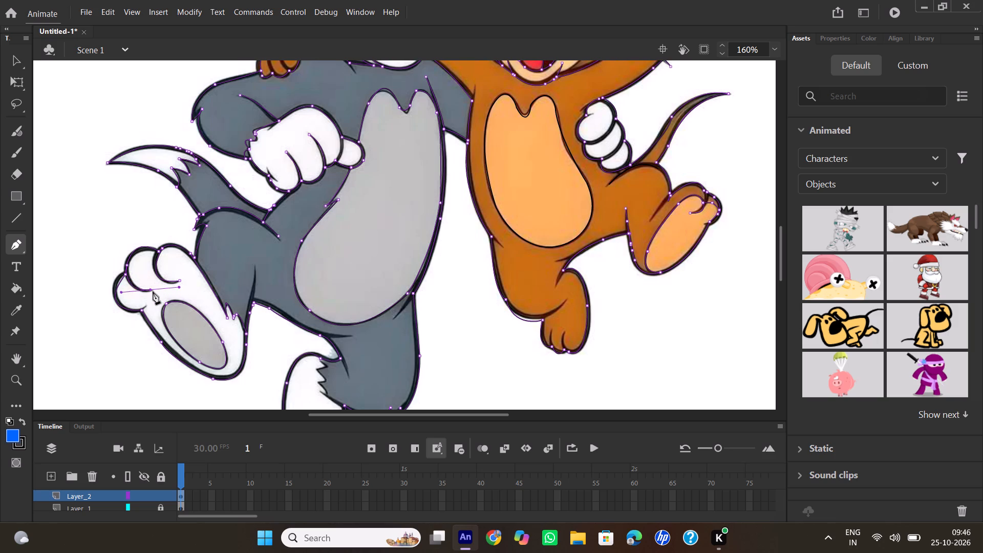
pyautogui.doubleClick(151, 290)
pyautogui.click(14, 64)
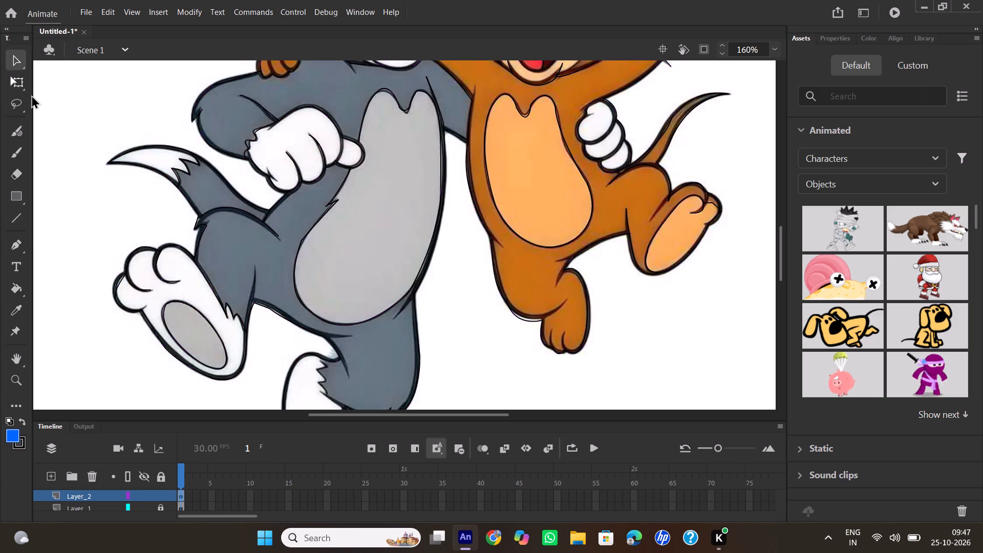
# Adjust the traced outline of the outermost toe on Tom's raised foot to follow the picture.
pyautogui.moveTo(120, 286); pyautogui.dragTo(118, 284)
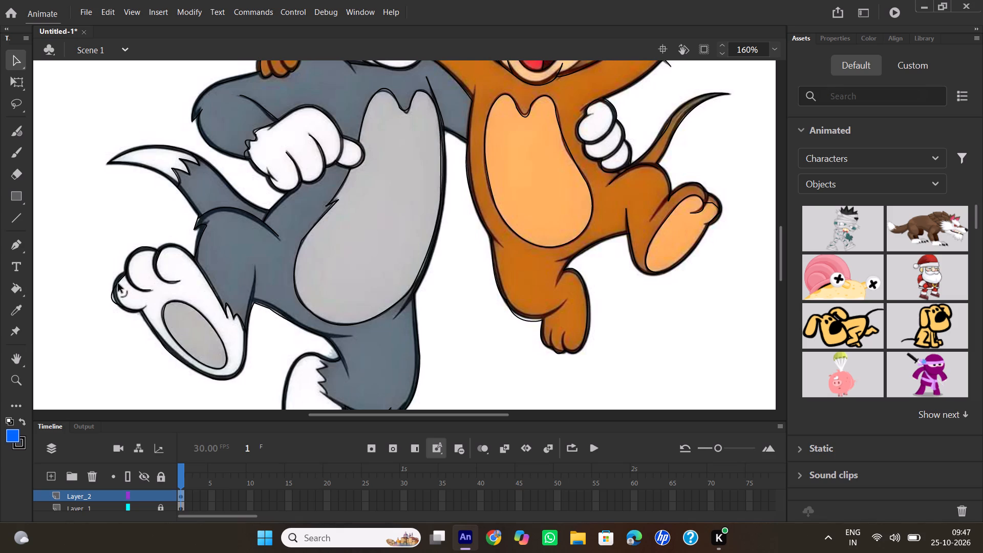
pyautogui.moveTo(118, 284); pyautogui.dragTo(119, 278)
# Trace the jagged fur edge between Tom's grey standing leg and white lower foot with the Pen tool, starting at the foot's upper outline.
pyautogui.click(14, 245)
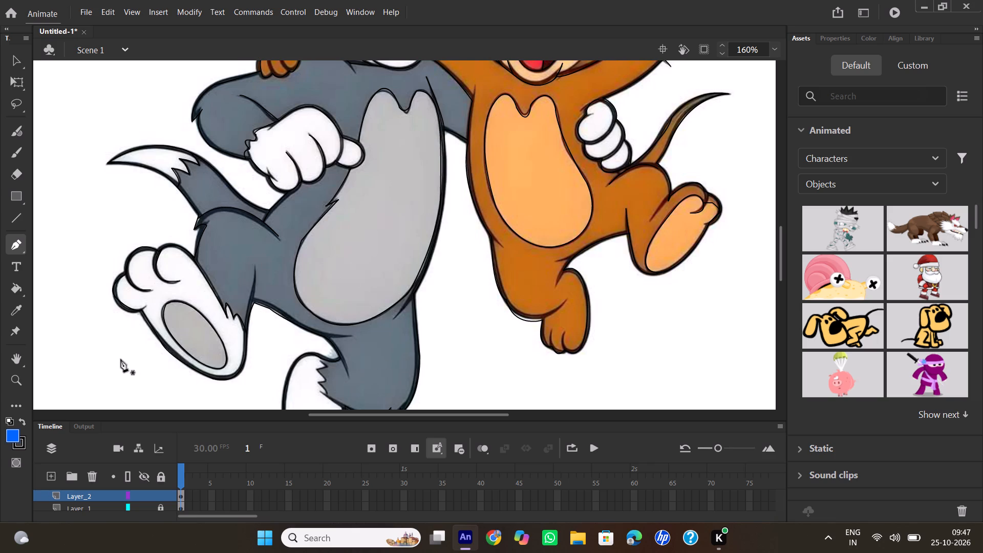
pyautogui.scroll(-1, 287, 283)
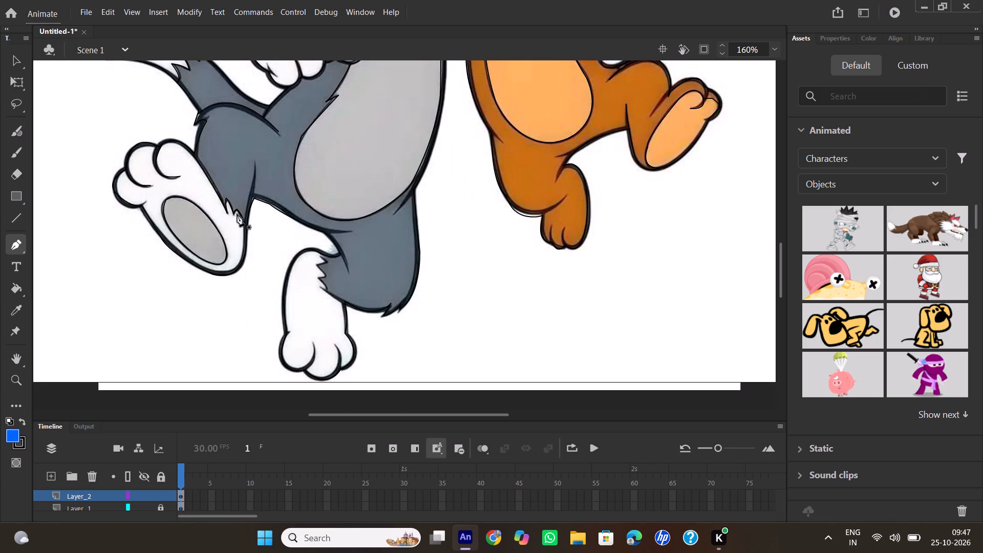
pyautogui.click(232, 206)
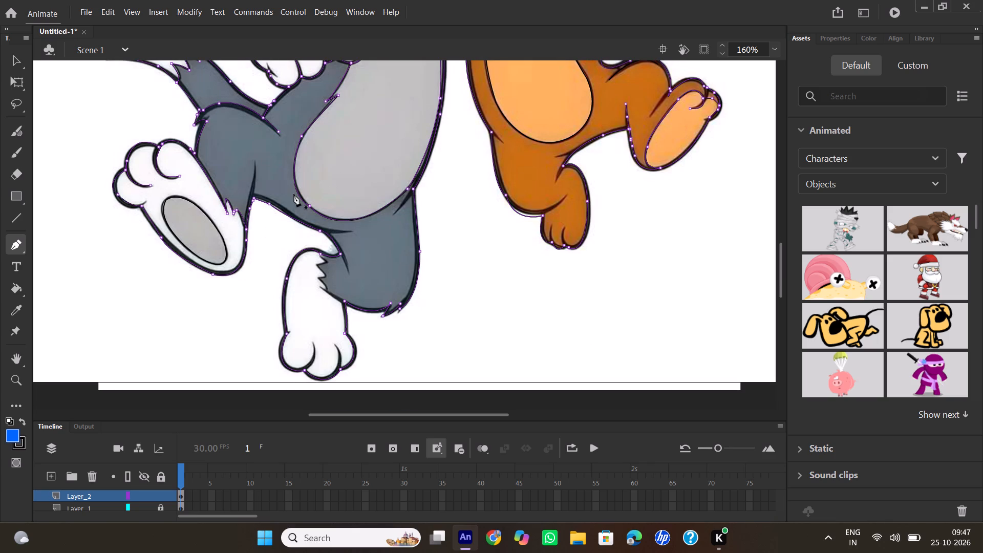
pyautogui.click(317, 251)
pyautogui.moveTo(327, 262); pyautogui.dragTo(328, 262)
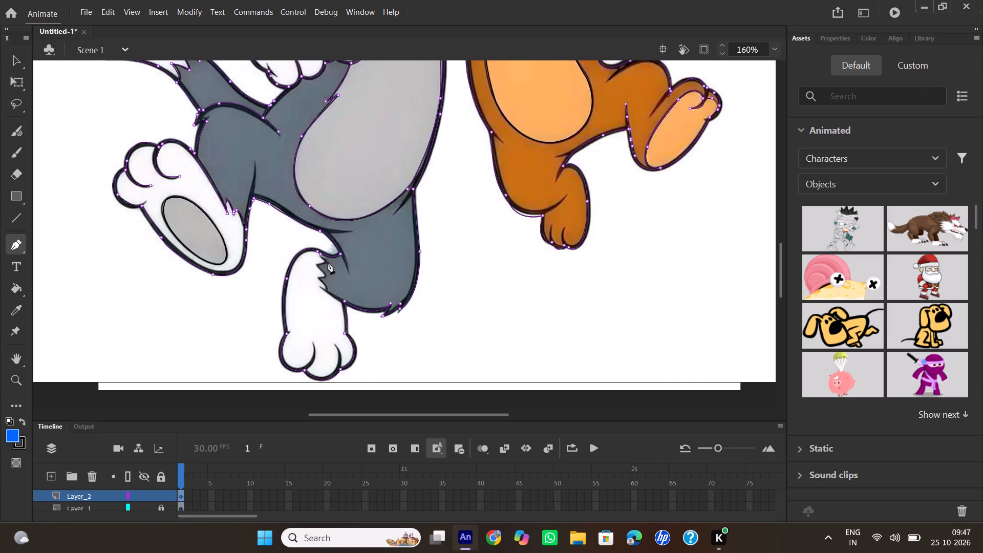
pyautogui.moveTo(328, 262); pyautogui.dragTo(335, 265)
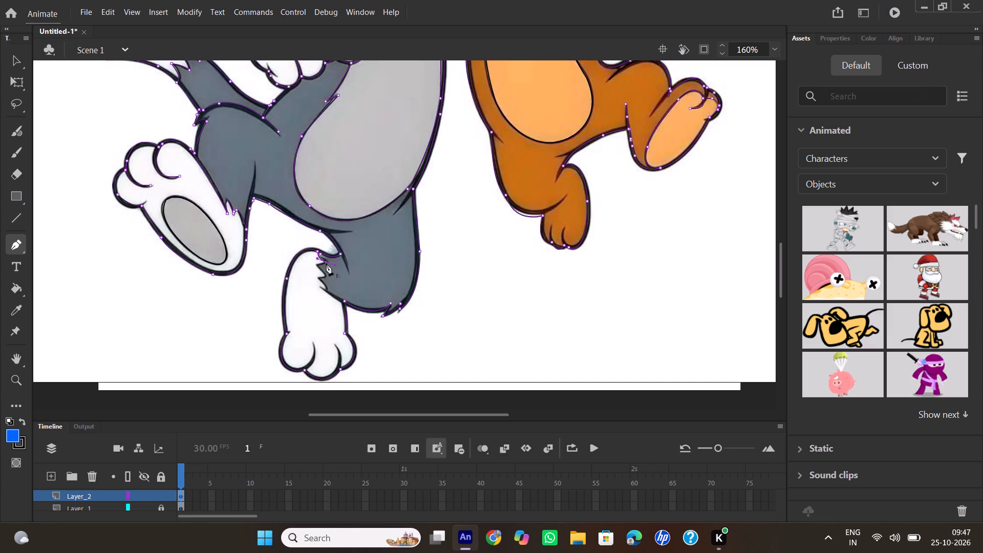
pyautogui.click(326, 263)
pyautogui.click(318, 265)
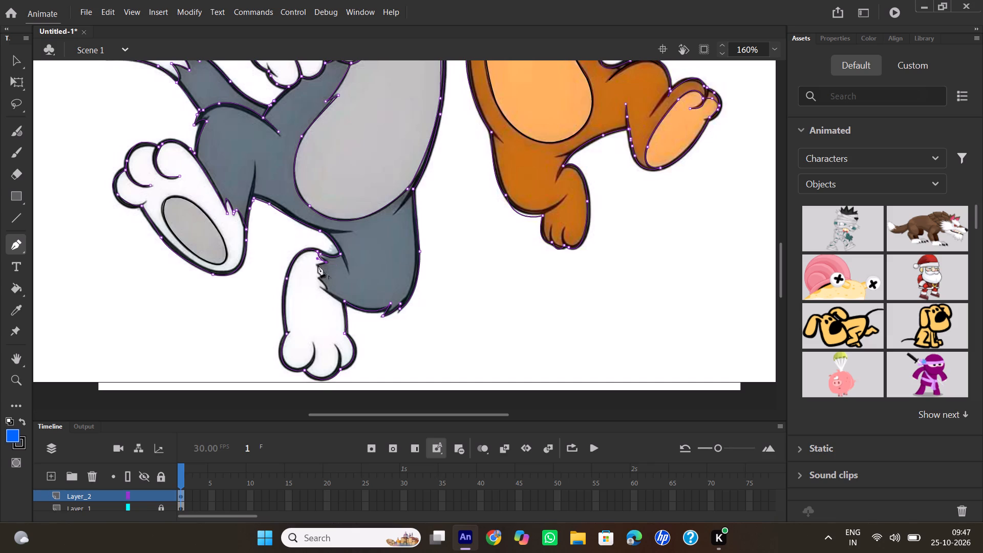
# Trace the jagged fur edge between Tom's grey standing leg and white foot with the Pen tool, ending at the back of the ankle.
pyautogui.moveTo(325, 276); pyautogui.dragTo(331, 281)
pyautogui.moveTo(331, 281); pyautogui.dragTo(329, 285)
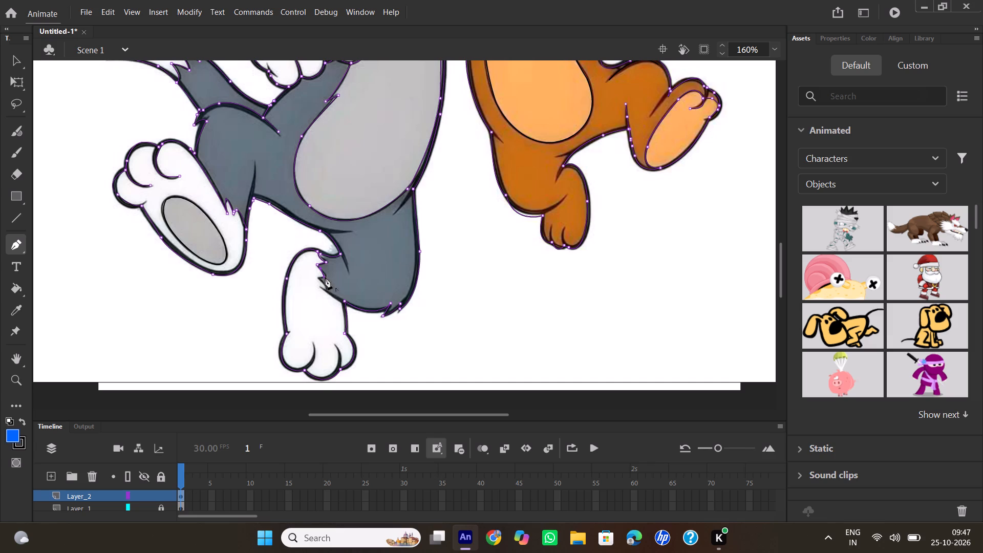
pyautogui.click(325, 277)
pyautogui.click(317, 279)
pyautogui.moveTo(319, 287); pyautogui.dragTo(305, 282)
pyautogui.moveTo(305, 282); pyautogui.dragTo(302, 282)
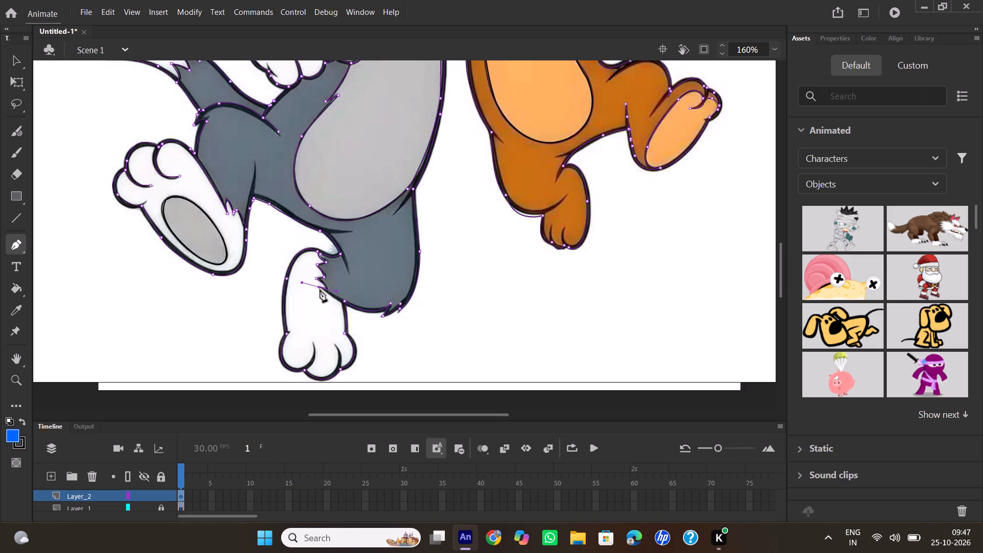
pyautogui.click(320, 288)
pyautogui.moveTo(343, 303); pyautogui.dragTo(352, 311)
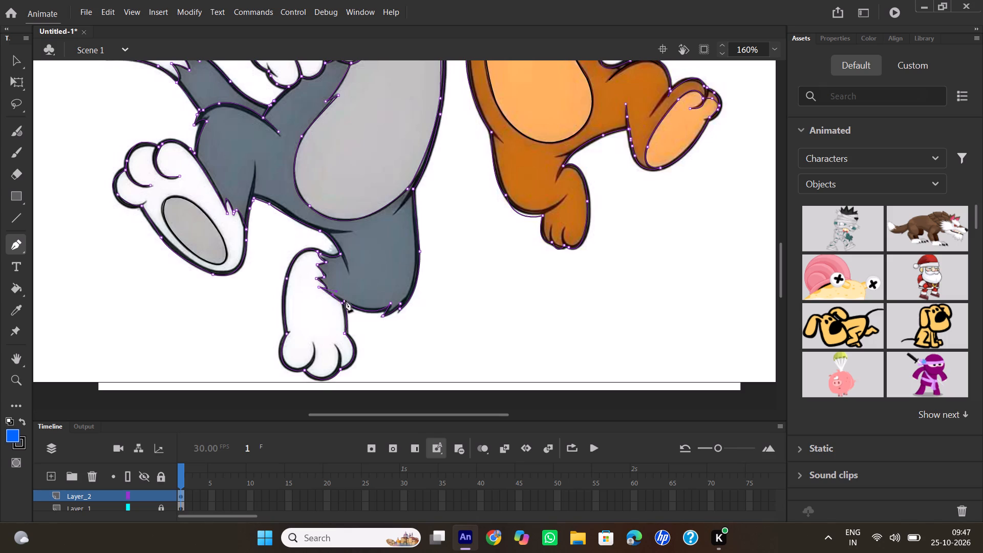
pyautogui.doubleClick(343, 302)
# Trace the two curved toe-separation lines on Tom's white standing foot with the Pen tool.
pyautogui.scroll(1, 326, 208)
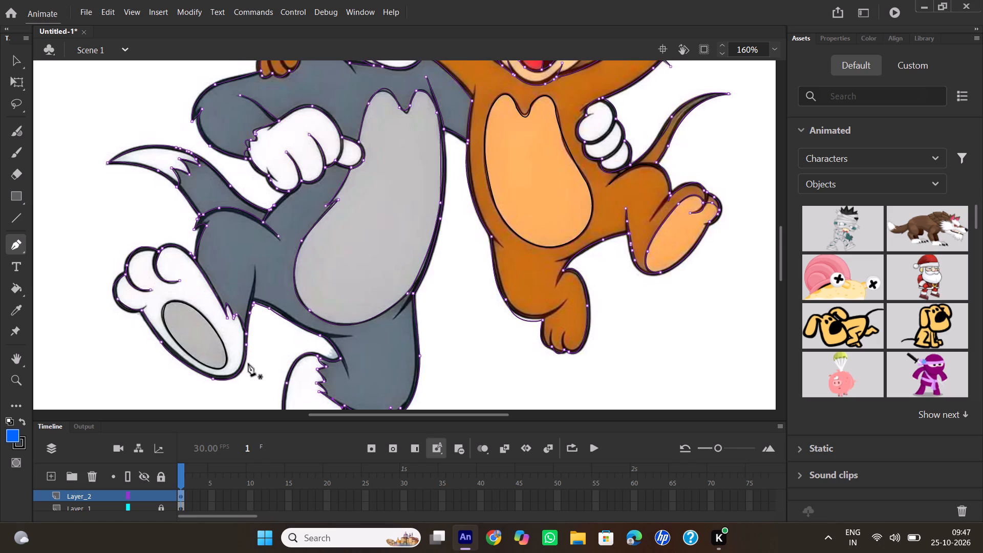
pyautogui.scroll(-1, 483, 295)
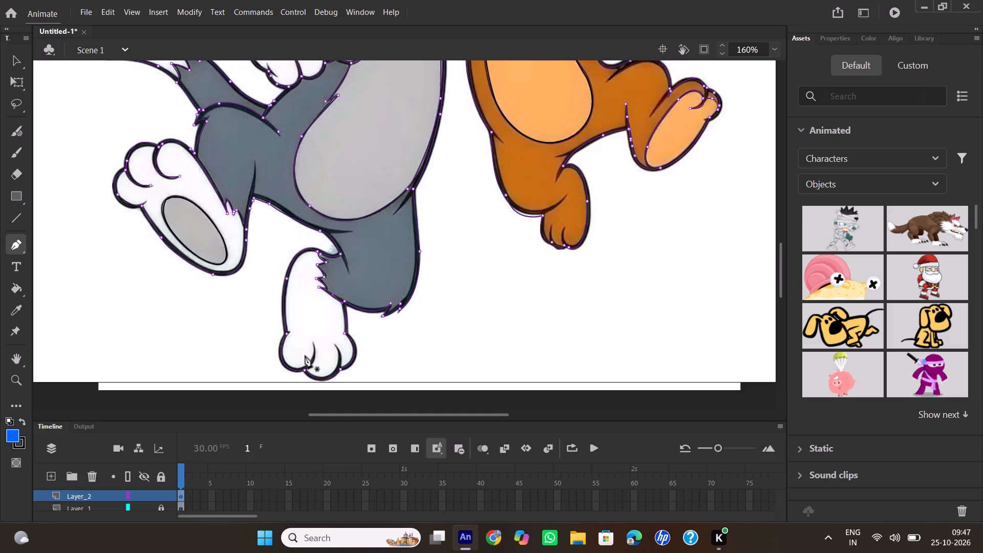
pyautogui.click(312, 341)
pyautogui.moveTo(304, 370); pyautogui.dragTo(290, 374)
pyautogui.moveTo(290, 374); pyautogui.dragTo(289, 374)
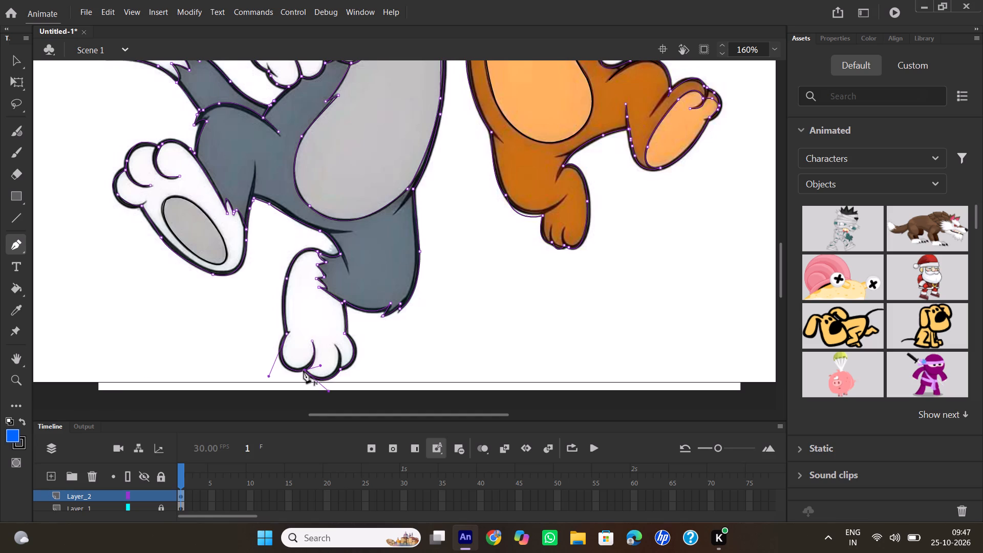
pyautogui.doubleClick(304, 371)
pyautogui.click(335, 344)
pyautogui.moveTo(337, 370); pyautogui.dragTo(327, 386)
pyautogui.moveTo(327, 386); pyautogui.dragTo(327, 386)
pyautogui.doubleClick(335, 369)
# Trace the curved crease from inside Jerry's standing leg to the underside of his bent leg with the Pen tool.
pyautogui.scroll(1, 444, 286)
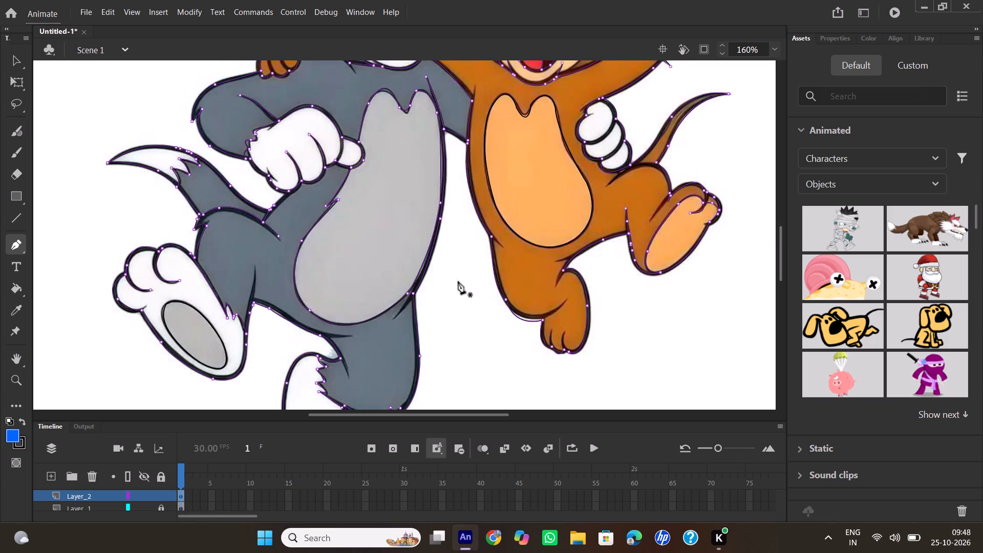
pyautogui.click(568, 296)
pyautogui.moveTo(538, 321); pyautogui.dragTo(518, 322)
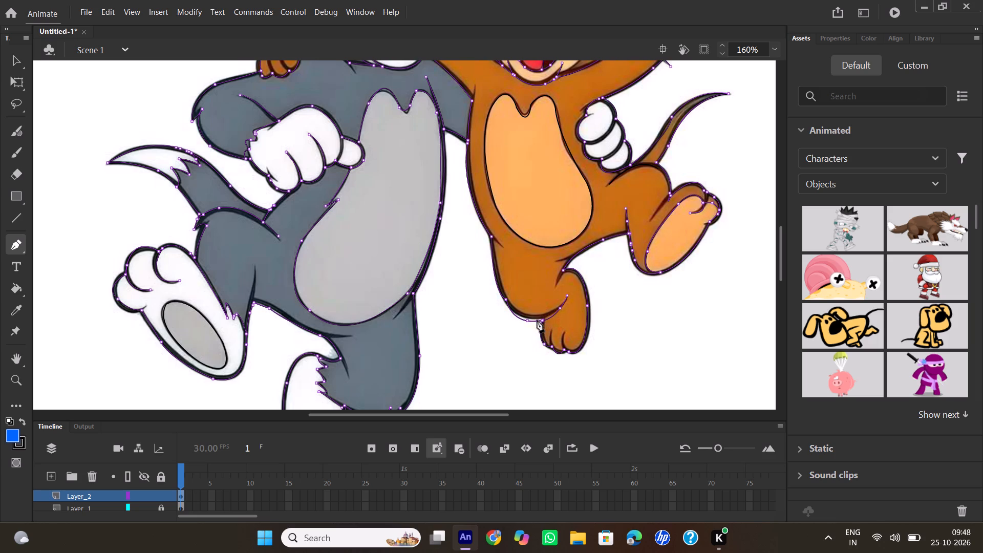
pyautogui.doubleClick(527, 320)
# Trace the two short toe-separation lines on Jerry's standing foot with the Pen tool.
pyautogui.click(554, 328)
pyautogui.moveTo(552, 346); pyautogui.dragTo(557, 354)
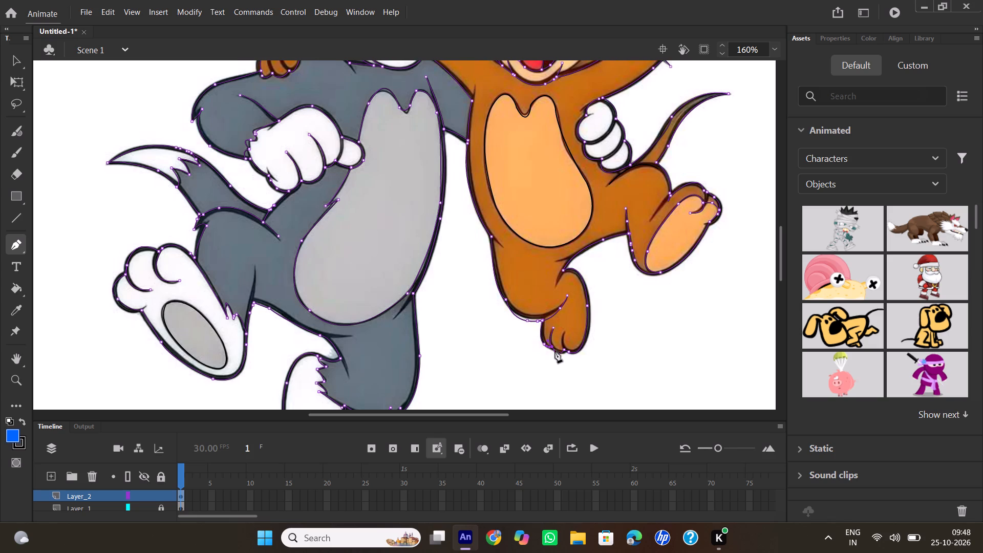
pyautogui.doubleClick(552, 346)
pyautogui.click(565, 329)
pyautogui.moveTo(566, 348); pyautogui.dragTo(573, 354)
pyautogui.moveTo(573, 354); pyautogui.dragTo(572, 358)
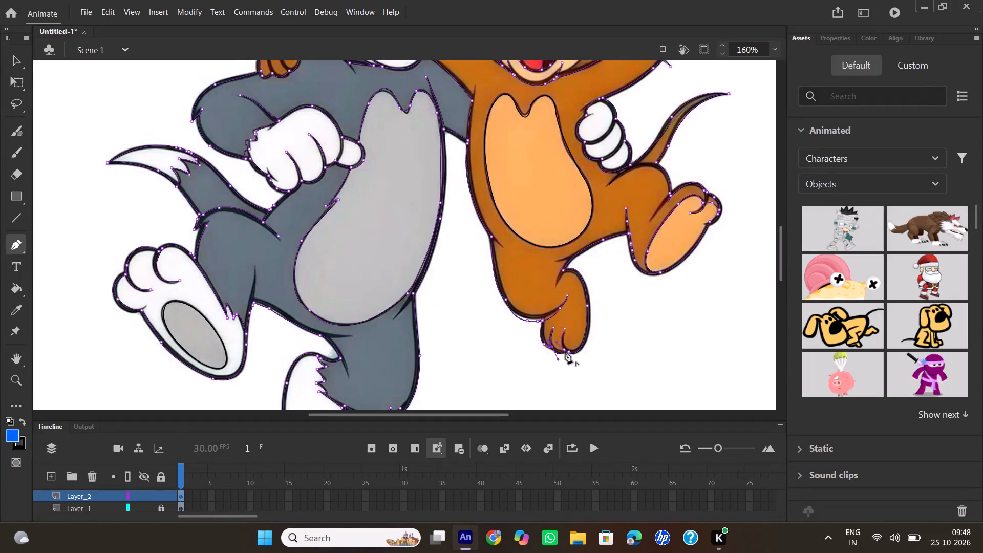
pyautogui.doubleClick(565, 351)
# Trace the upper curve of Jerry's raised thigh, from the hip below his fist to the knee, with the Pen tool.
pyautogui.scroll(1, 700, 268)
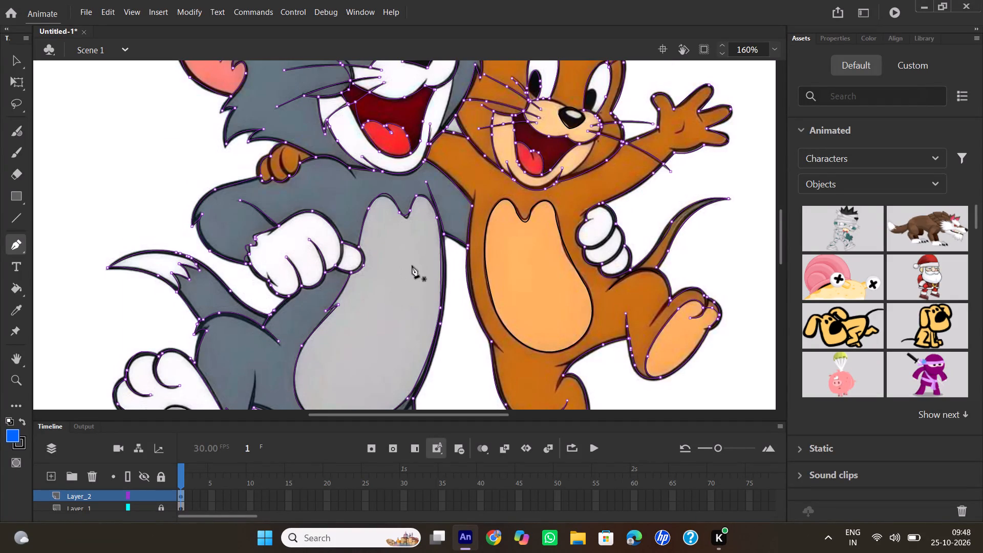
pyautogui.scroll(1, 412, 267)
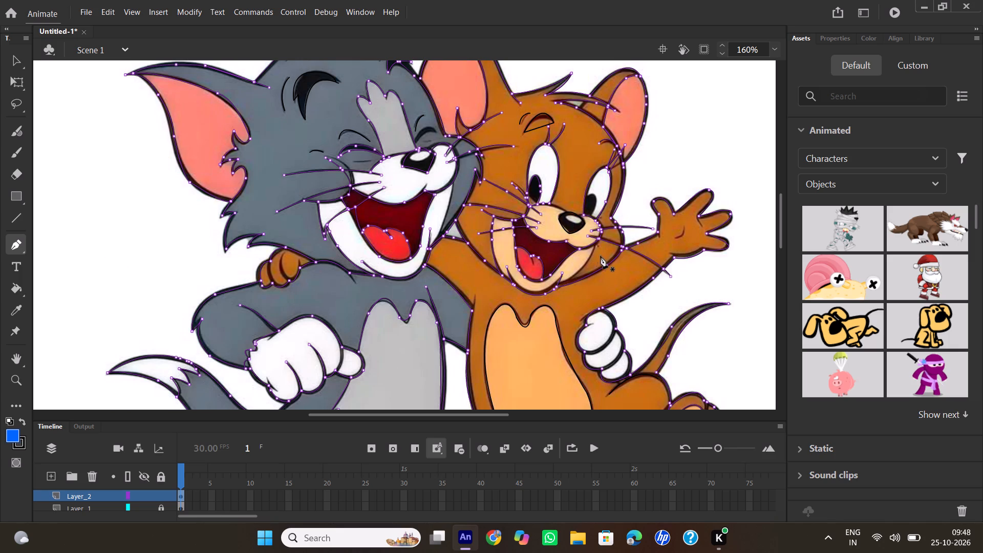
pyautogui.scroll(-4, 596, 256)
pyautogui.scroll(2, 581, 249)
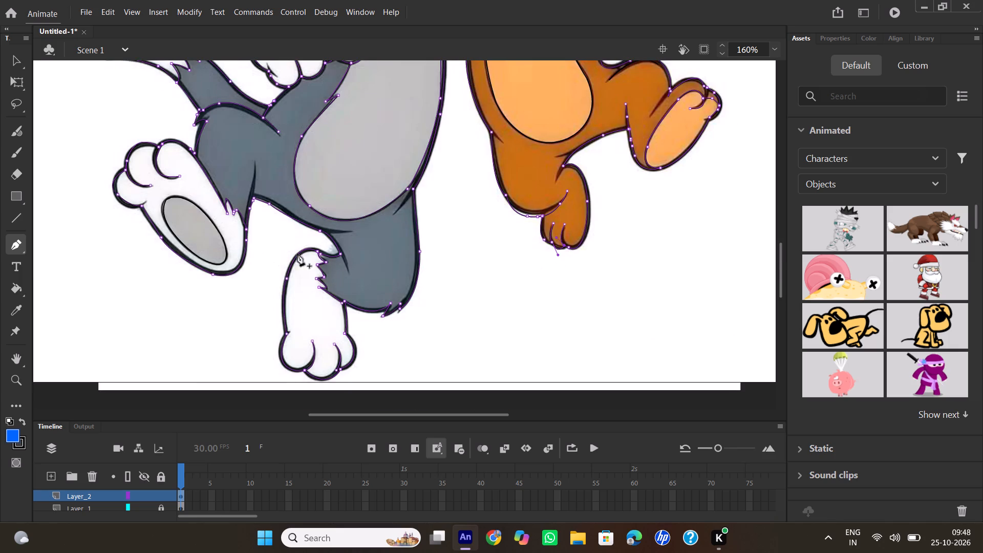
pyautogui.click(608, 187)
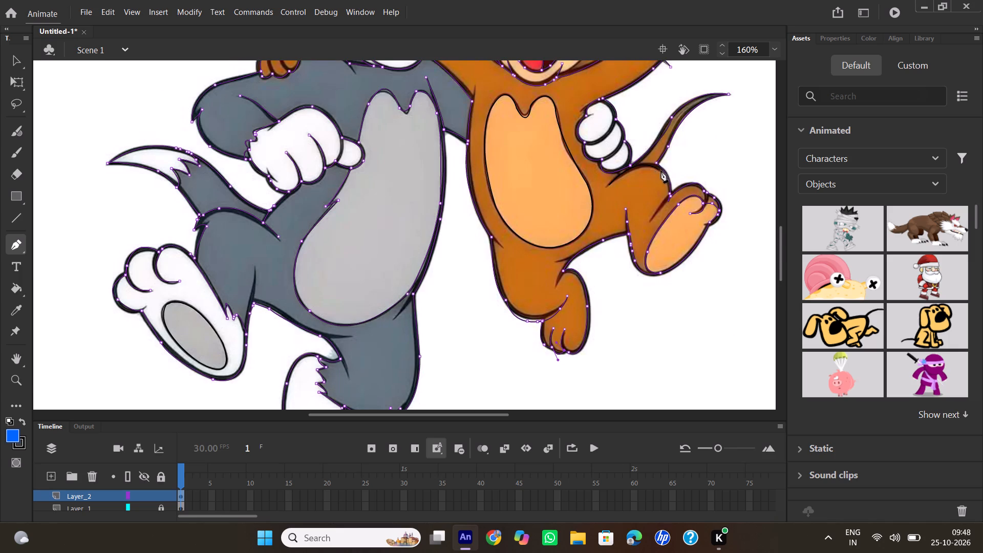
pyautogui.moveTo(658, 164); pyautogui.dragTo(665, 165)
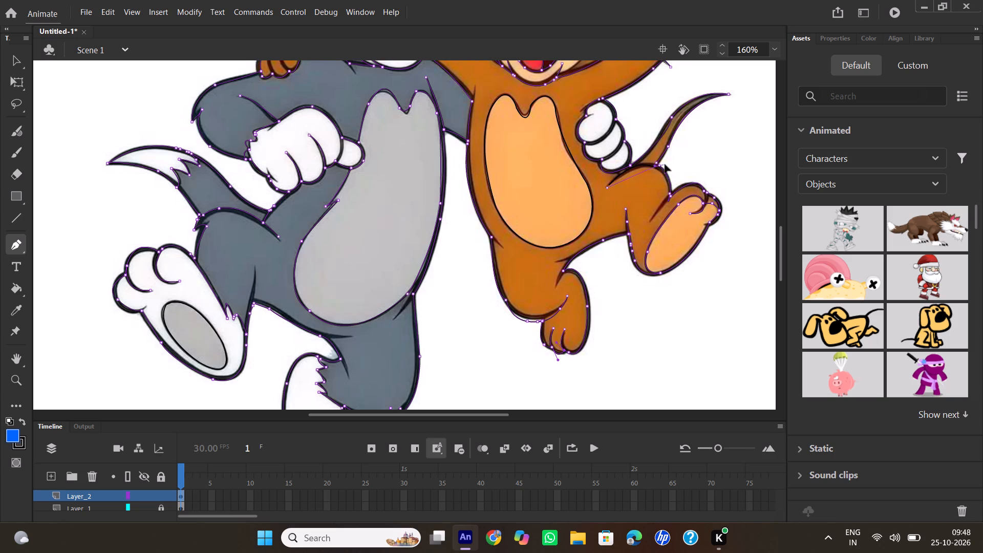
pyautogui.moveTo(665, 165); pyautogui.dragTo(696, 170)
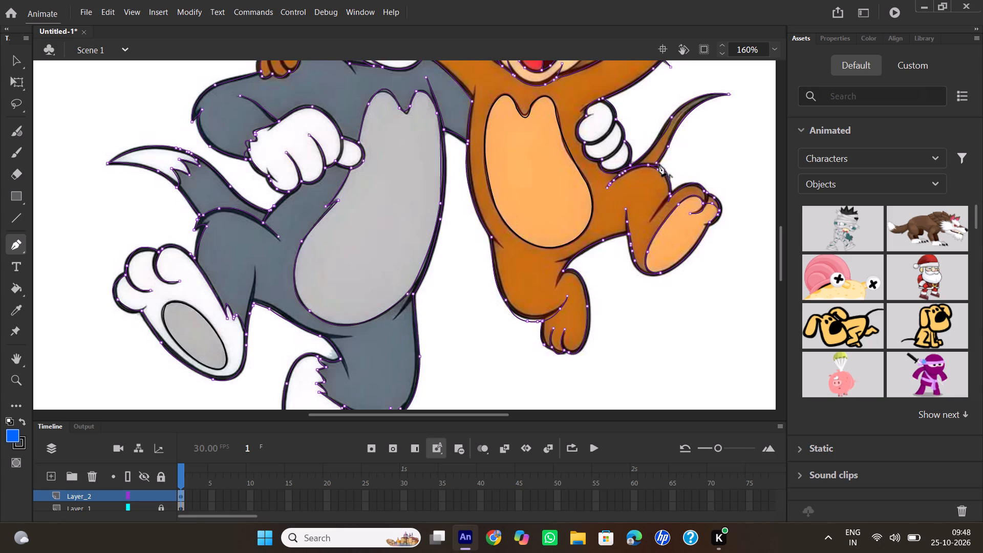
pyautogui.doubleClick(659, 164)
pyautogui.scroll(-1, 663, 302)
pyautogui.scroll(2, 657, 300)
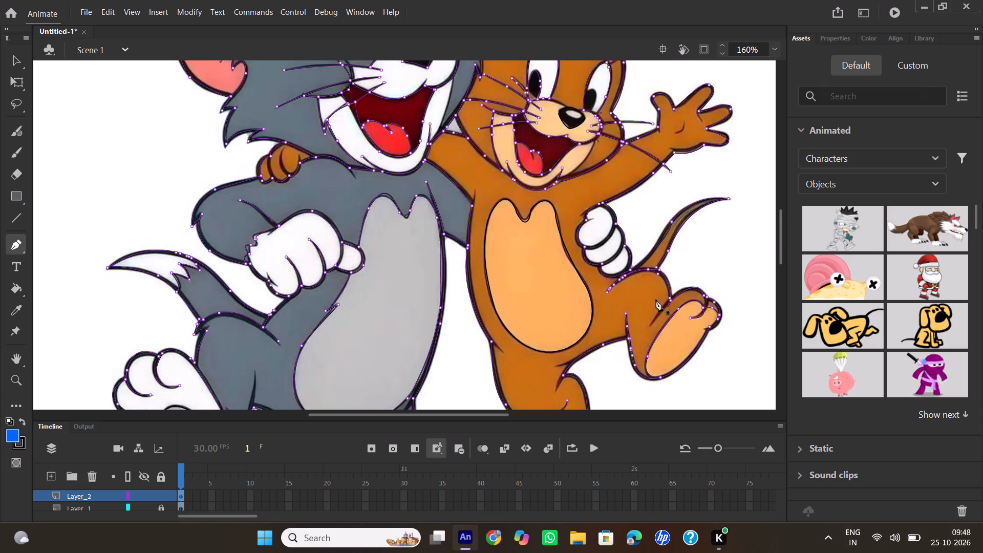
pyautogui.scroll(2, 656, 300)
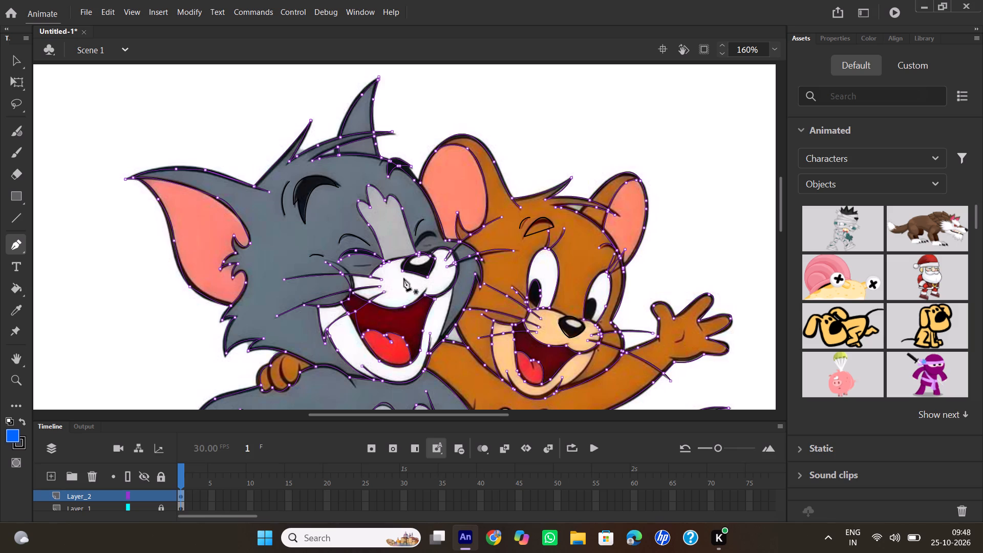
# Hide the reference image layer and examine the traced line art from the heads to the feet for missing lines.
pyautogui.scroll(-1, 410, 264)
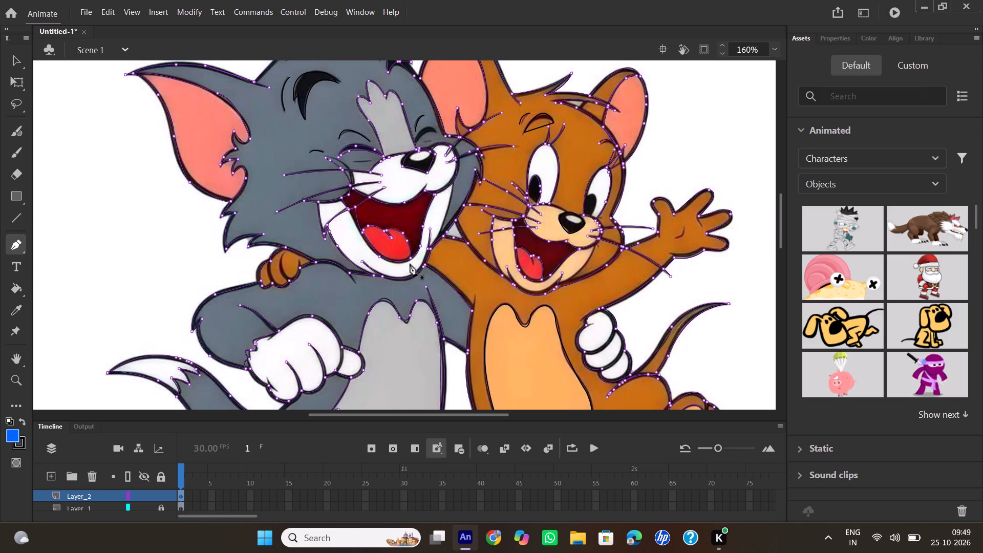
pyautogui.scroll(-1, 410, 264)
pyautogui.scroll(1, 410, 264)
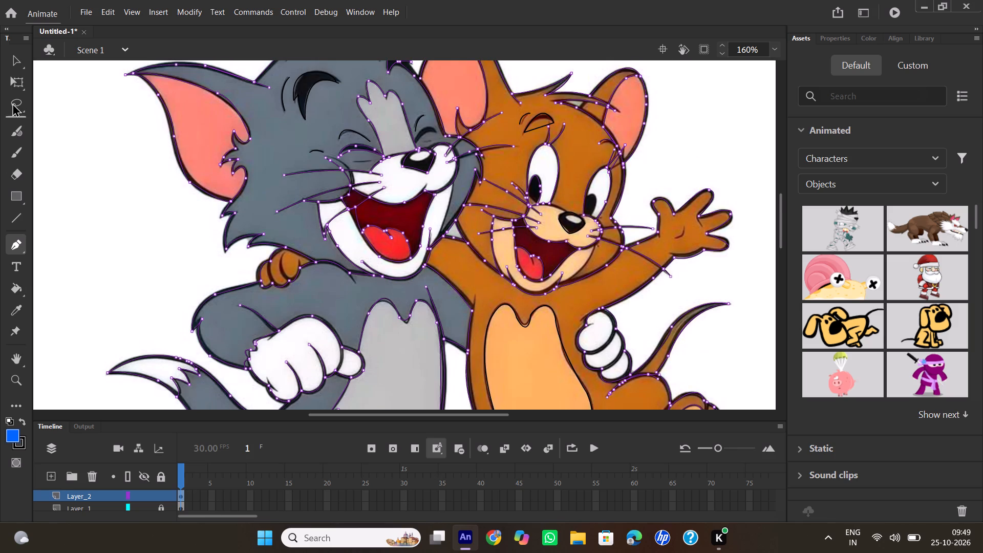
pyautogui.click(144, 506)
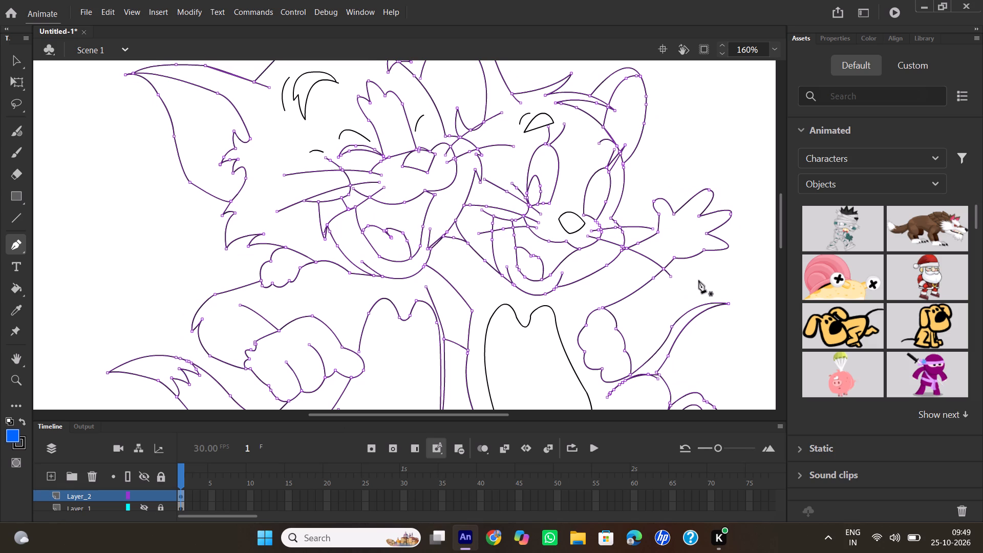
pyautogui.scroll(-2, 699, 281)
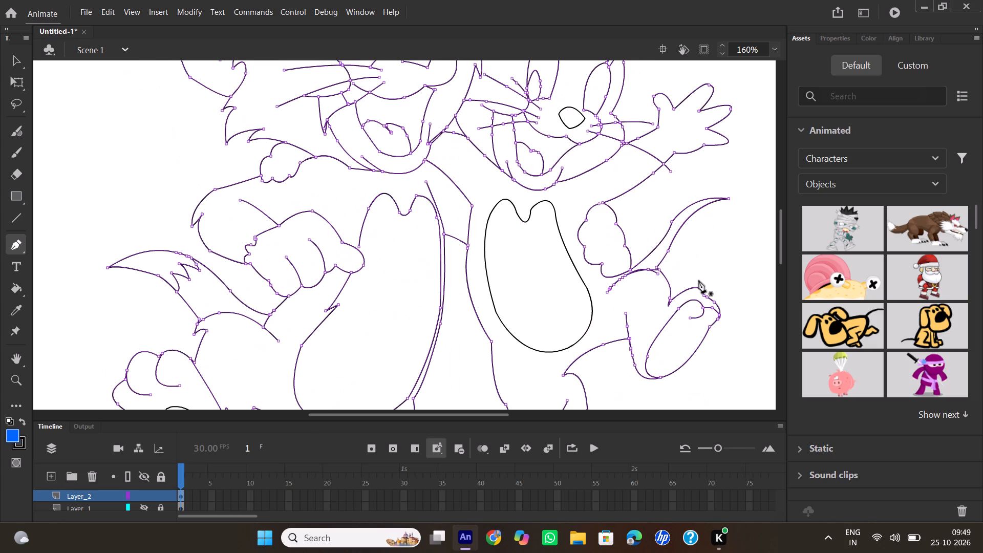
pyautogui.scroll(1, 698, 281)
pyautogui.scroll(-2, 678, 278)
pyautogui.scroll(1, 650, 243)
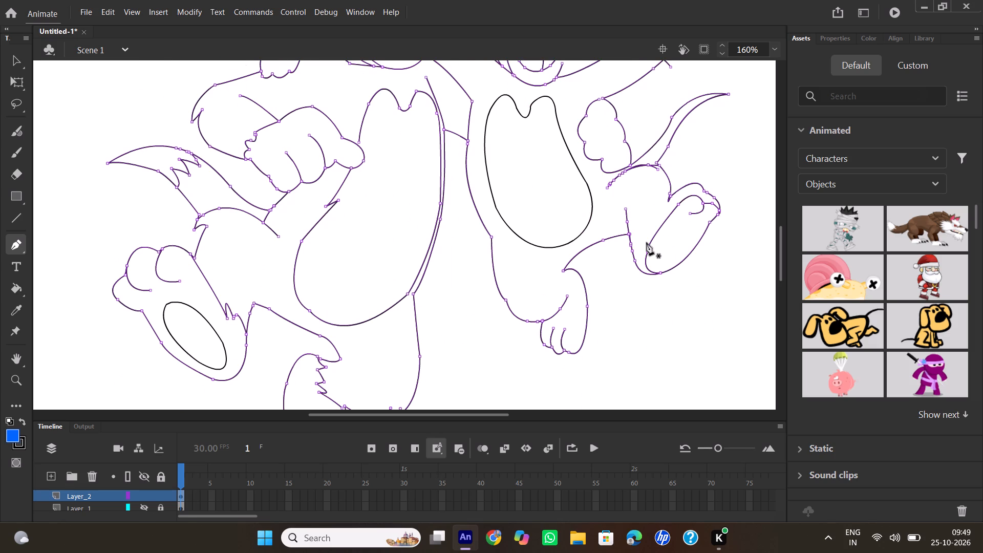
pyautogui.scroll(-2, 647, 243)
pyautogui.scroll(4, 646, 243)
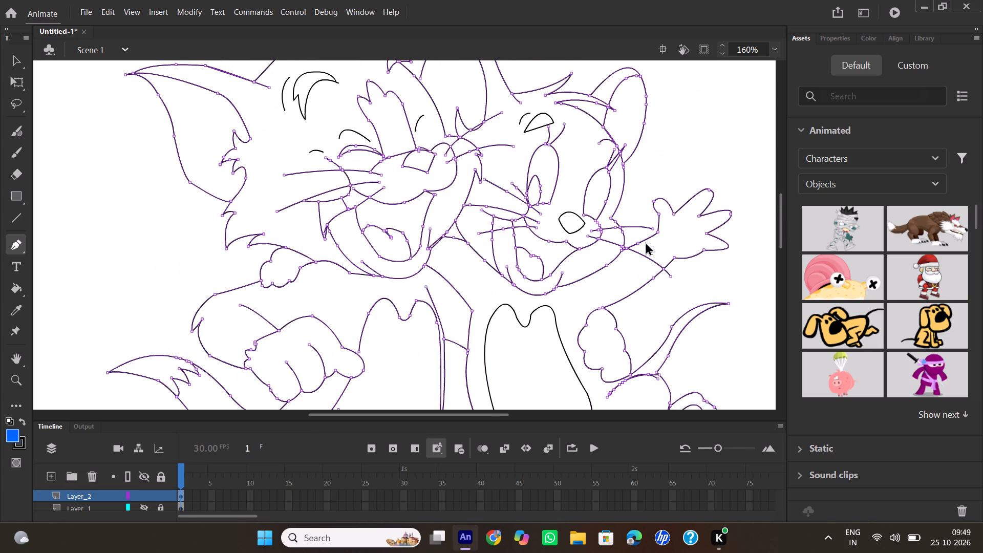
pyautogui.scroll(-1, 645, 242)
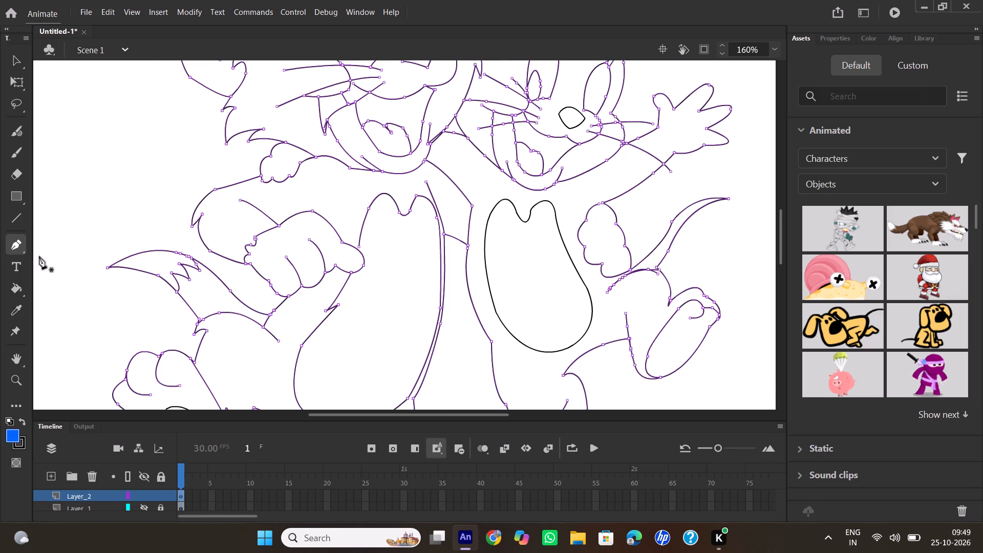
# With the reference image shown, trace the two finger-separation lines on Tom's white hand at Jerry's side with the Pen tool.
pyautogui.click(144, 506)
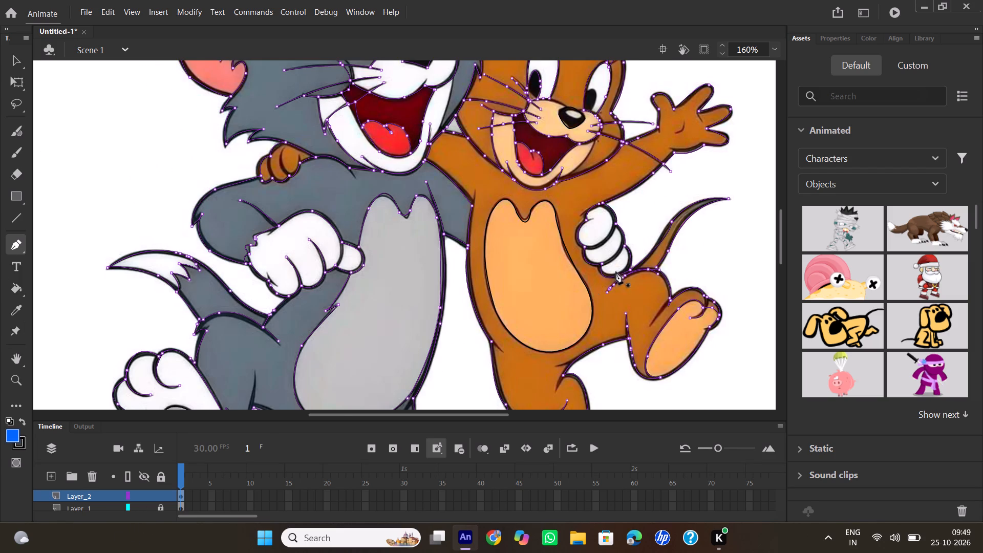
pyautogui.click(616, 217)
pyautogui.moveTo(584, 248); pyautogui.dragTo(578, 245)
pyautogui.moveTo(578, 245); pyautogui.dragTo(559, 244)
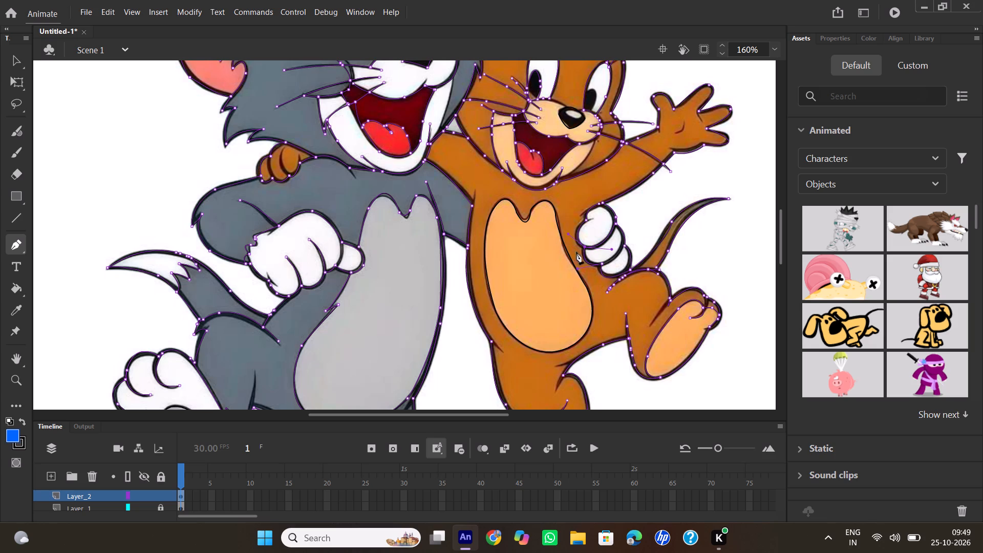
pyautogui.doubleClick(584, 247)
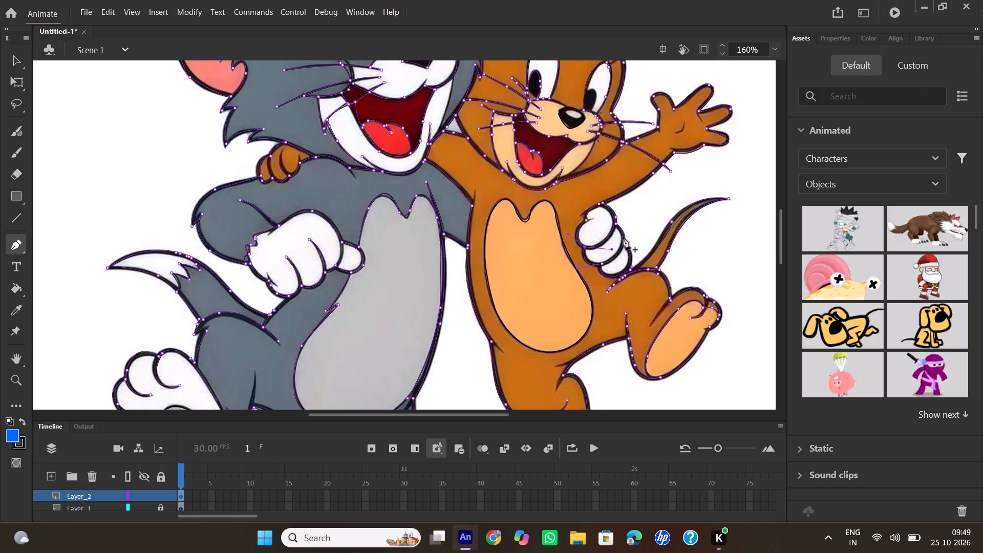
pyautogui.click(623, 238)
pyautogui.moveTo(597, 264); pyautogui.dragTo(575, 264)
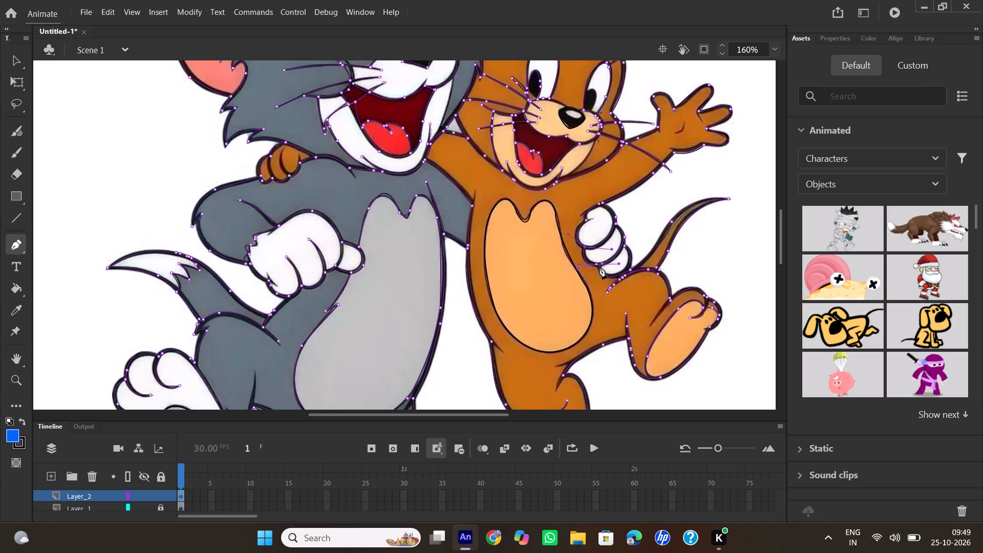
pyautogui.doubleClick(595, 266)
# Trace the curved line of Tom's closed eye nearest Jerry, just above the nose, with the Pen tool.
pyautogui.click(146, 507)
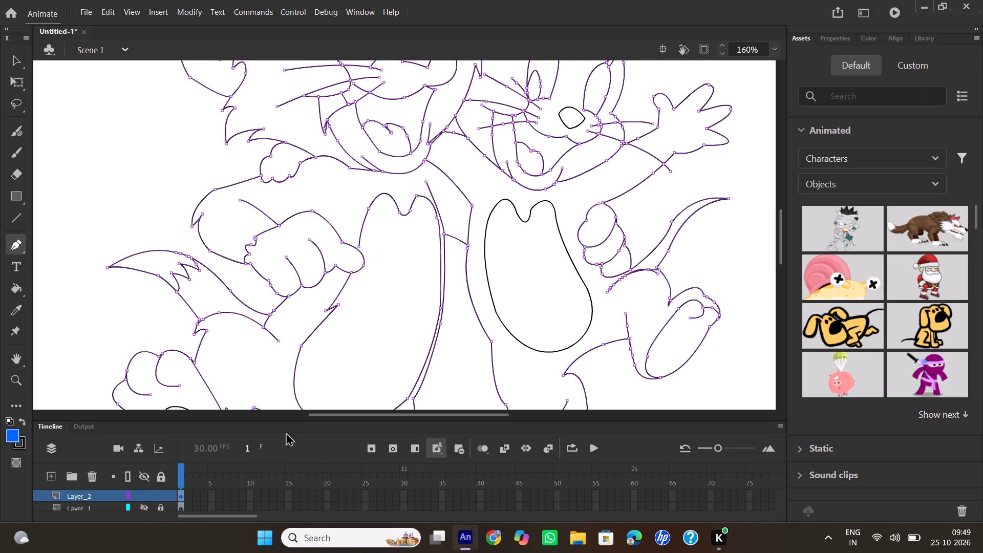
pyautogui.scroll(1, 395, 287)
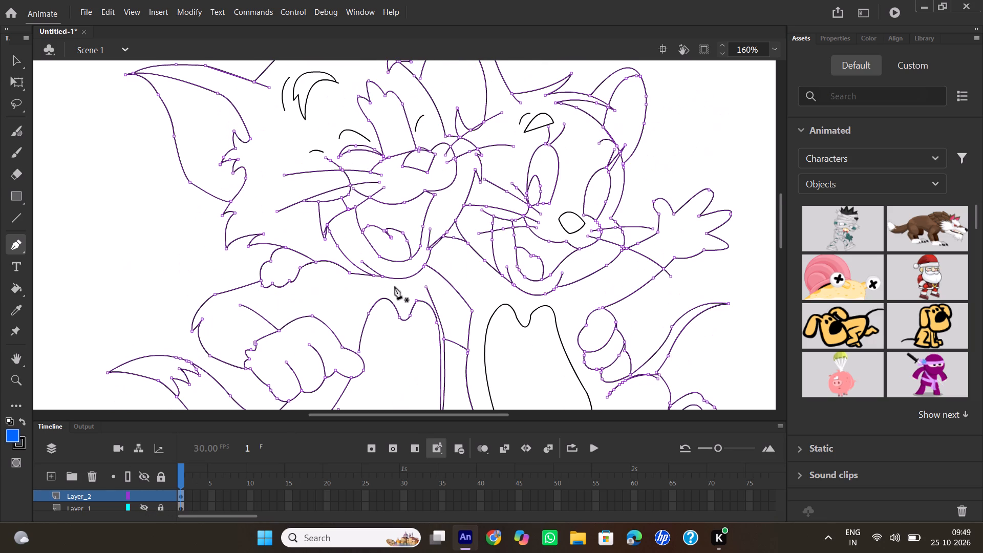
pyautogui.click(144, 508)
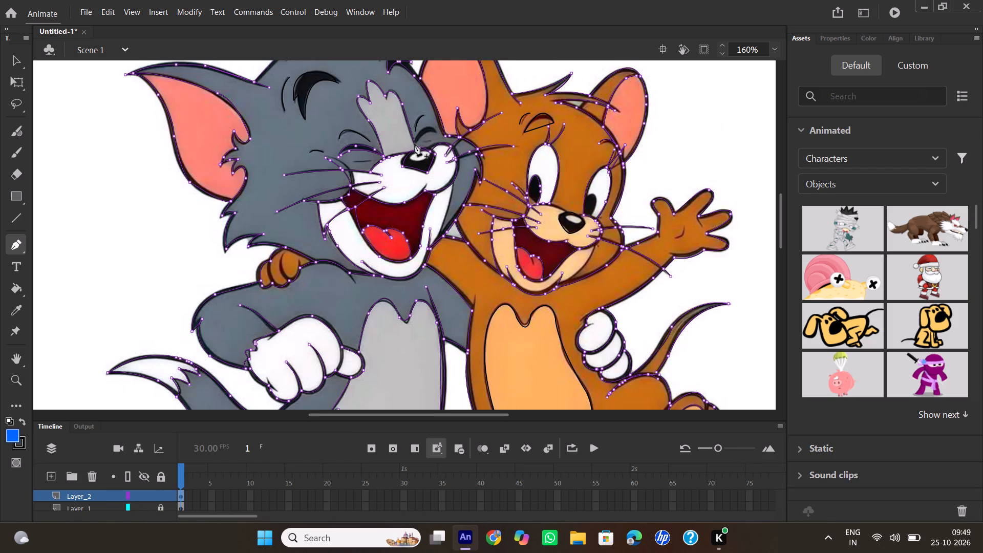
pyautogui.click(415, 144)
pyautogui.moveTo(438, 134); pyautogui.dragTo(445, 136)
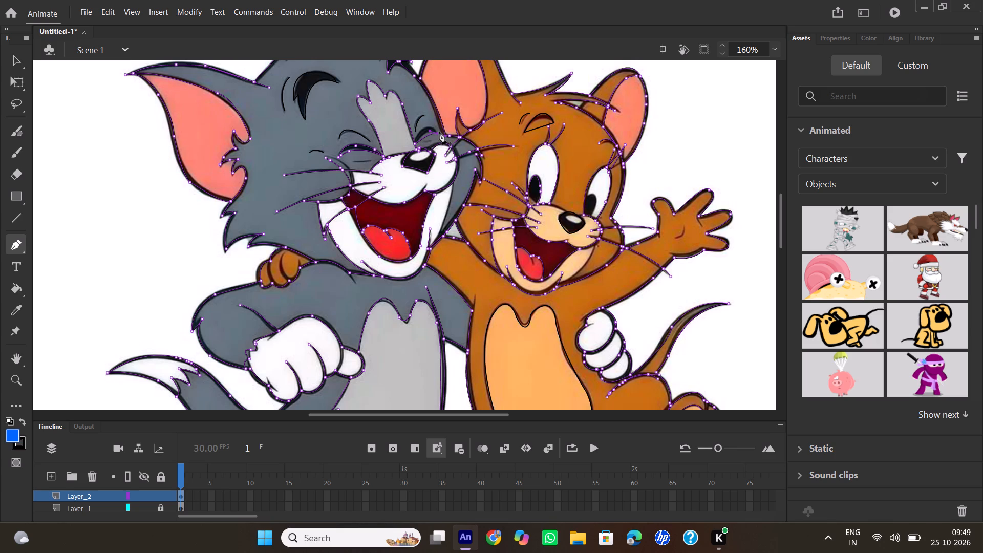
pyautogui.click(439, 132)
pyautogui.moveTo(415, 142); pyautogui.dragTo(407, 177)
pyautogui.doubleClick(415, 143)
# Trace the curved pupil outline in Jerry's eye on the side of his raised hand with the Pen tool.
pyautogui.click(586, 199)
pyautogui.moveTo(591, 216); pyautogui.dragTo(590, 226)
pyautogui.moveTo(590, 226); pyautogui.dragTo(574, 252)
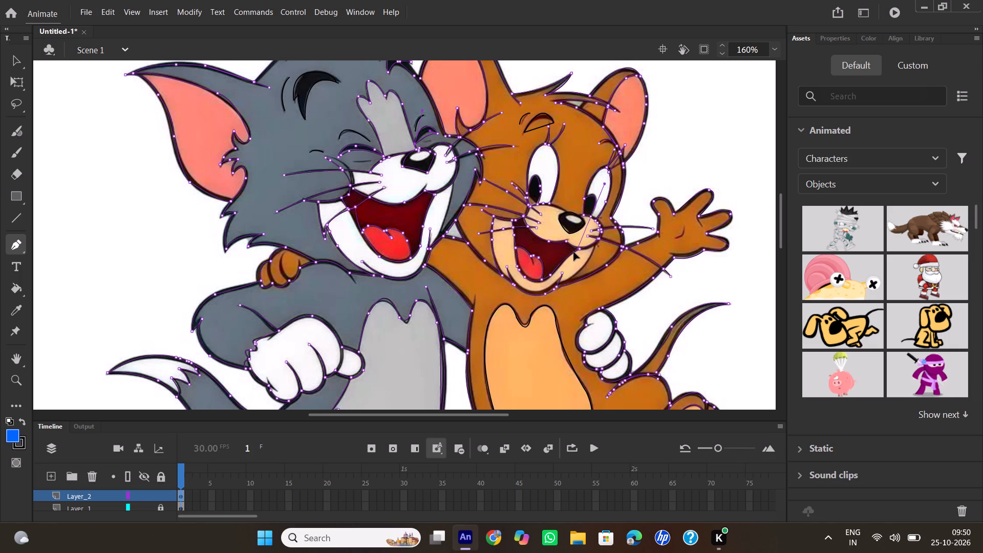
pyautogui.moveTo(574, 252); pyautogui.dragTo(576, 253)
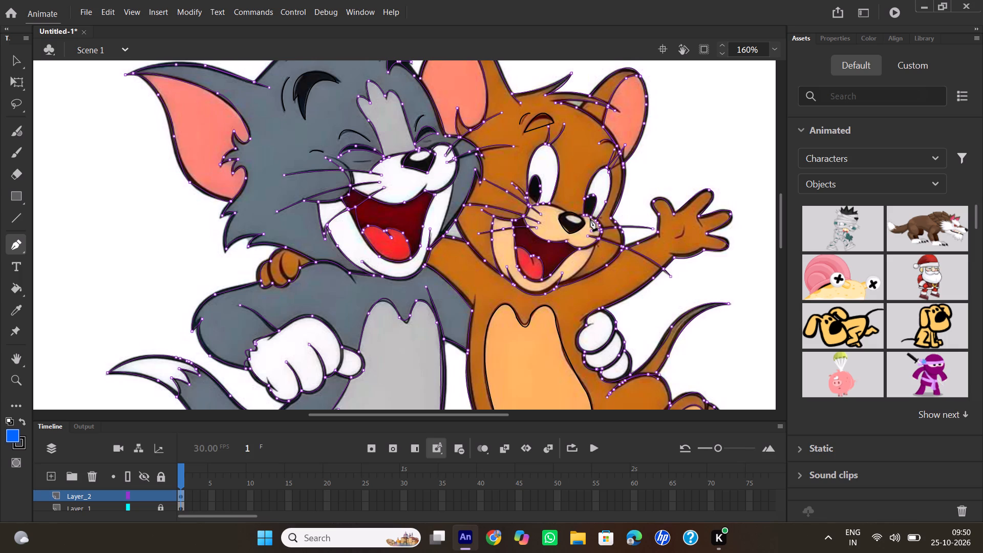
pyautogui.doubleClick(591, 218)
# After checking the line art without the reference image, trace the two finger-separation lines on Jerry's hand resting on Tom's shoulder with the Pen tool.
pyautogui.click(146, 506)
pyautogui.scroll(1, 329, 321)
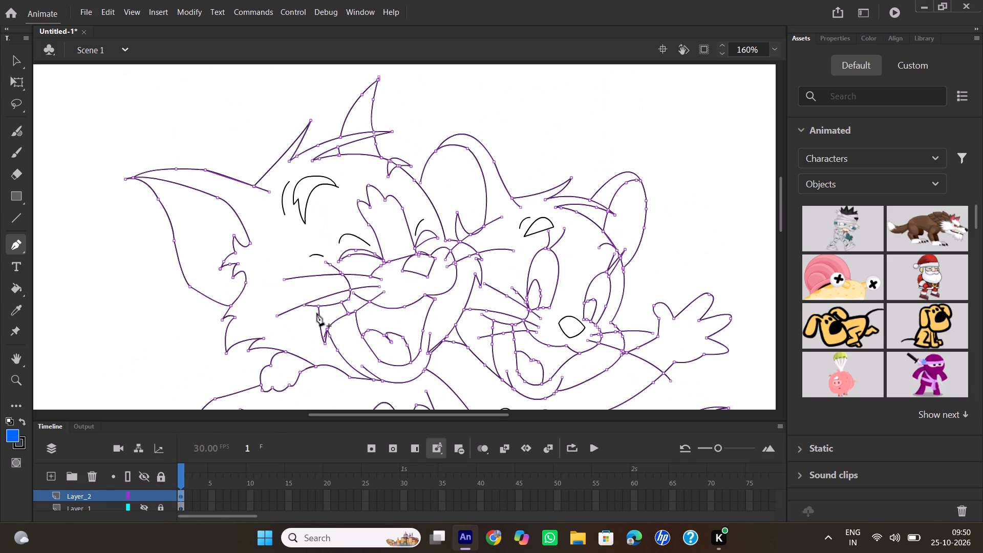
pyautogui.scroll(-1, 440, 204)
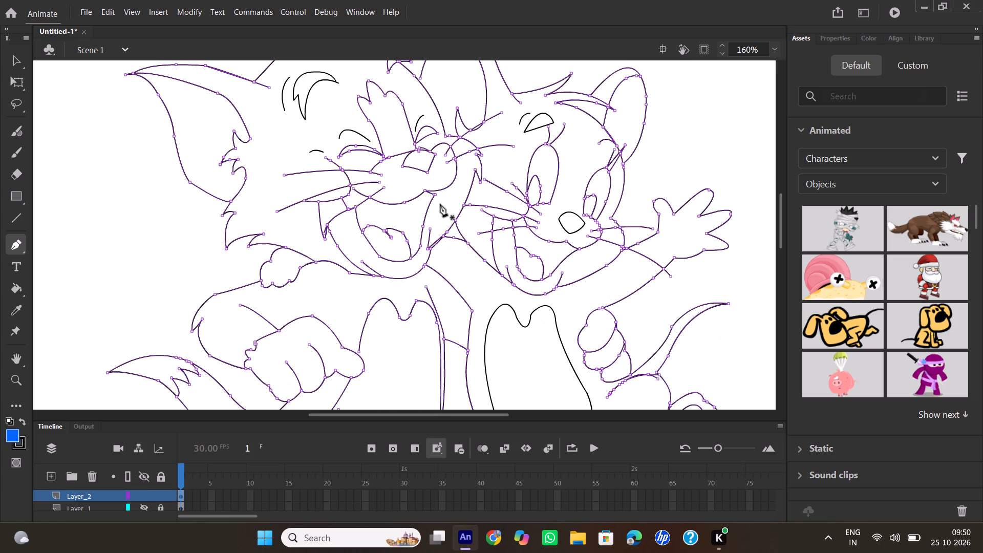
pyautogui.scroll(-2, 439, 204)
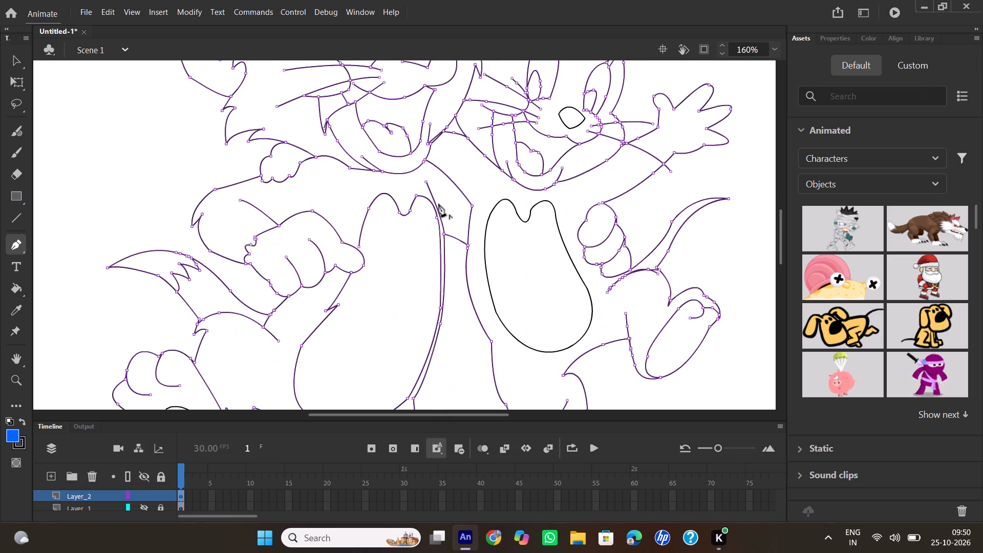
pyautogui.scroll(1, 425, 202)
pyautogui.click(146, 506)
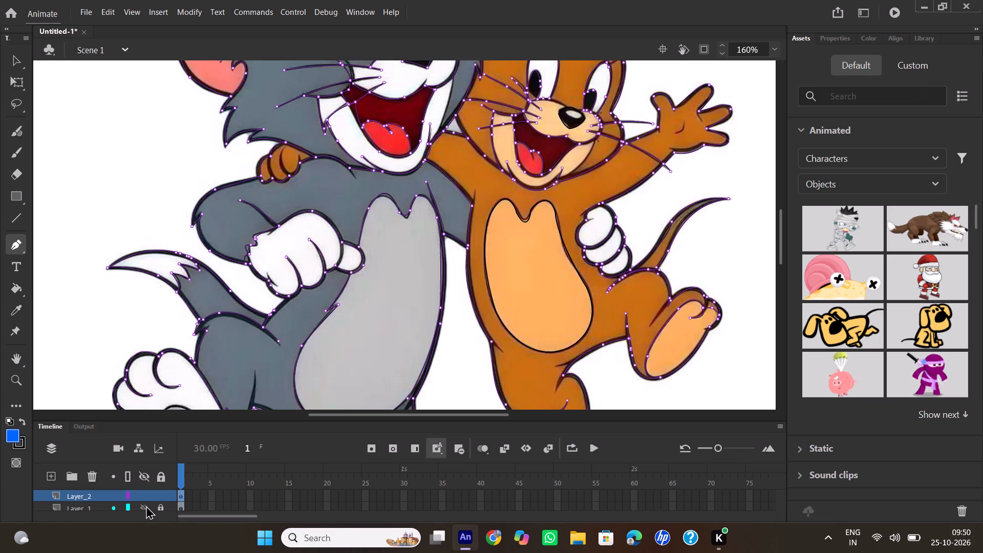
pyautogui.click(271, 156)
pyautogui.moveTo(275, 177); pyautogui.dragTo(290, 191)
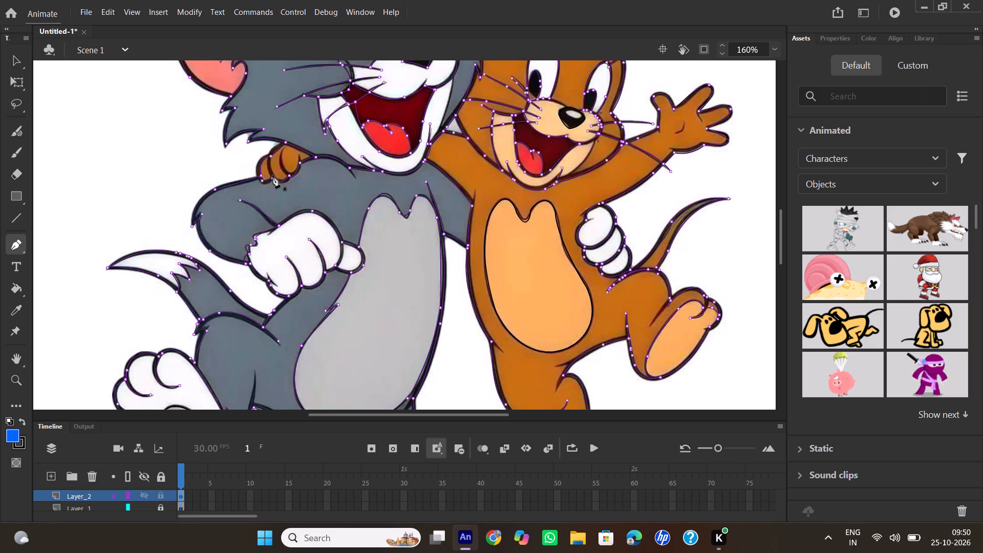
pyautogui.click(274, 152)
pyautogui.moveTo(273, 176); pyautogui.dragTo(283, 187)
pyautogui.doubleClick(273, 178)
pyautogui.click(290, 143)
pyautogui.moveTo(291, 174); pyautogui.dragTo(313, 193)
pyautogui.doubleClick(292, 174)
# Trace the curved palm crease and the short curve at the base of the fingers on Jerry's raised hand with the Pen tool.
pyautogui.click(686, 120)
pyautogui.moveTo(674, 132); pyautogui.dragTo(654, 136)
pyautogui.moveTo(654, 136); pyautogui.dragTo(658, 124)
pyautogui.moveTo(658, 124); pyautogui.dragTo(660, 124)
pyautogui.doubleClick(674, 132)
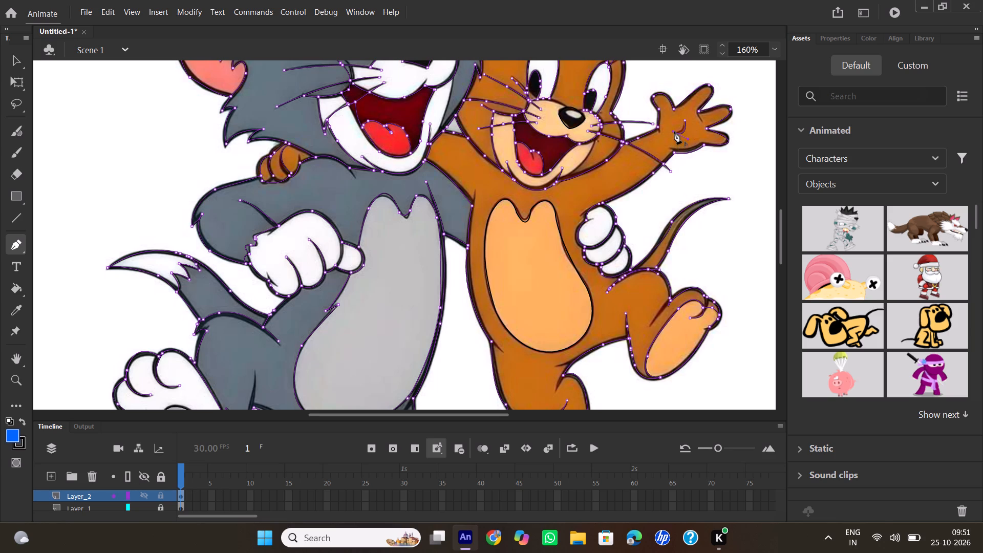
pyautogui.click(702, 105)
pyautogui.moveTo(702, 124); pyautogui.dragTo(706, 136)
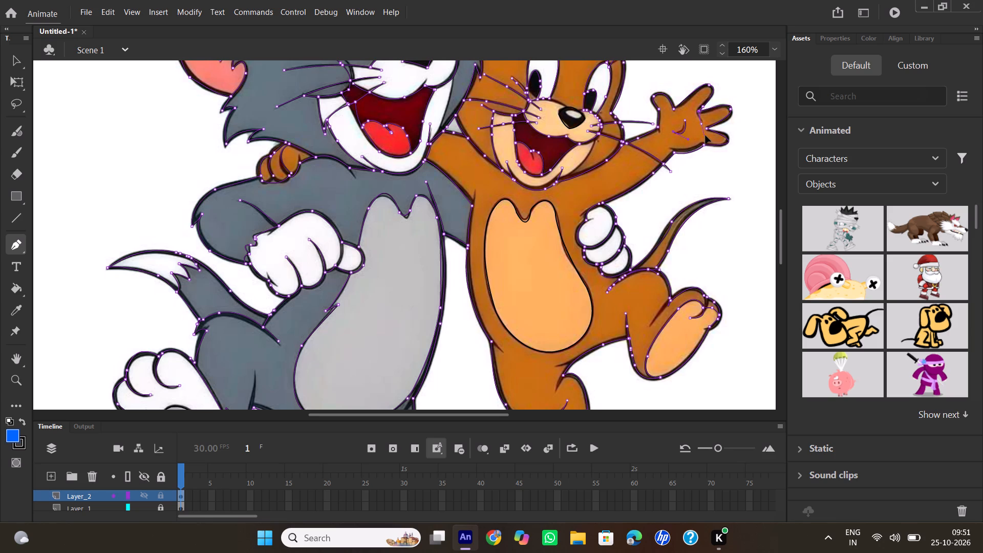
pyautogui.moveTo(706, 136); pyautogui.dragTo(706, 135)
pyautogui.doubleClick(702, 124)
# Hide the reference image layer and examine the traced line art of both characters for missing or stray lines.
pyautogui.click(146, 507)
pyautogui.scroll(-1, 528, 262)
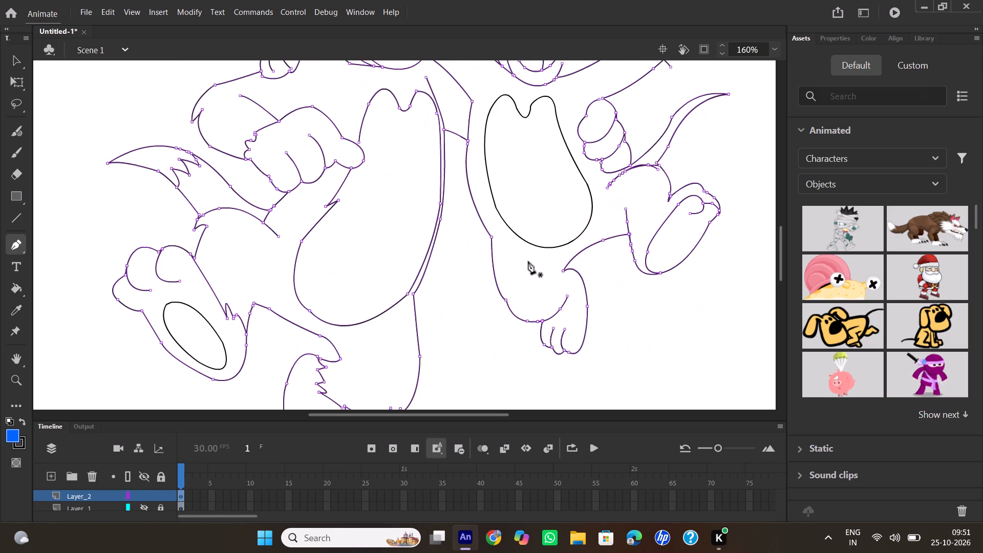
pyautogui.scroll(2, 528, 262)
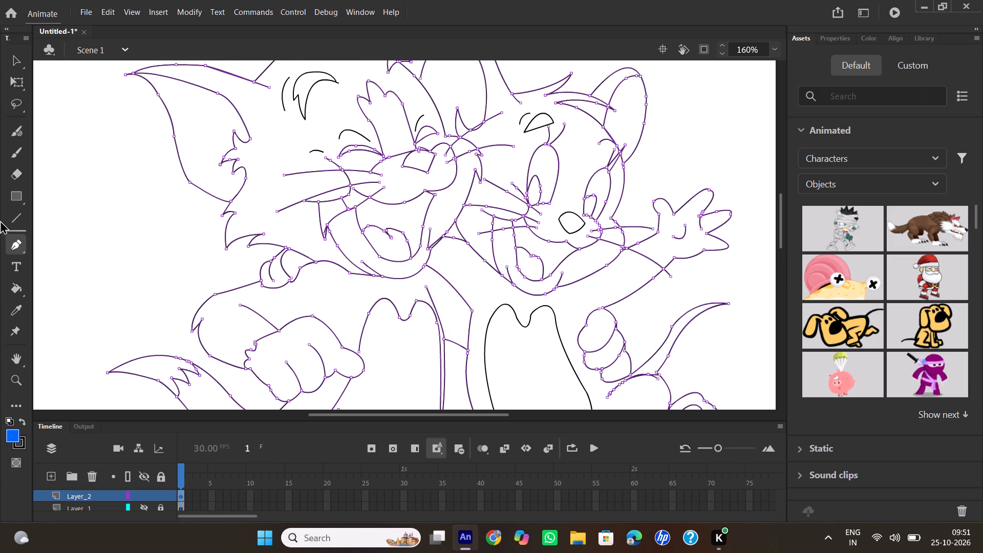
pyautogui.click(8, 60)
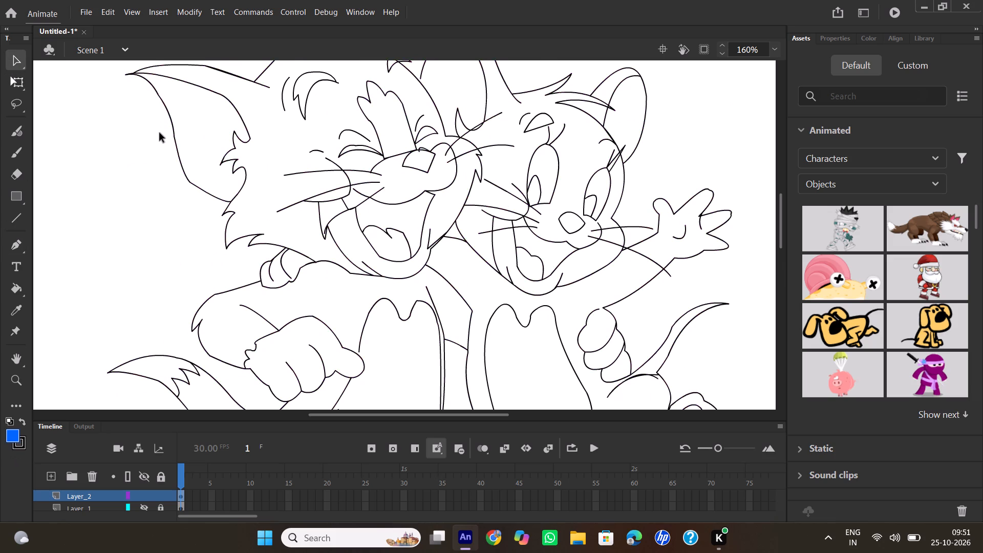
pyautogui.scroll(1, 160, 133)
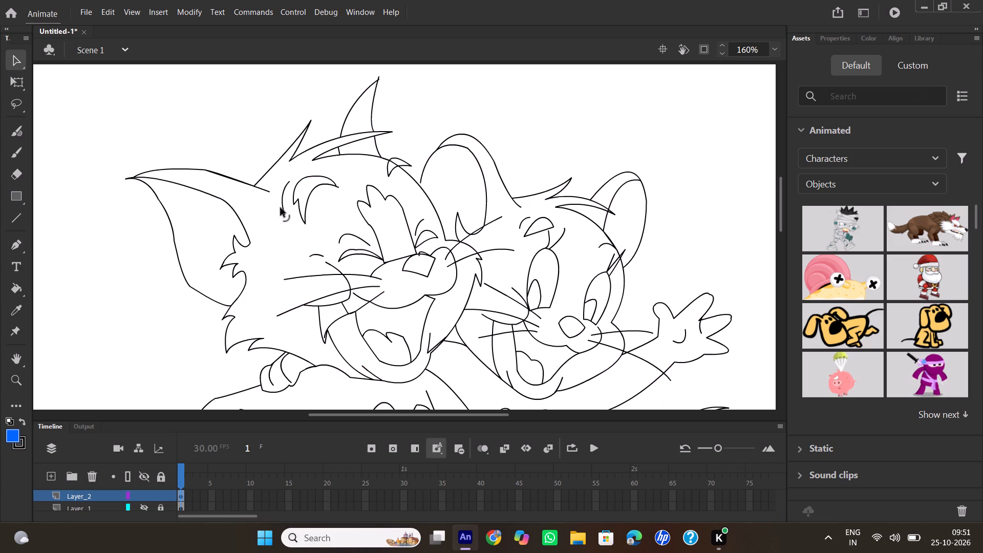
pyautogui.scroll(2, 336, 190)
pyautogui.scroll(-3, 336, 190)
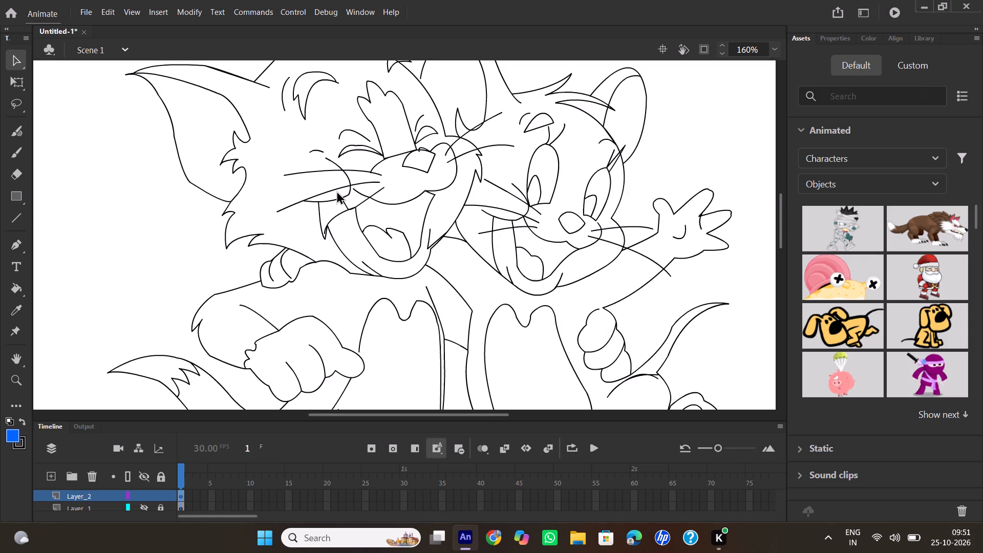
pyautogui.scroll(1, 336, 190)
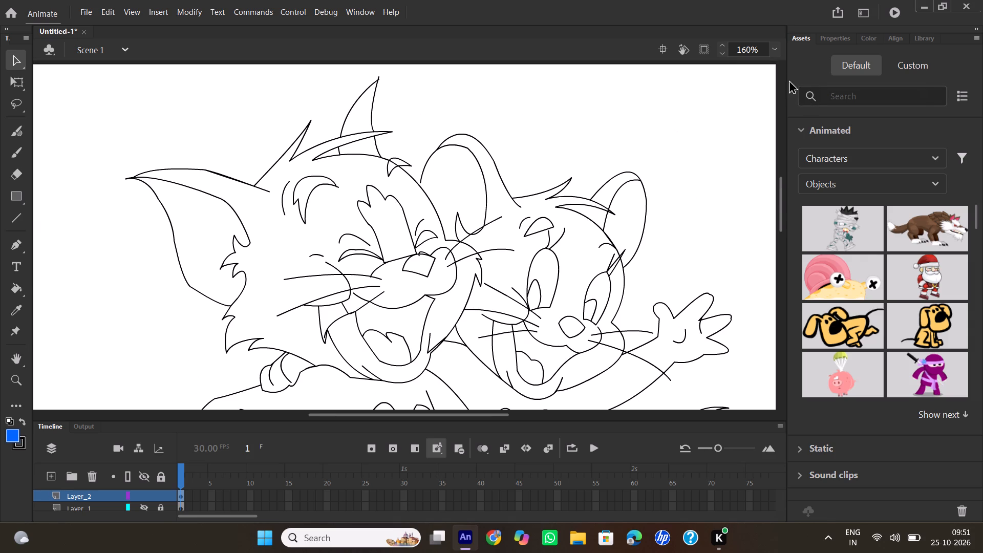
# Delete the duplicate line segment along the upper outer edge of Tom's ear, near the head, with the Selection tool.
pyautogui.doubleClick(739, 52)
pyautogui.write('250')
pyautogui.press('Return')
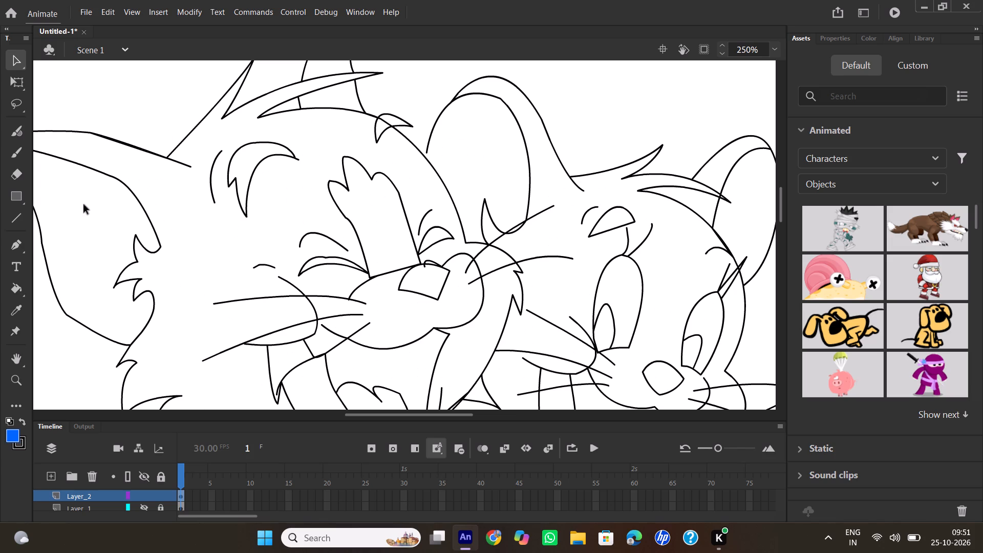
pyautogui.scroll(1, 155, 179)
pyautogui.scroll(-1, 155, 179)
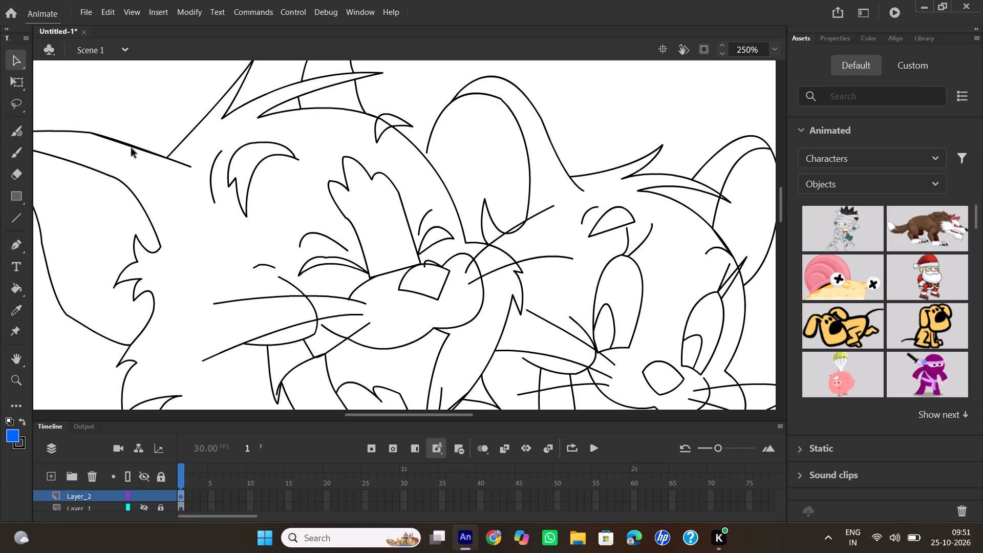
pyautogui.moveTo(132, 147); pyautogui.dragTo(132, 137)
pyautogui.click(132, 137)
pyautogui.moveTo(132, 137); pyautogui.dragTo(139, 122)
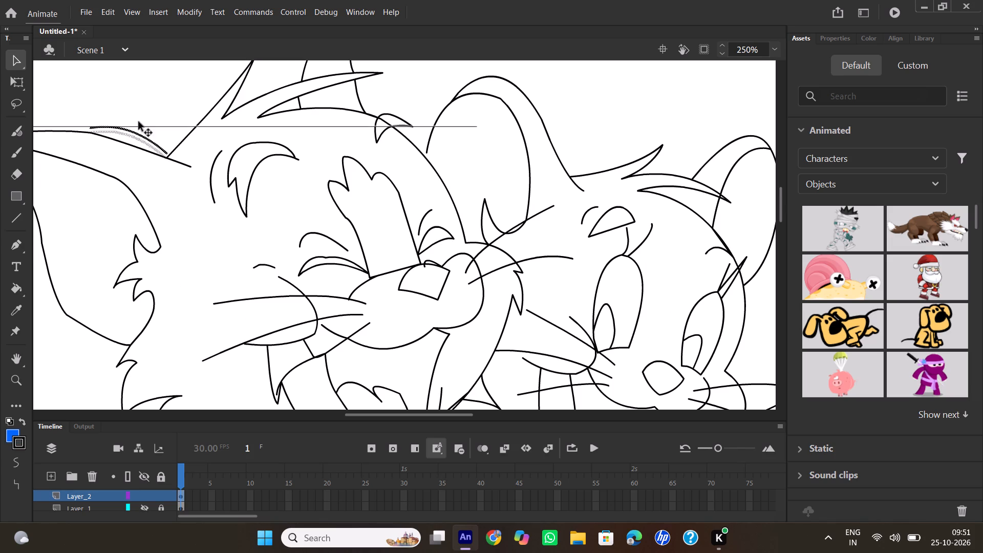
pyautogui.moveTo(139, 122); pyautogui.dragTo(140, 118)
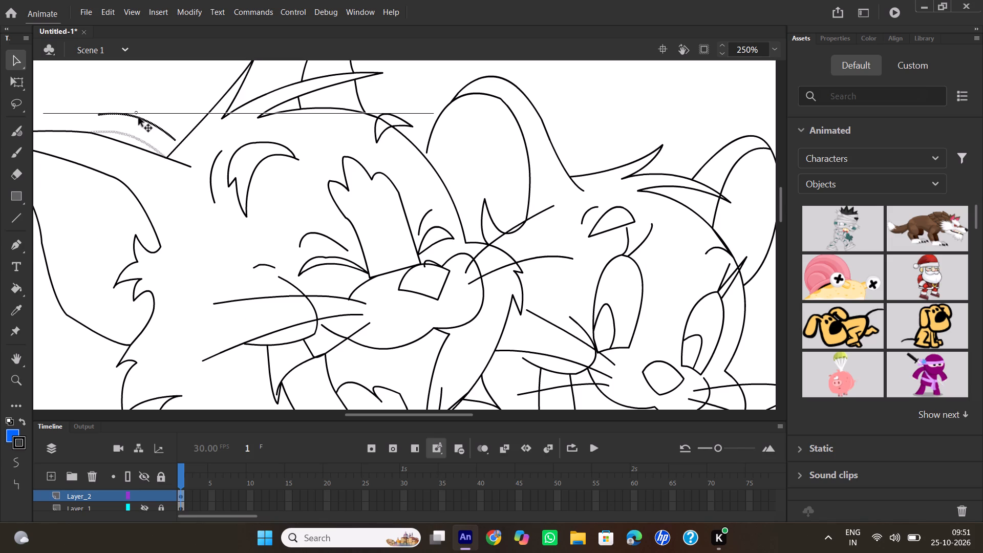
pyautogui.press('Delete')
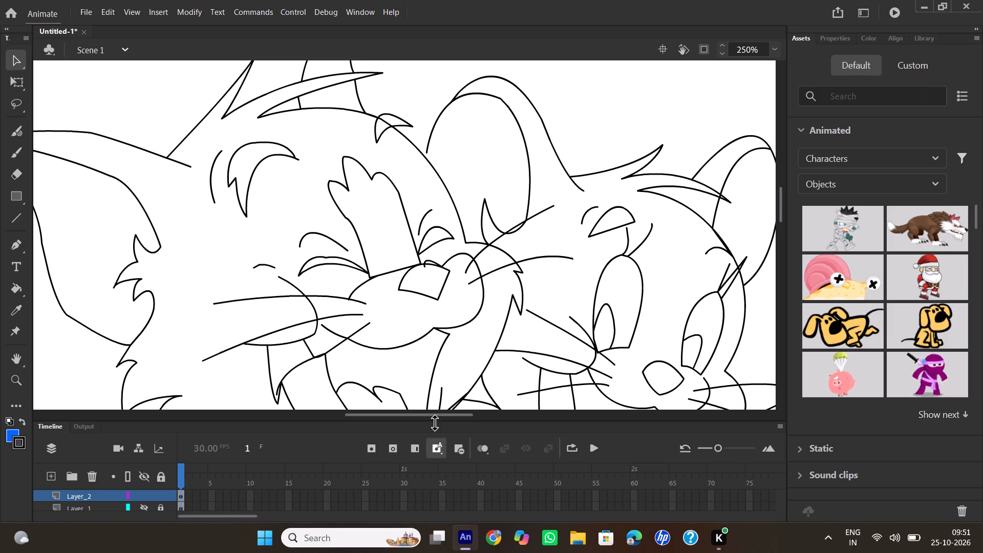
# Adjust the display brightness in the Windows quick settings.
pyautogui.click(880, 534)
pyautogui.click(797, 427)
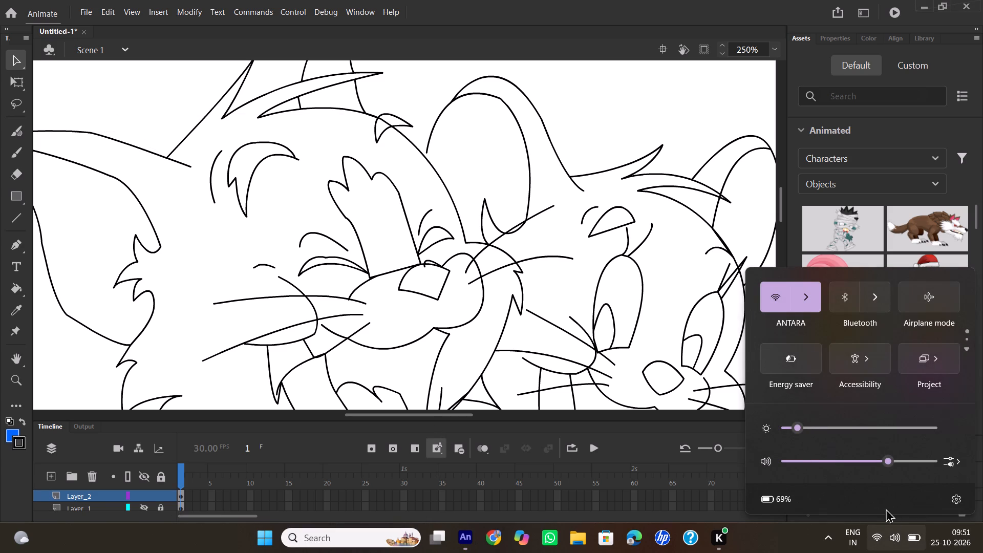
pyautogui.click(878, 538)
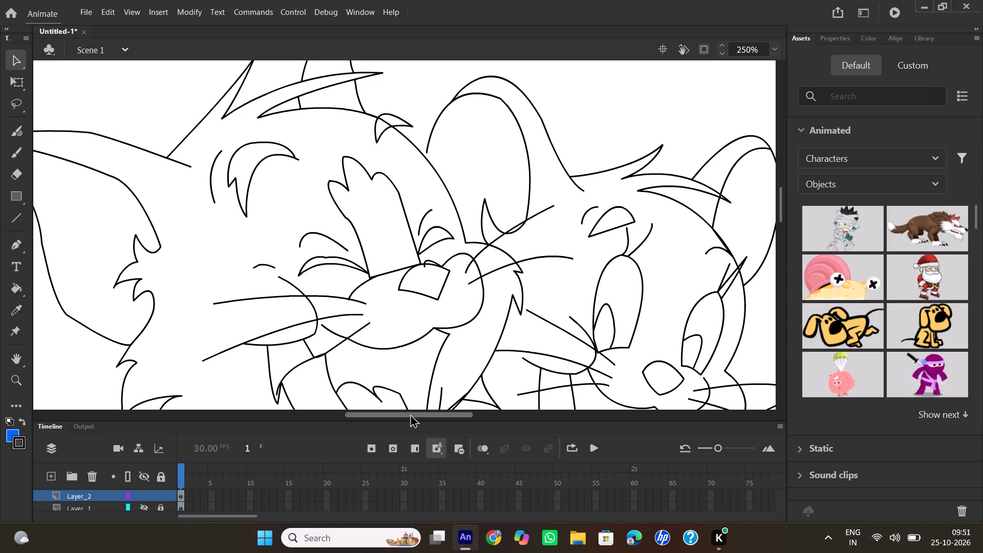
# Move the converging line ends at the tip of Tom's large ear onto the ear's pointed corner with the Selection tool.
pyautogui.moveTo(410, 414); pyautogui.dragTo(387, 416)
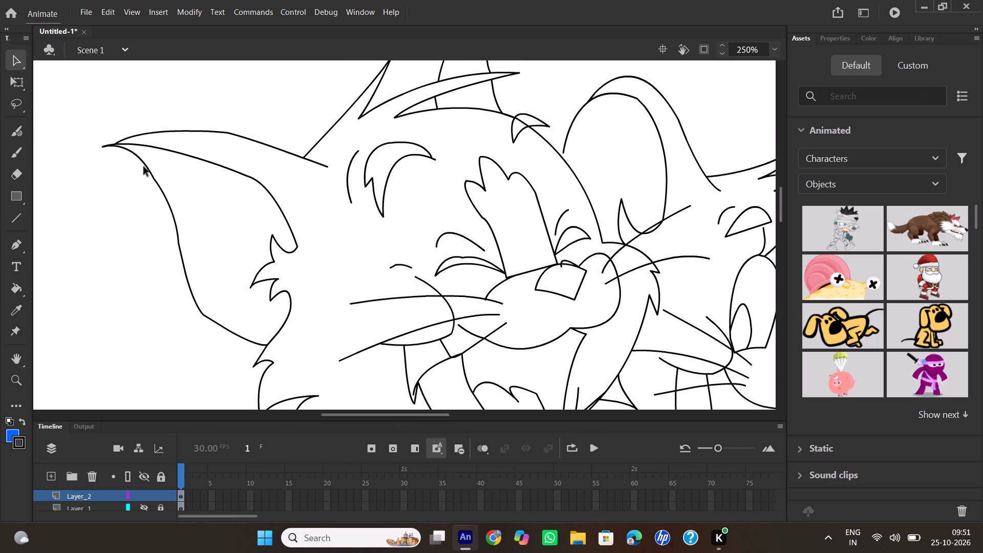
pyautogui.click(117, 145)
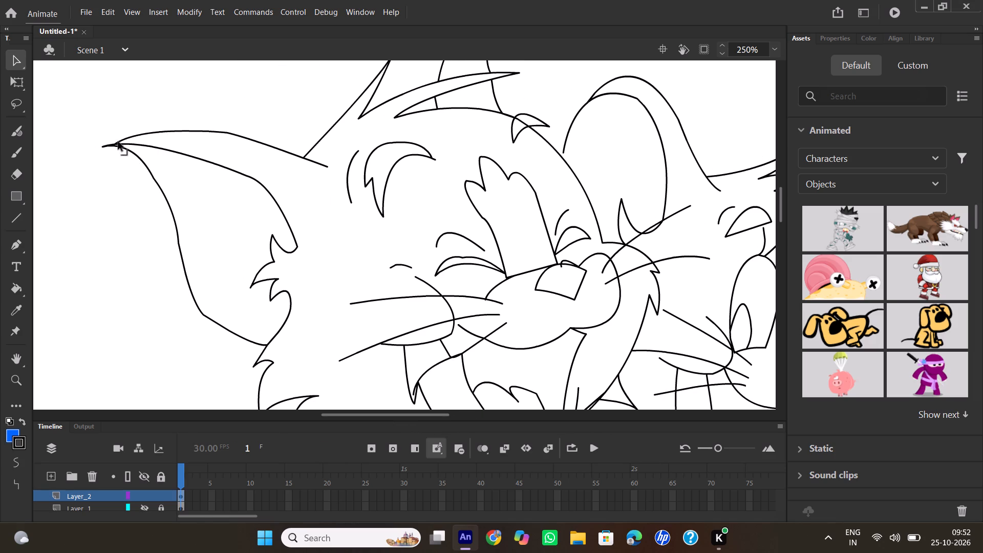
pyautogui.click(118, 142)
pyautogui.click(140, 109)
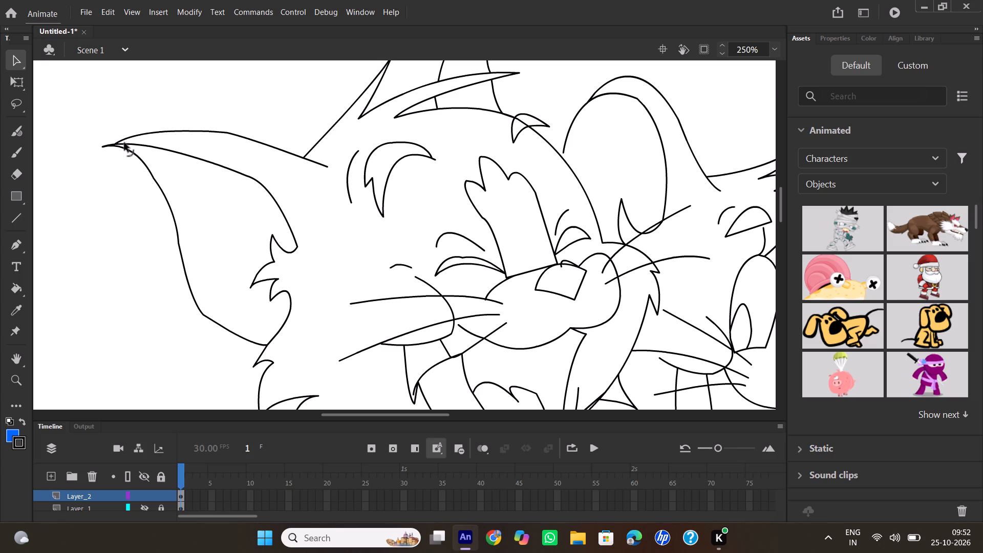
pyautogui.moveTo(119, 144); pyautogui.dragTo(112, 141)
# Adjust the outer end and upper curve of Tom's large crescent eyebrow so its lines meet in a point.
pyautogui.scroll(1, 528, 164)
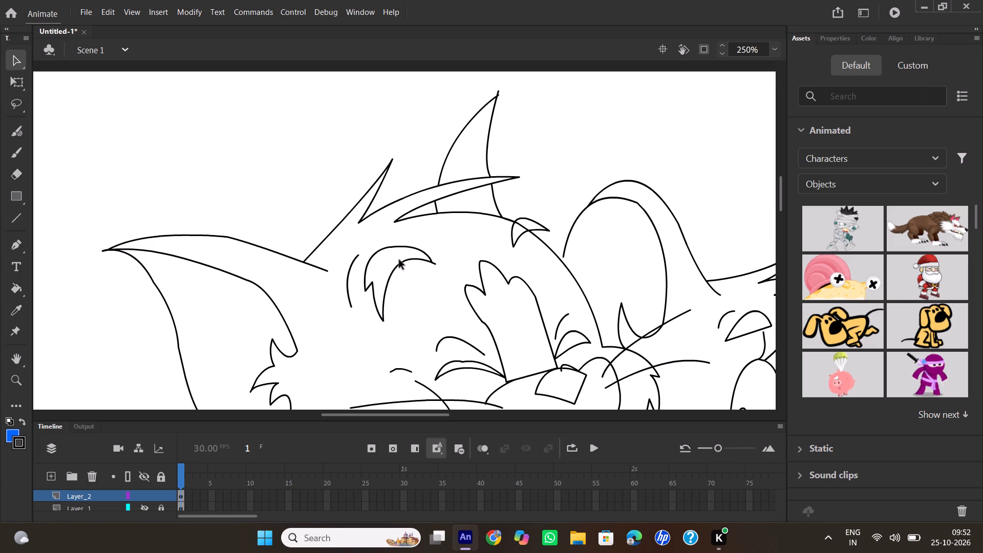
pyautogui.moveTo(432, 261); pyautogui.dragTo(437, 260)
pyautogui.click(372, 256)
# Delete the head outline segment crossing Tom's small far eyebrow and tidy the leftover stub at the eyebrow's edge.
pyautogui.scroll(-1, 555, 184)
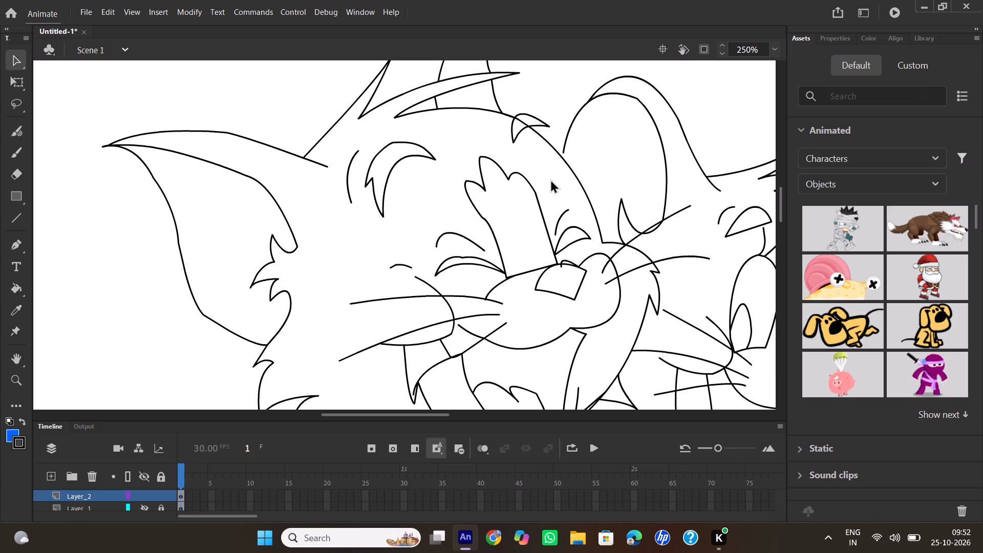
pyautogui.click(523, 121)
pyautogui.press('Delete')
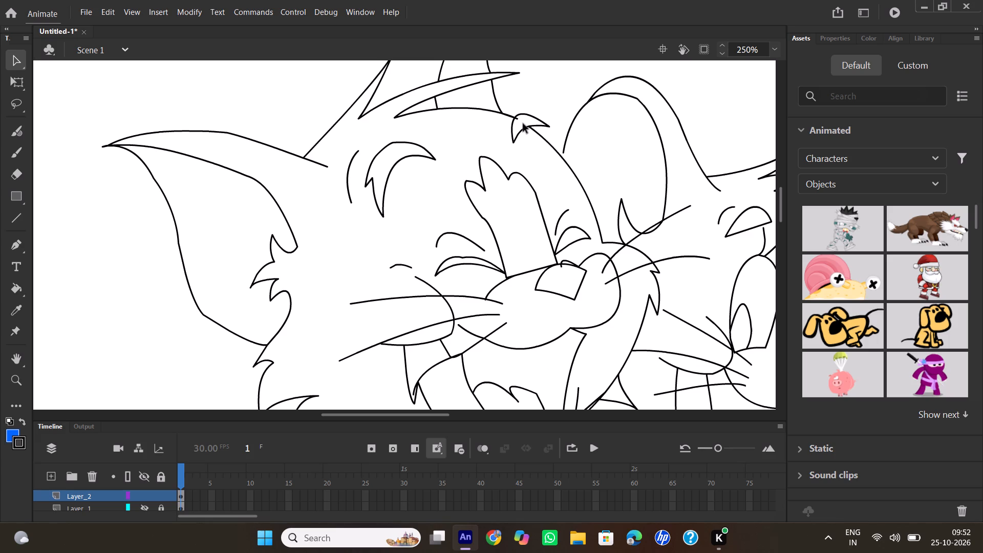
pyautogui.click(516, 119)
# Join the two edge lines at the tip of Tom's far, upright ear.
pyautogui.scroll(1, 526, 105)
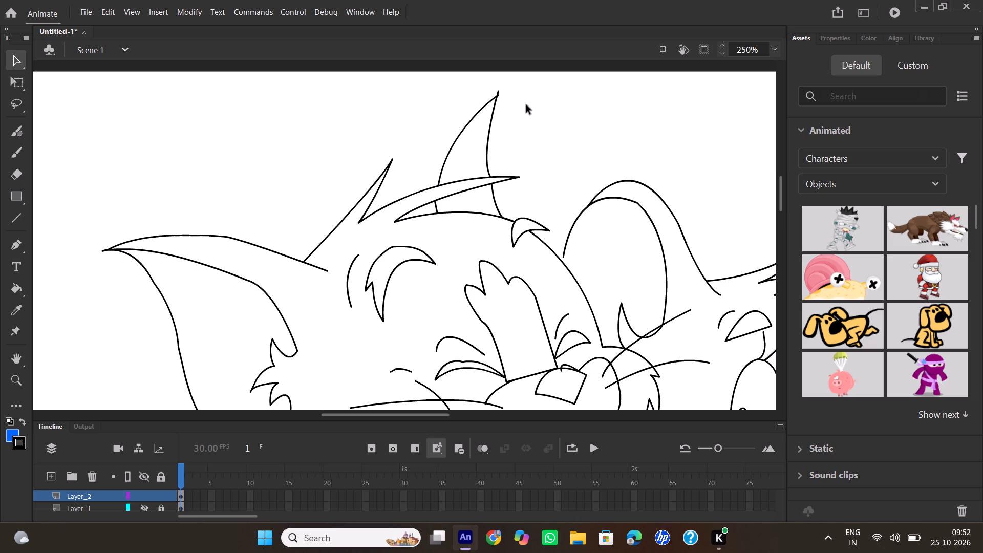
pyautogui.click(499, 95)
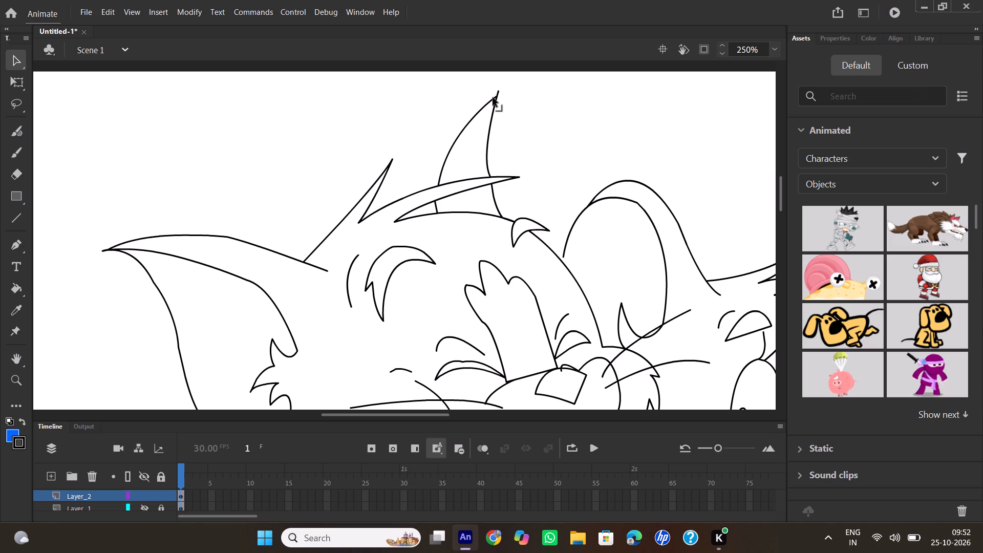
pyautogui.click(494, 98)
# Extend the upper end of the arc outside Tom's large eyebrow and bend it to follow the eyebrow's curve.
pyautogui.scroll(-1, 387, 228)
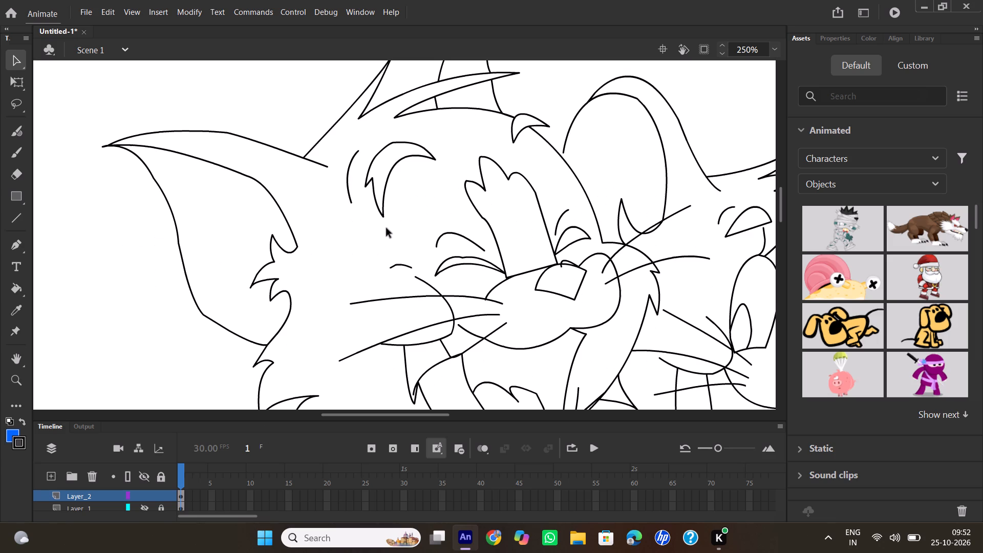
pyautogui.moveTo(359, 150); pyautogui.dragTo(377, 134)
pyautogui.moveTo(377, 134); pyautogui.dragTo(378, 134)
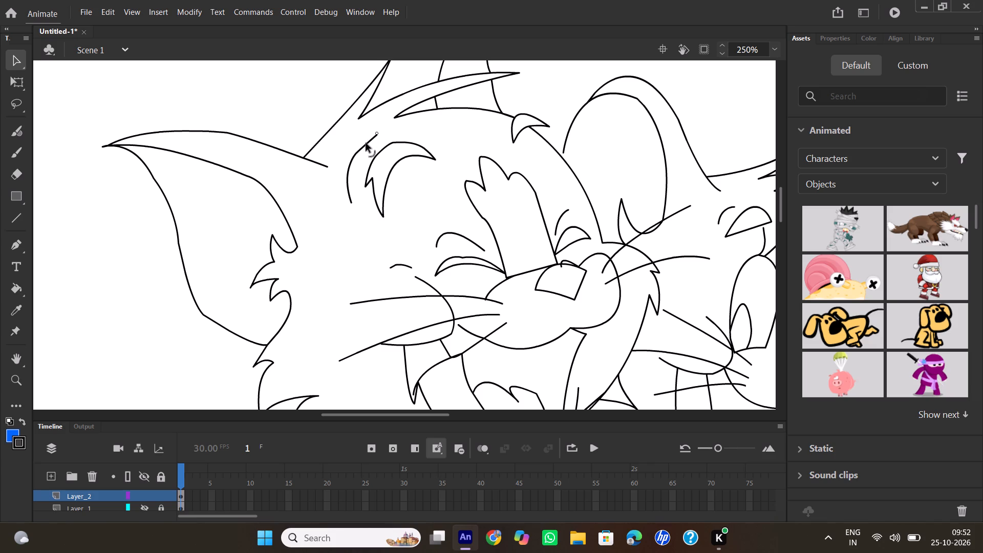
pyautogui.click(366, 143)
pyautogui.moveTo(377, 135); pyautogui.dragTo(382, 137)
# Smooth the kink in the side line of the patch between Tom's eyes and adjust the arc of his near closed eye.
pyautogui.scroll(-1, 527, 216)
pyautogui.scroll(1, 527, 216)
pyautogui.moveTo(487, 222); pyautogui.dragTo(487, 227)
pyautogui.click(465, 258)
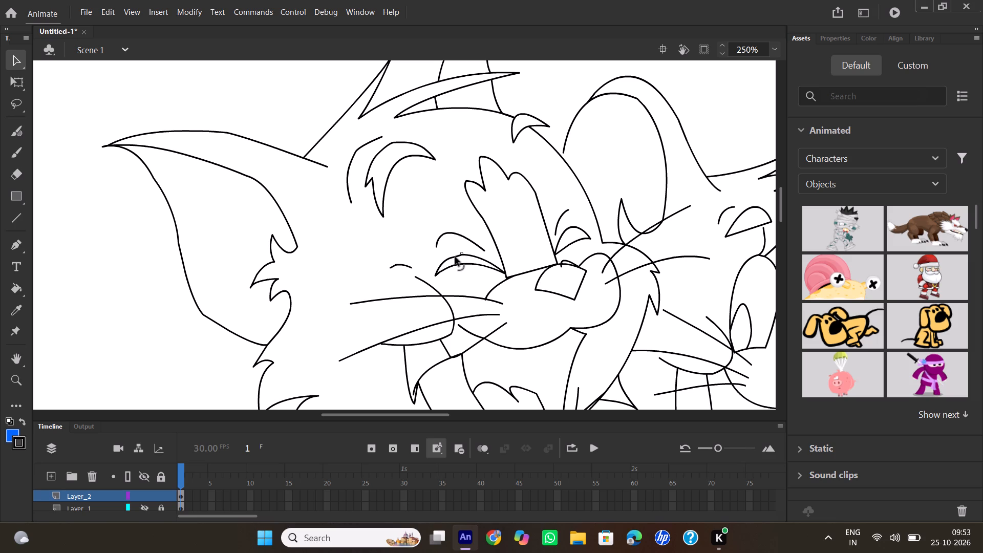
pyautogui.click(455, 257)
# Delete the stray short curve above Tom's nose and adjust the nose's top outline at that point.
pyautogui.scroll(-1, 586, 227)
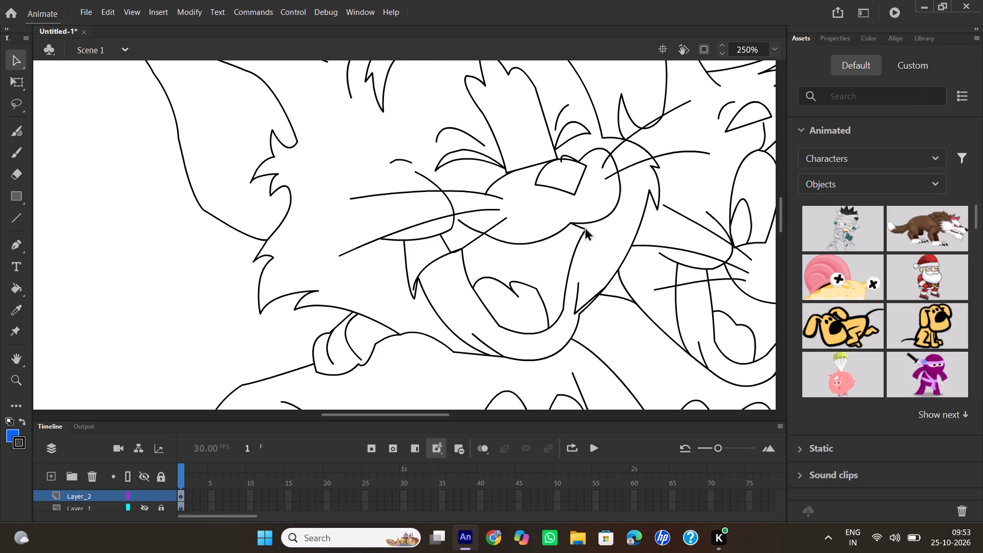
pyautogui.click(567, 156)
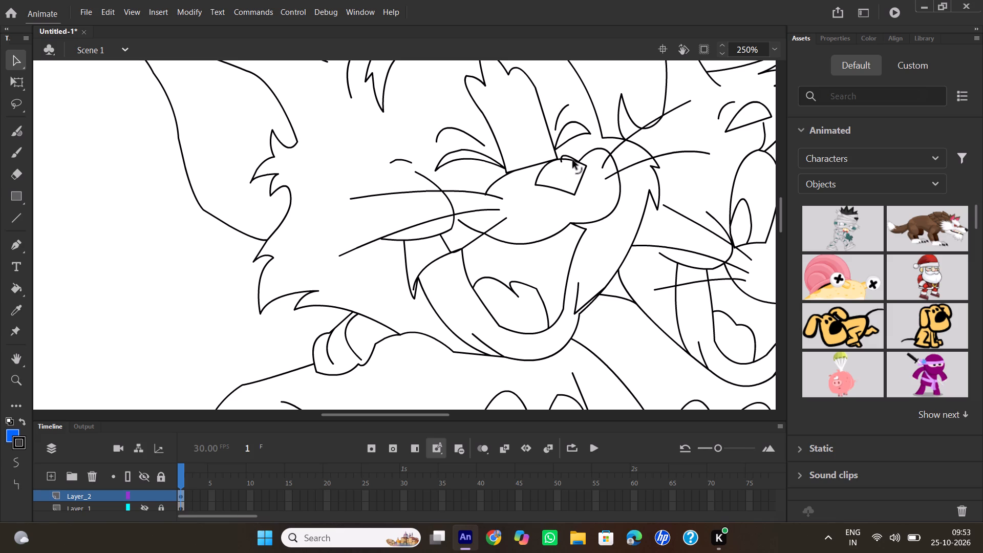
pyautogui.press('Delete')
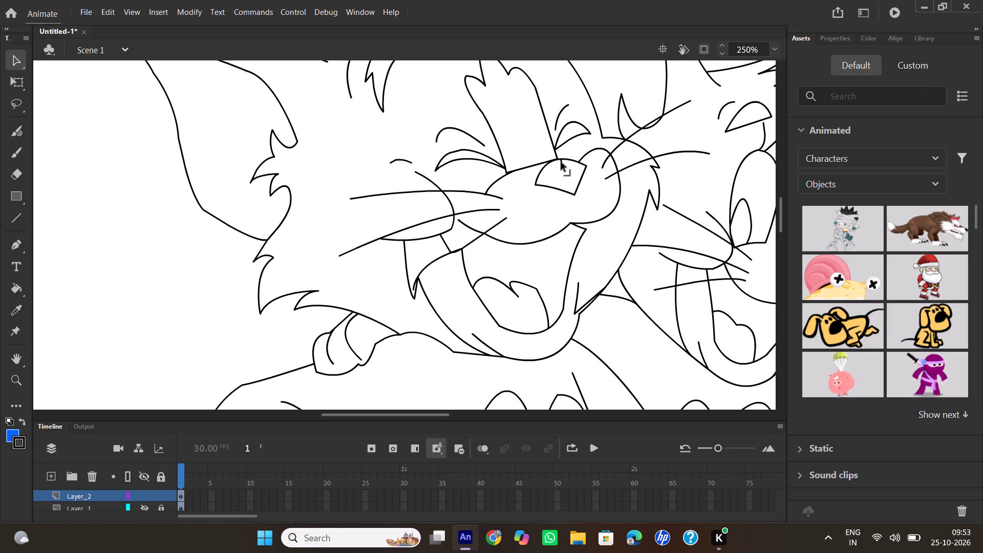
pyautogui.click(562, 162)
# Move the end of the tongue's centre crease in Tom's mouth to meet the left lobe and round the right lobe's top.
pyautogui.scroll(-1, 492, 243)
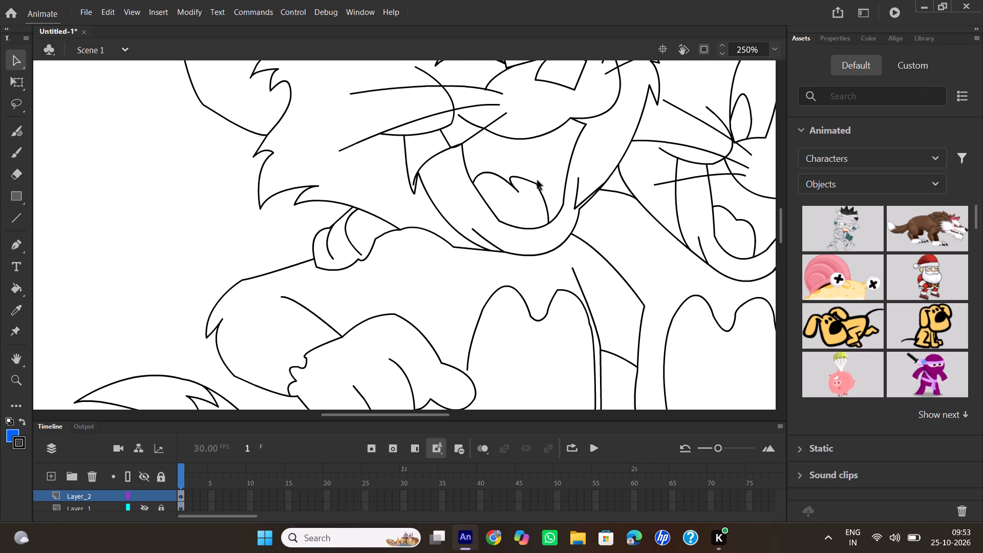
pyautogui.click(538, 185)
pyautogui.moveTo(519, 193); pyautogui.dragTo(514, 194)
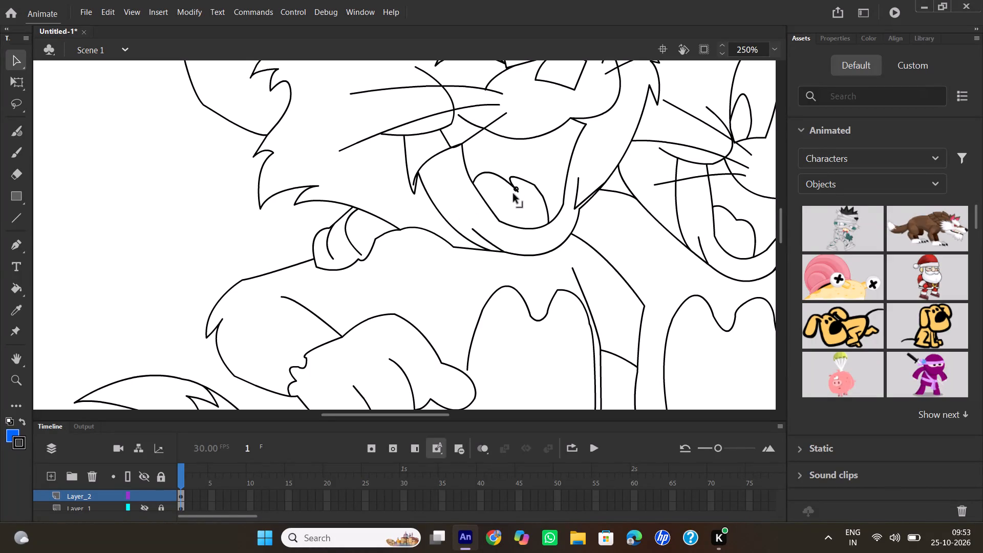
pyautogui.moveTo(514, 194); pyautogui.dragTo(512, 194)
pyautogui.moveTo(517, 192); pyautogui.dragTo(511, 189)
pyautogui.click(515, 189)
pyautogui.moveTo(521, 179); pyautogui.dragTo(521, 178)
pyautogui.moveTo(521, 178); pyautogui.dragTo(529, 180)
# Reshape the upper arc of Tom's near closed eye and adjust the far side line of the patch between his eyes.
pyautogui.scroll(1, 543, 207)
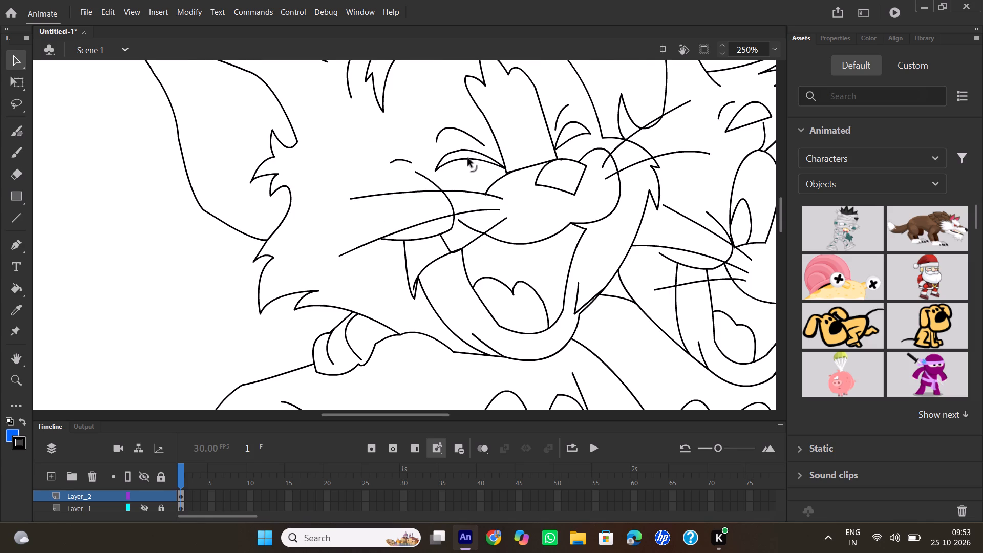
pyautogui.moveTo(468, 159); pyautogui.dragTo(468, 164)
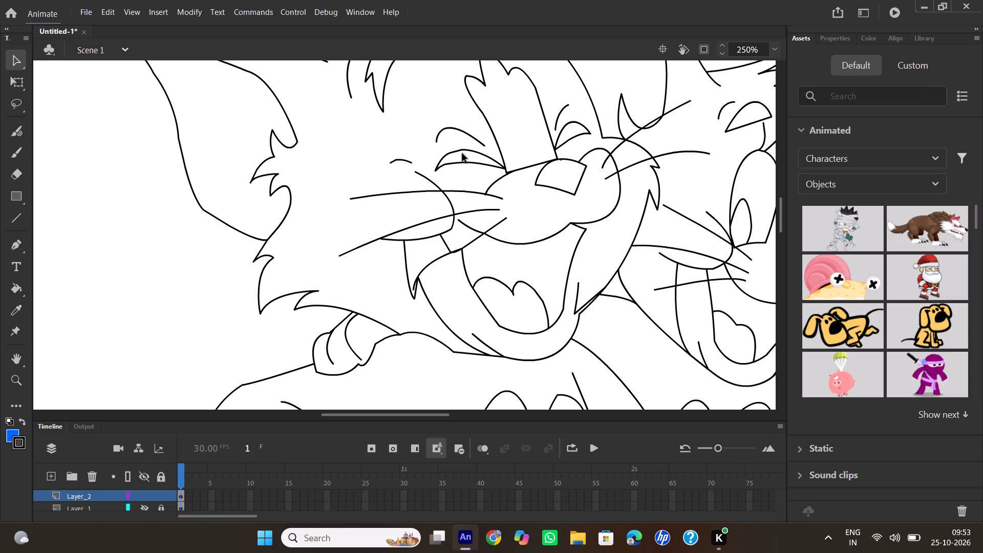
pyautogui.click(461, 151)
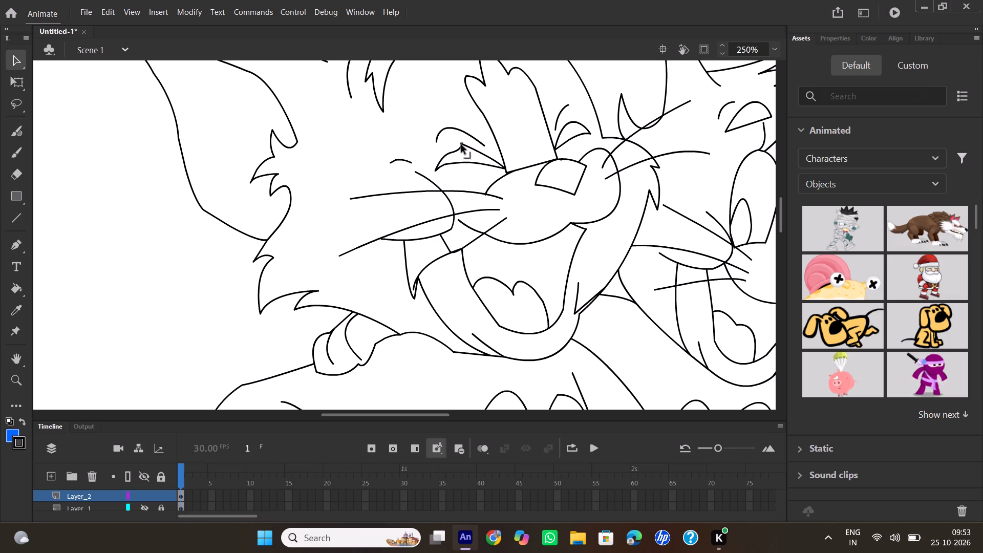
pyautogui.click(460, 150)
pyautogui.scroll(1, 584, 180)
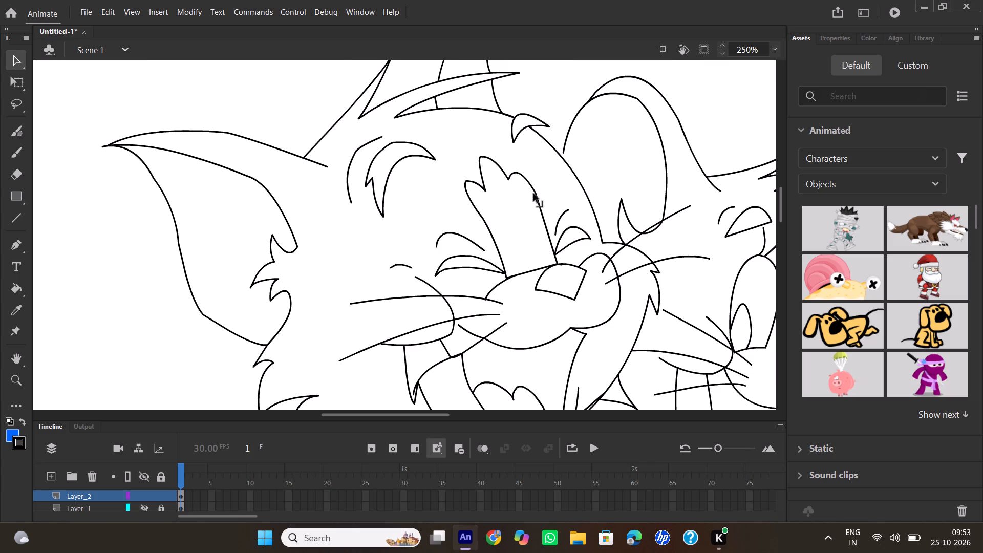
pyautogui.moveTo(533, 194); pyautogui.dragTo(532, 199)
# Extend the lower end of the inner curve of the round ear behind Tom's head to meet the head outline.
pyautogui.moveTo(564, 153); pyautogui.dragTo(564, 158)
# Move the pointed lower end of Tom's far cheek line onto the outline of his lower jaw.
pyautogui.scroll(1, 599, 179)
pyautogui.scroll(-1, 599, 179)
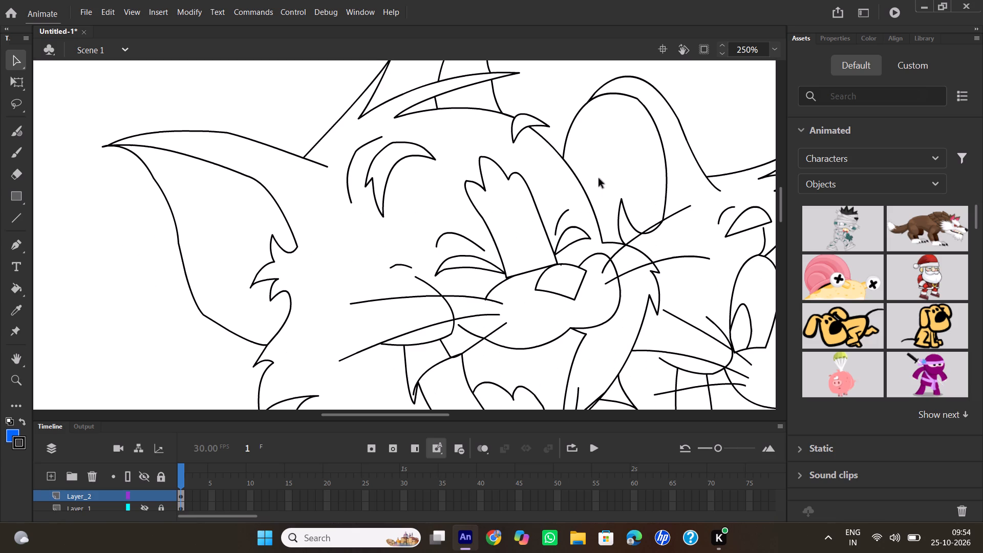
pyautogui.scroll(-2, 670, 169)
pyautogui.scroll(1, 634, 165)
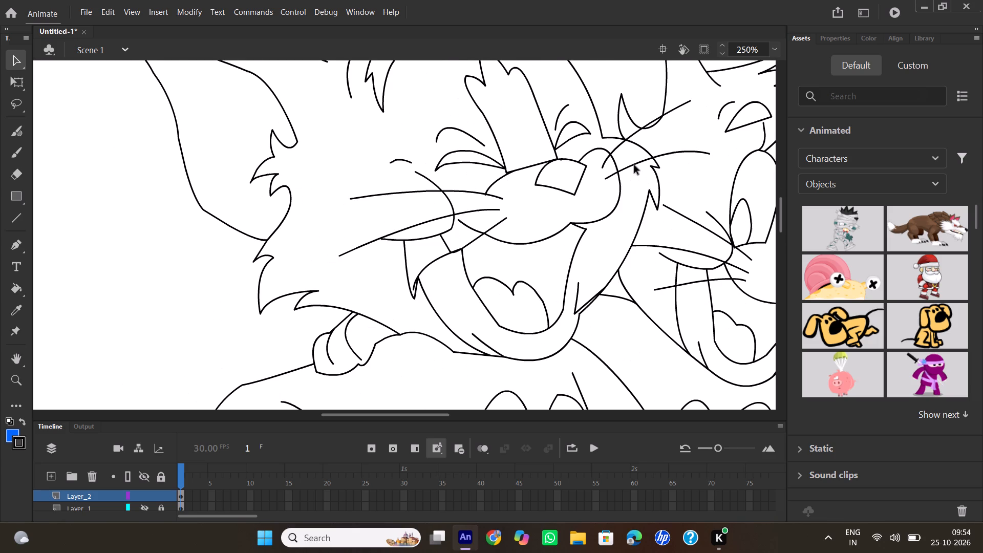
pyautogui.scroll(-1, 589, 299)
pyautogui.click(576, 208)
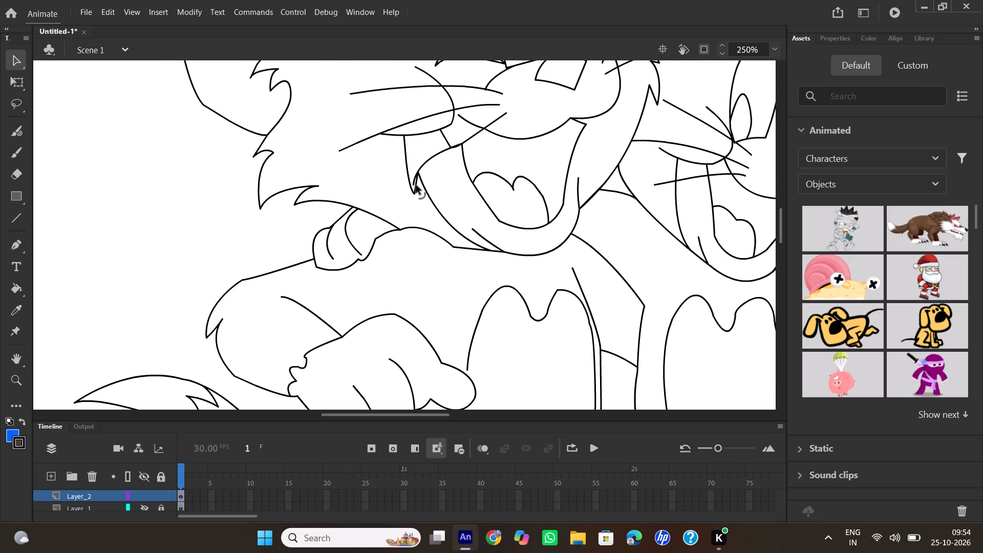
# Join the upper end of the mouth opening's near side line to the short cheek line where the lowest whisker crosses.
pyautogui.moveTo(463, 144); pyautogui.dragTo(457, 151)
pyautogui.moveTo(457, 151); pyautogui.dragTo(456, 152)
pyautogui.moveTo(477, 190); pyautogui.dragTo(474, 195)
pyautogui.click(461, 164)
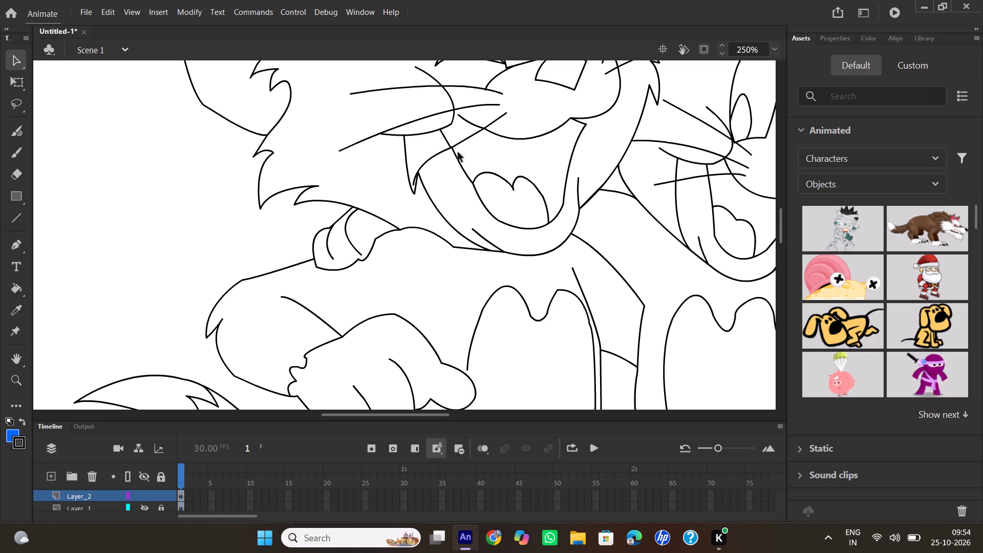
pyautogui.click(454, 150)
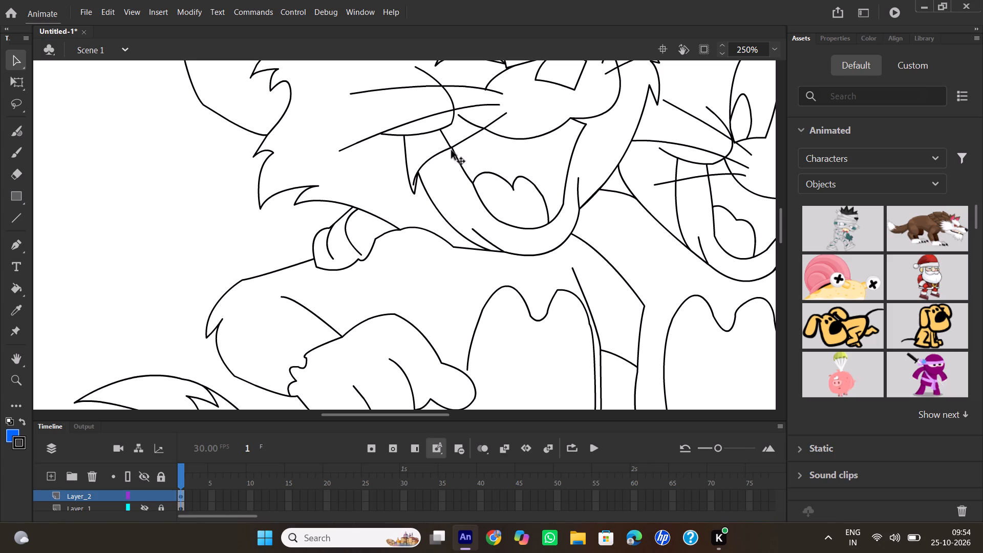
pyautogui.click(453, 146)
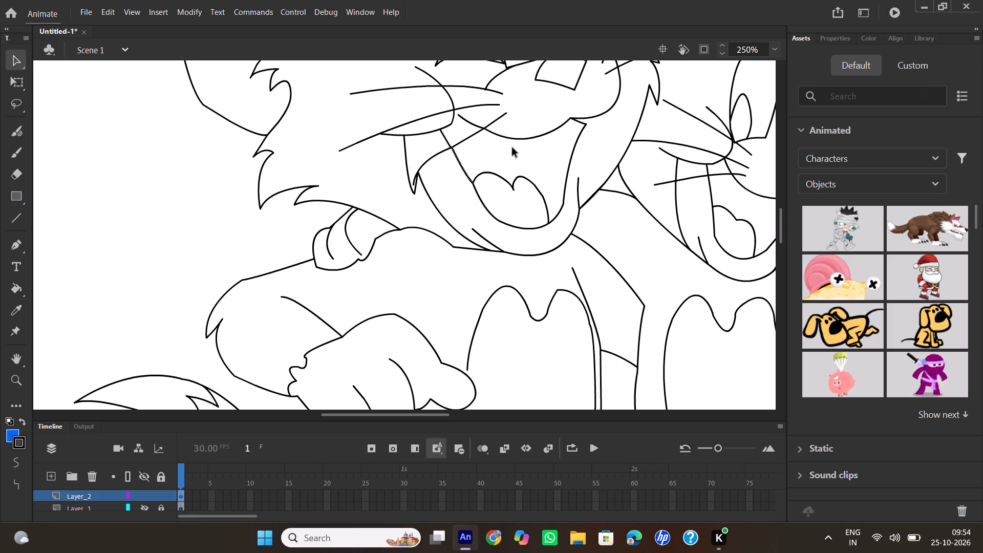
pyautogui.click(508, 156)
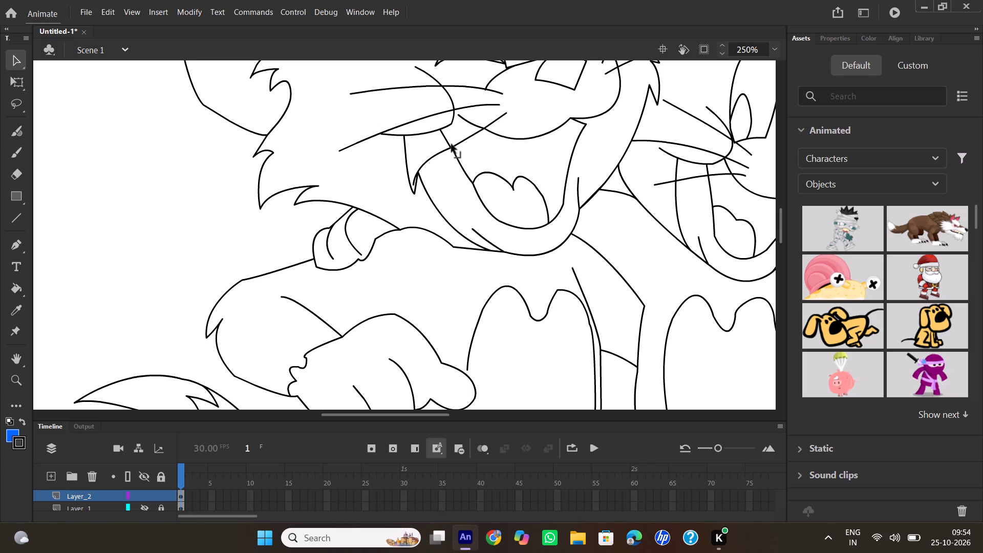
pyautogui.click(450, 144)
# Move the near end of the muzzle's underside line to meet the cheek line and adjust its curve at the whisker crossing.
pyautogui.scroll(1, 478, 137)
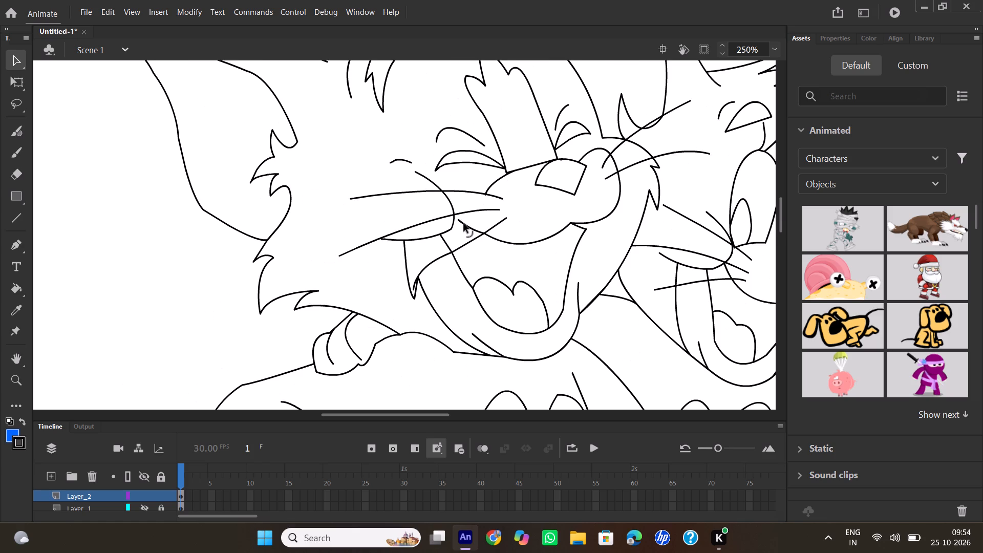
pyautogui.click(459, 219)
pyautogui.moveTo(486, 233); pyautogui.dragTo(489, 243)
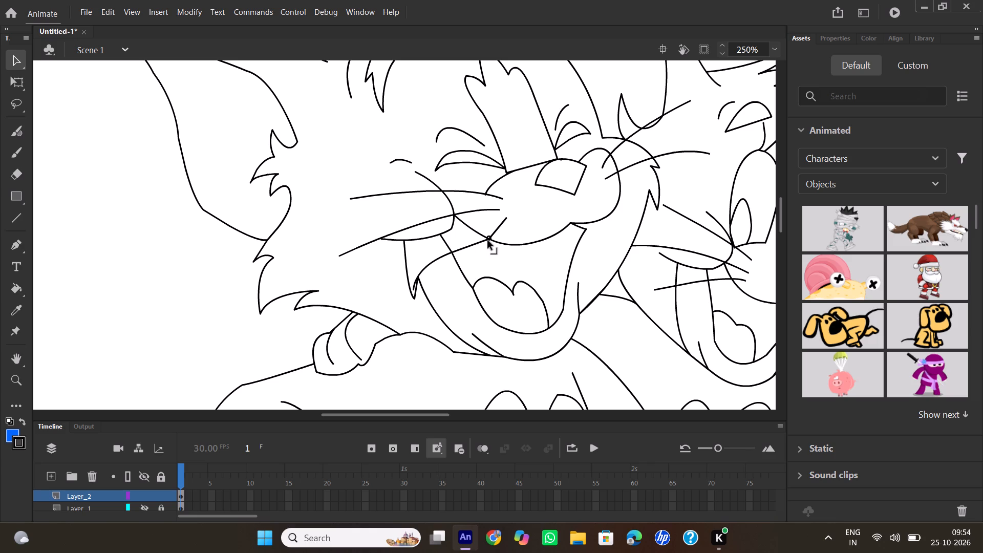
# Delete all segments of Tom's lowest near-side whisker, from the muzzle across the mouth to the fur tuft.
pyautogui.click(488, 241)
pyautogui.press('Delete')
pyautogui.click(495, 232)
pyautogui.press('Delete')
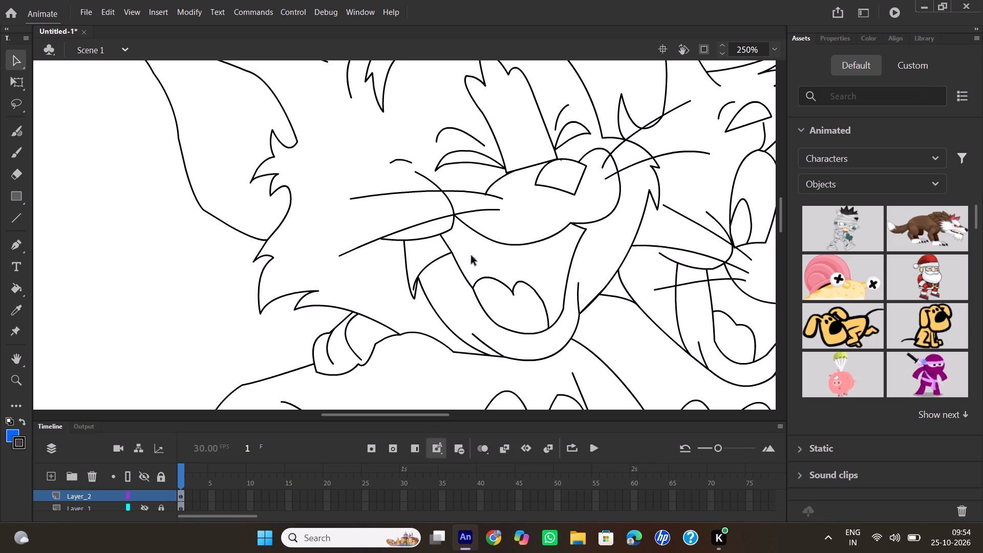
pyautogui.click(433, 262)
pyautogui.press('Delete')
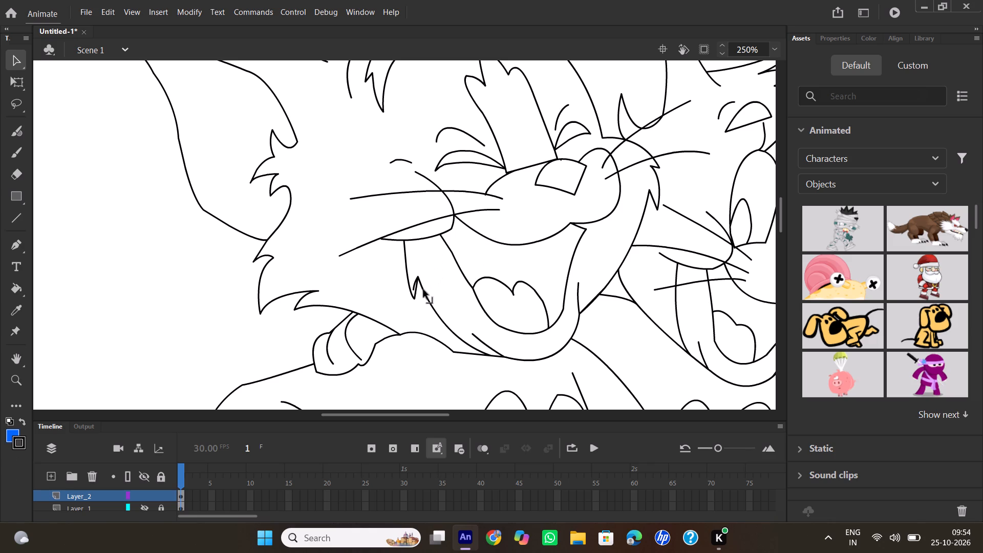
pyautogui.click(415, 284)
pyautogui.press('Delete')
# Redraw the lowest near-side whisker with the Pen tool as one curve from the muzzle past the fur tuft.
pyautogui.click(18, 247)
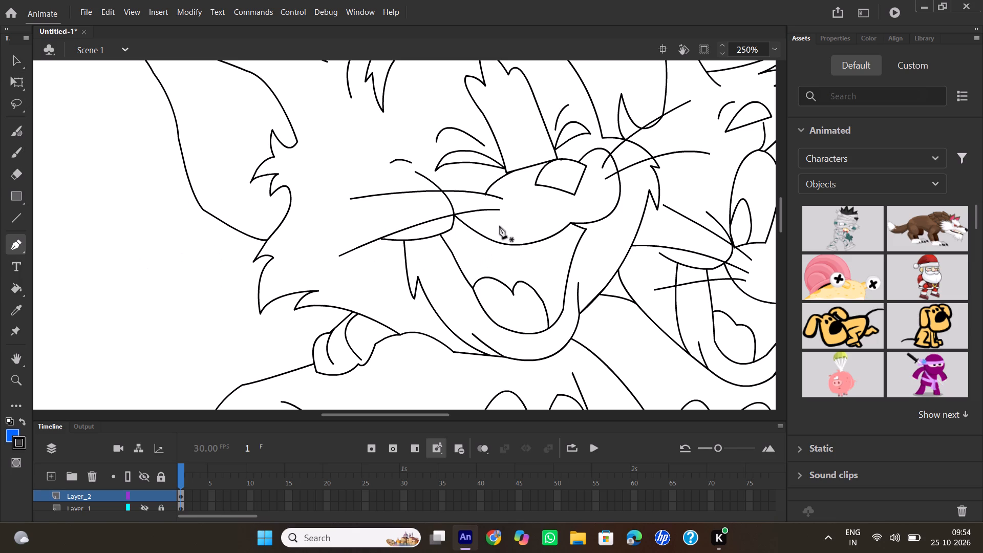
pyautogui.click(501, 224)
pyautogui.moveTo(390, 294); pyautogui.dragTo(369, 327)
pyautogui.moveTo(369, 327); pyautogui.dragTo(361, 332)
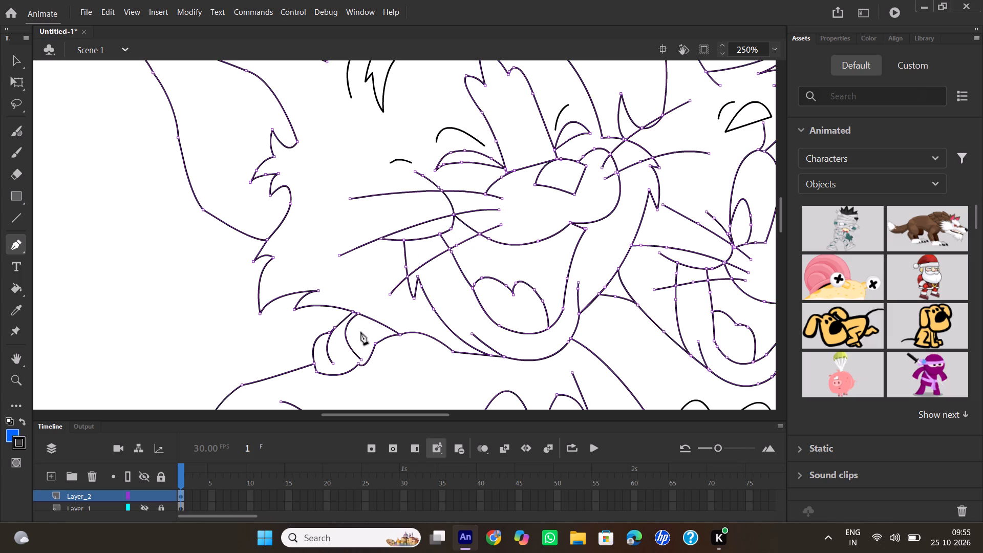
# Move the pointed tip of the fur tuft beside Tom's mouth slightly downward.
pyautogui.click(16, 60)
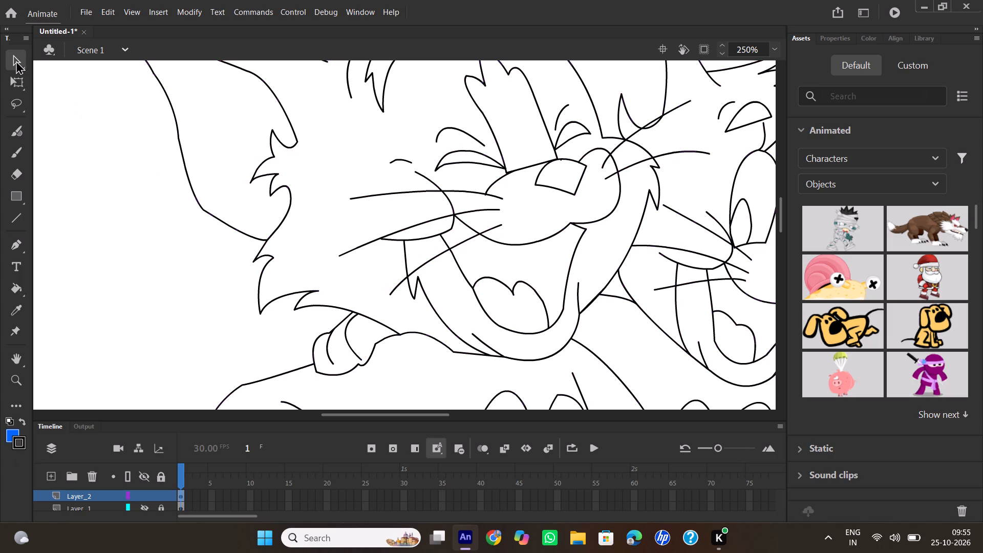
pyautogui.click(415, 299)
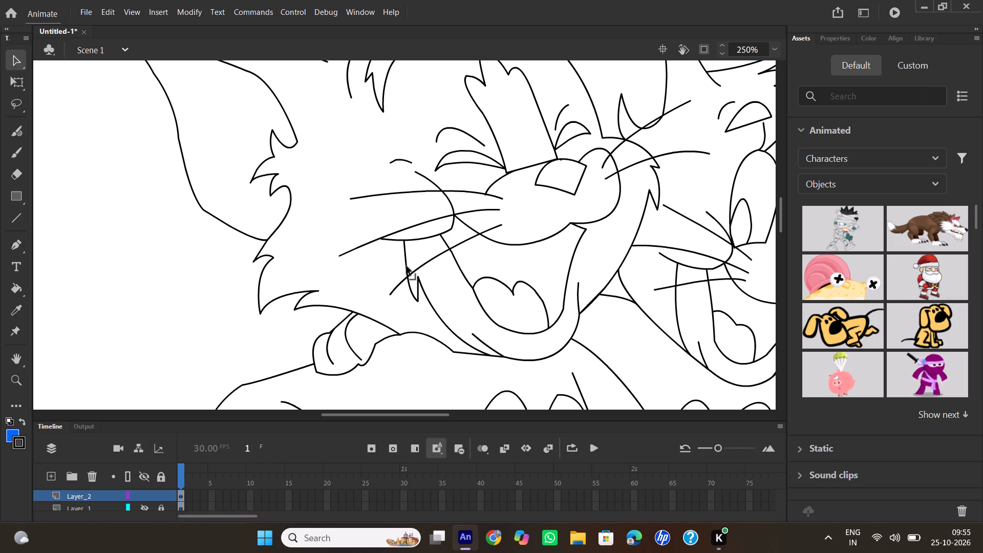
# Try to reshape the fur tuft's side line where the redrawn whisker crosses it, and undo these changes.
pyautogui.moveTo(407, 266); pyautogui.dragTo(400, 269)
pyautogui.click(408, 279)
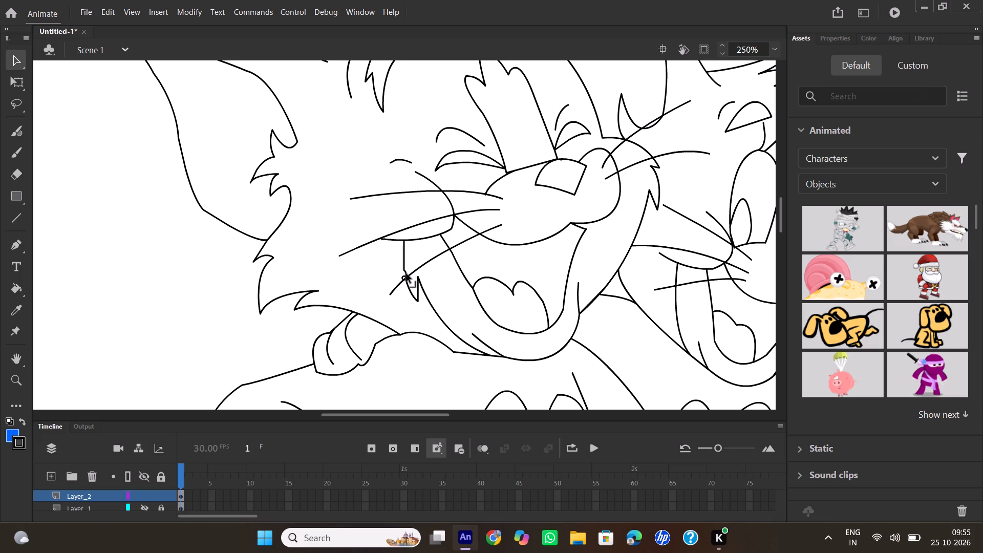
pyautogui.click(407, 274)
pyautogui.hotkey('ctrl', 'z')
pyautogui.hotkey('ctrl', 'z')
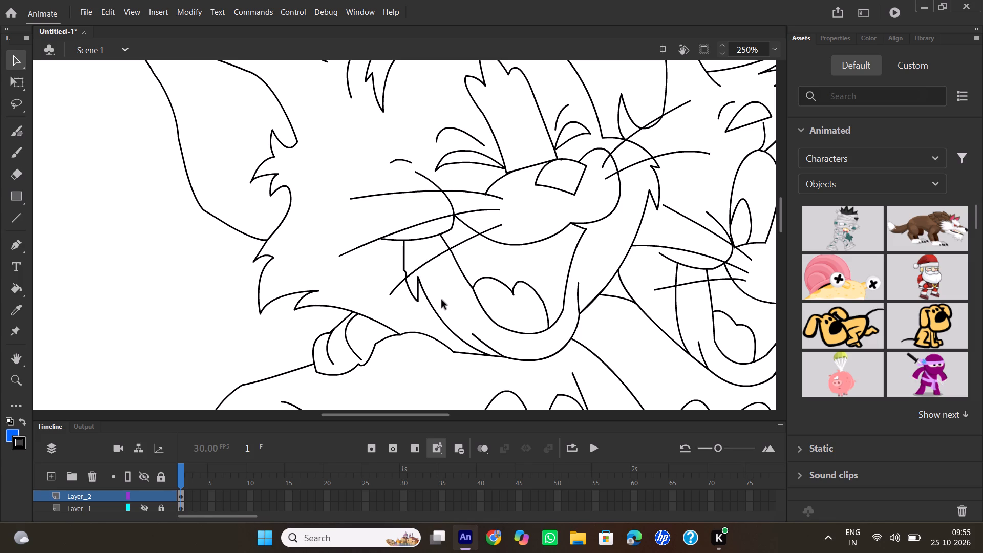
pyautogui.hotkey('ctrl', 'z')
# Adjust the upper corner of Tom's open mouth beneath the muzzle and bend the mouth's side line just below it.
pyautogui.moveTo(586, 231); pyautogui.dragTo(594, 230)
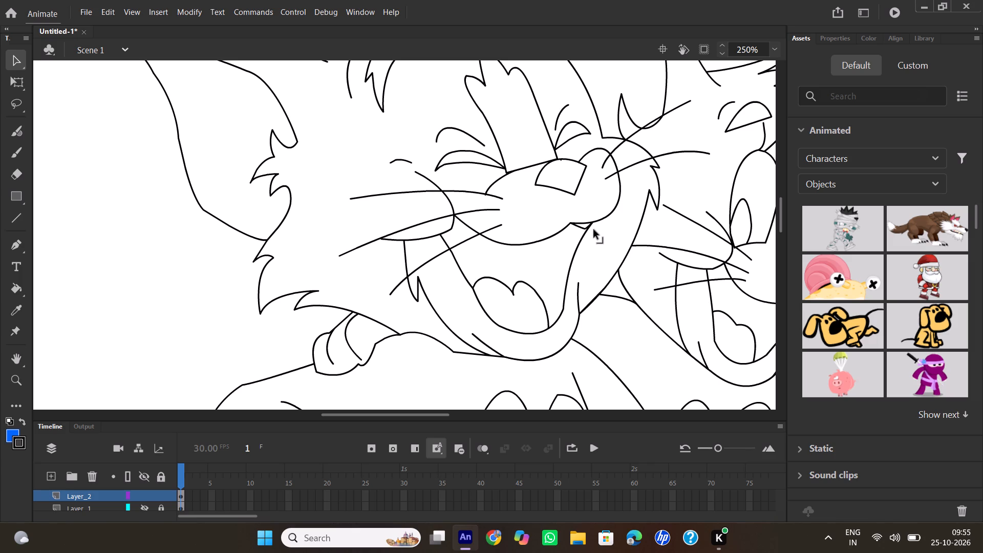
pyautogui.moveTo(594, 230); pyautogui.dragTo(585, 240)
pyautogui.click(586, 233)
# Extend the free end of the short brow arc above Tom's far eye and bend it into a rounder arch.
pyautogui.scroll(1, 638, 184)
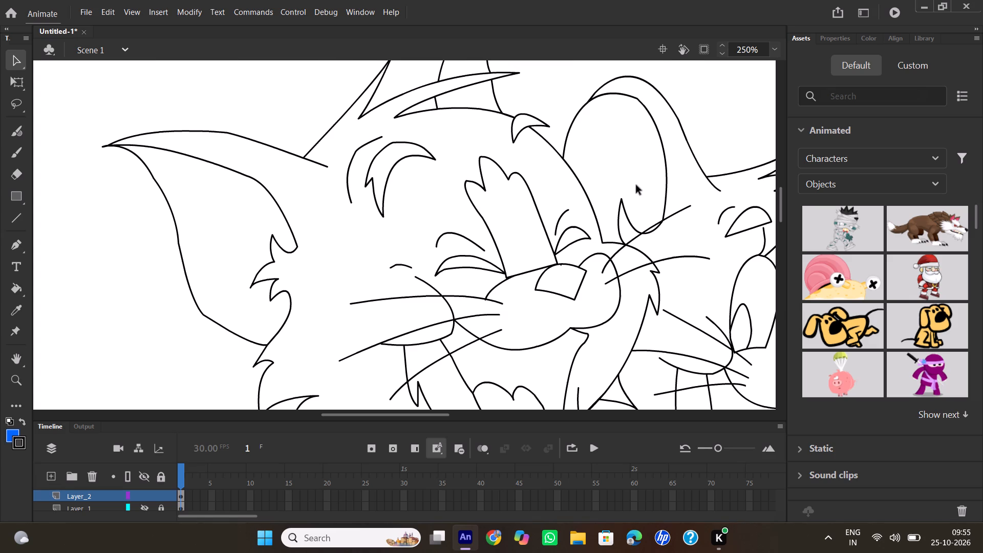
pyautogui.moveTo(569, 210); pyautogui.dragTo(569, 209)
pyautogui.moveTo(569, 209); pyautogui.dragTo(586, 218)
pyautogui.moveTo(576, 215); pyautogui.dragTo(578, 209)
pyautogui.moveTo(578, 209); pyautogui.dragTo(580, 208)
# Draw a small flat oval highlight inside Tom's nose with the Oval tool and fill it with white.
pyautogui.scroll(-1, 549, 234)
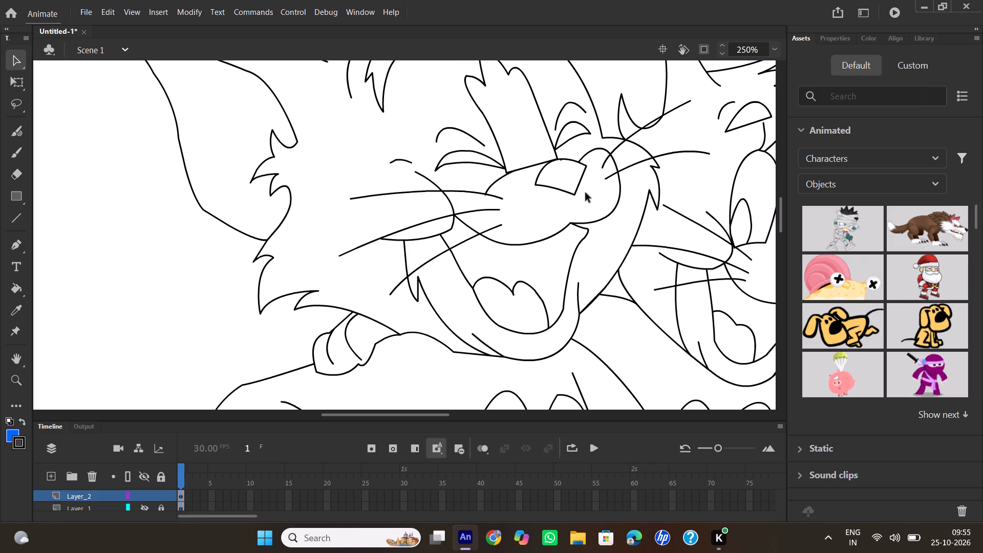
pyautogui.rightClick(23, 198)
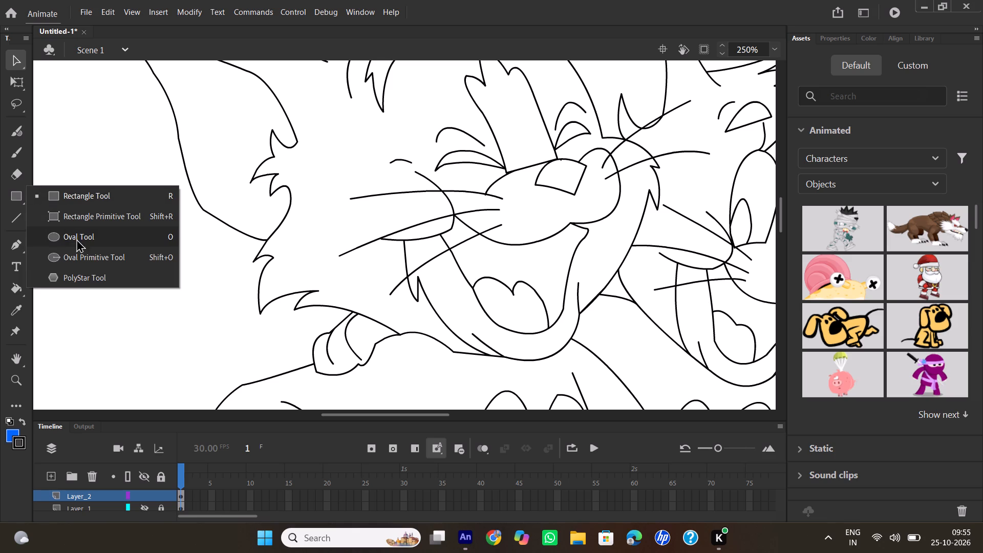
pyautogui.click(83, 237)
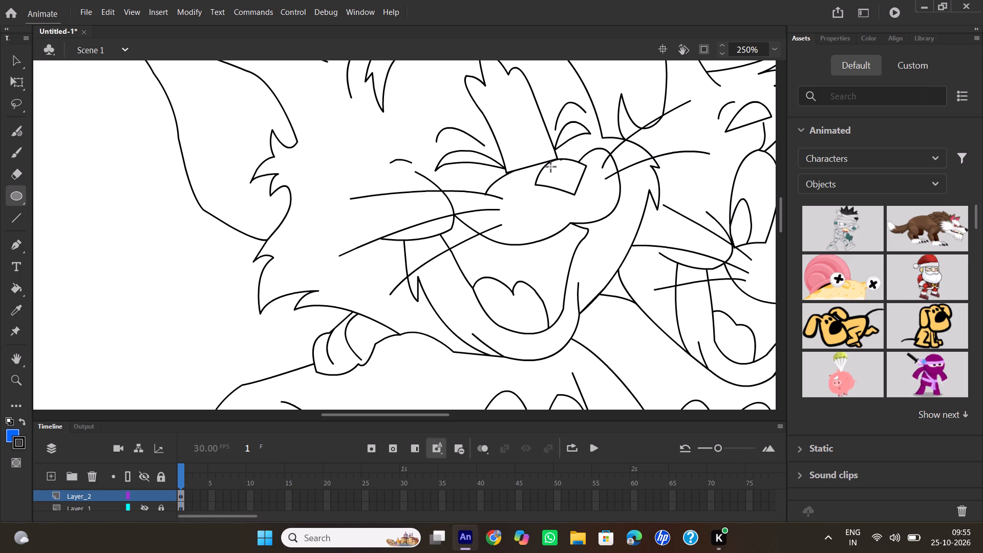
pyautogui.moveTo(551, 167); pyautogui.dragTo(576, 175)
pyautogui.moveTo(576, 175); pyautogui.dragTo(575, 175)
pyautogui.moveTo(575, 175); pyautogui.dragTo(576, 175)
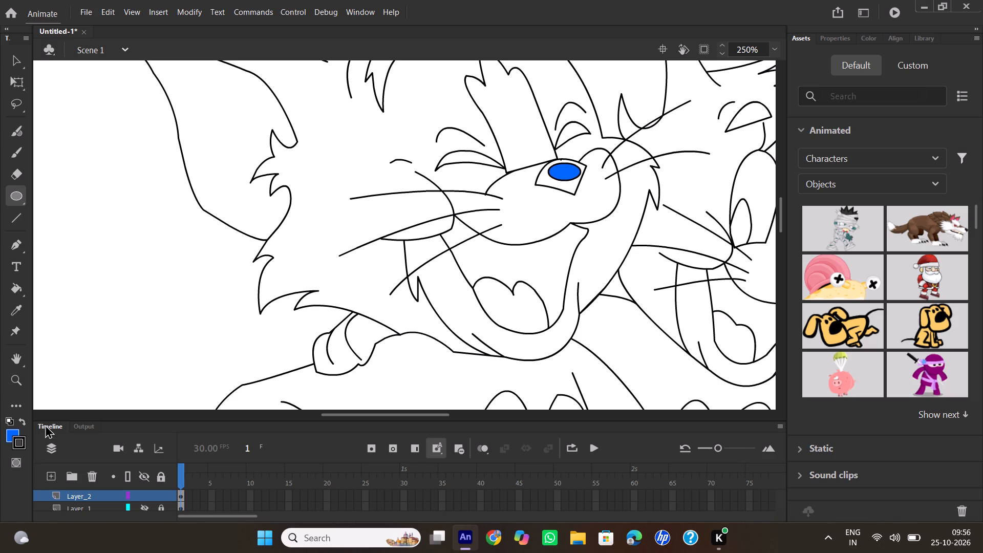
pyautogui.click(8, 432)
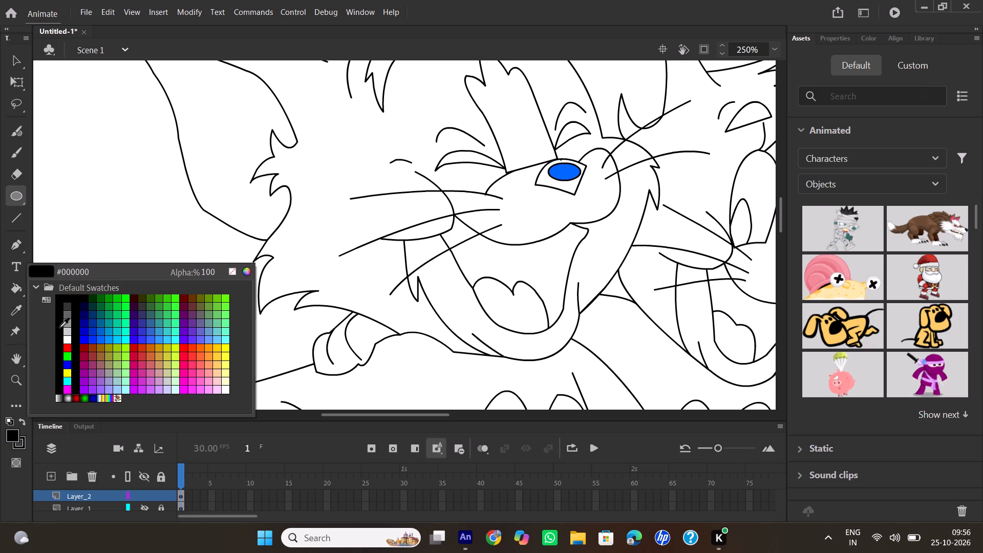
pyautogui.click(66, 343)
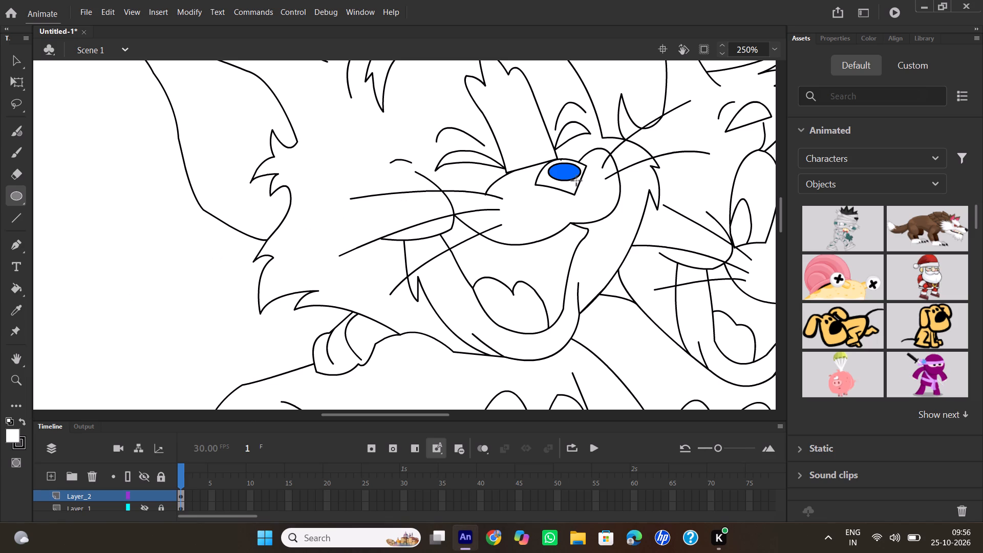
pyautogui.click(16, 292)
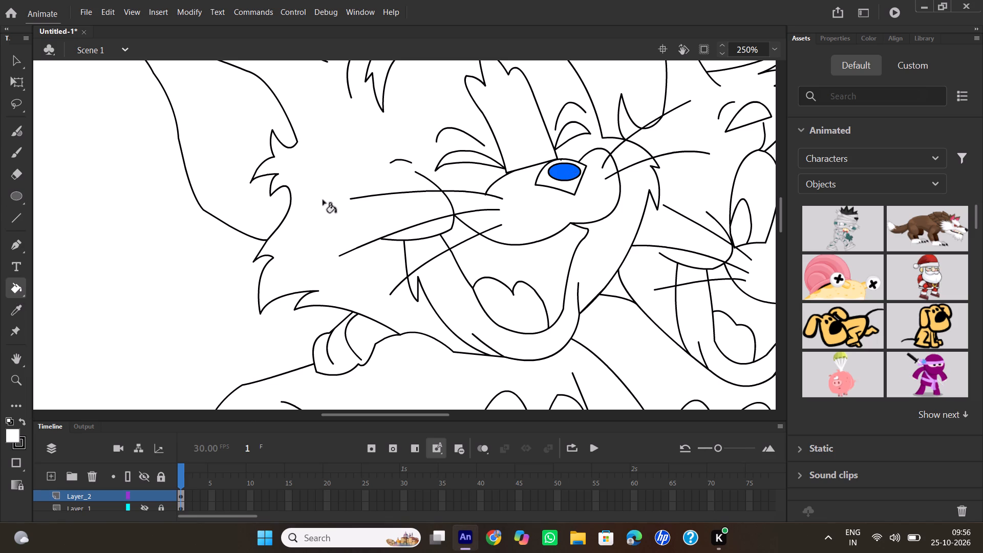
pyautogui.click(566, 171)
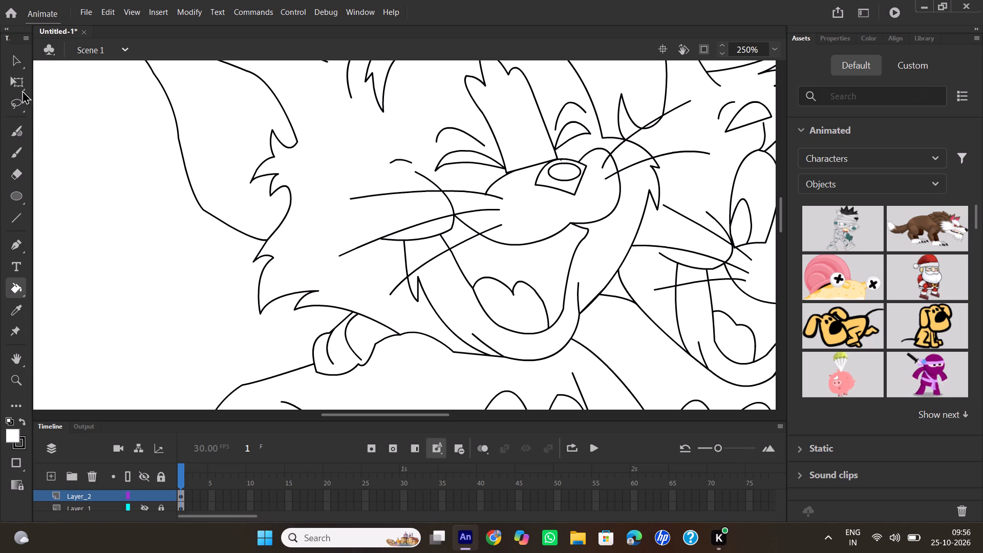
pyautogui.click(15, 62)
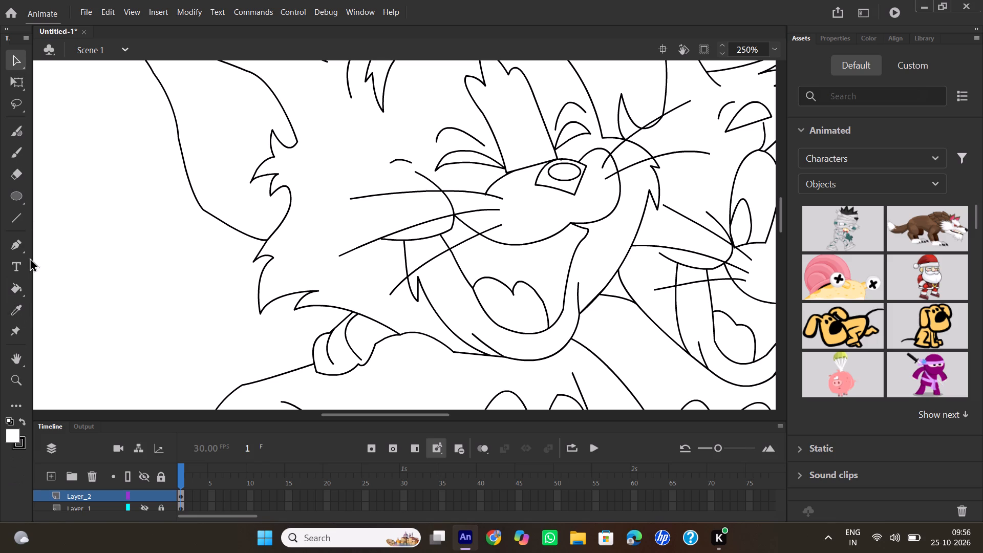
# Draw a small white-filled, black-outlined oval highlight in the upper part of Jerry's nose.
pyautogui.click(20, 201)
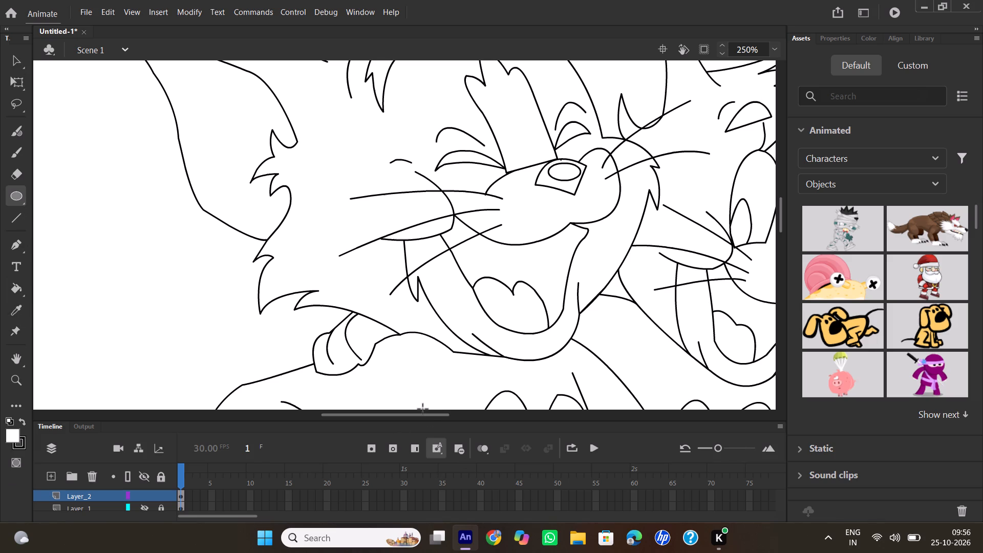
pyautogui.moveTo(422, 412); pyautogui.dragTo(466, 408)
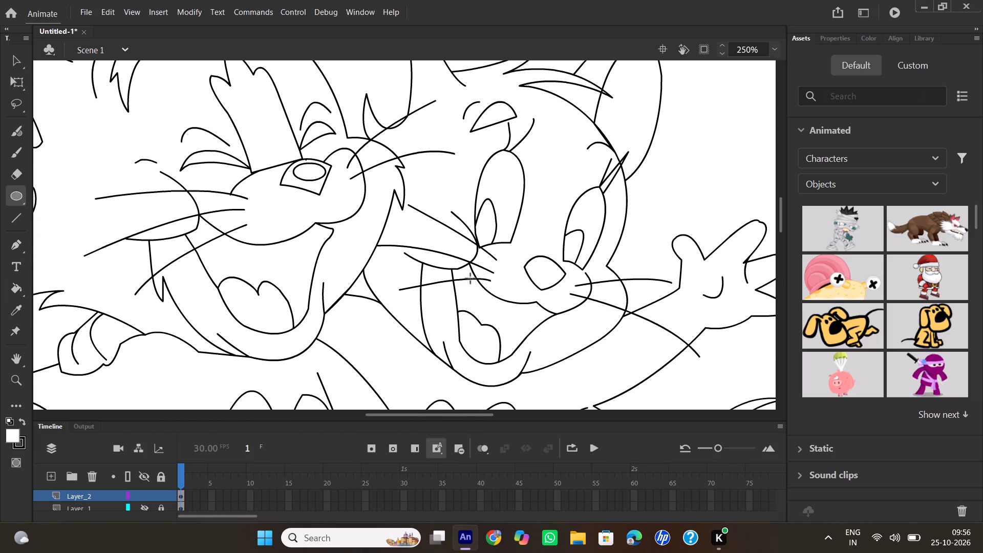
pyautogui.moveTo(535, 262); pyautogui.dragTo(552, 272)
pyautogui.moveTo(552, 272); pyautogui.dragTo(553, 270)
pyautogui.click(12, 63)
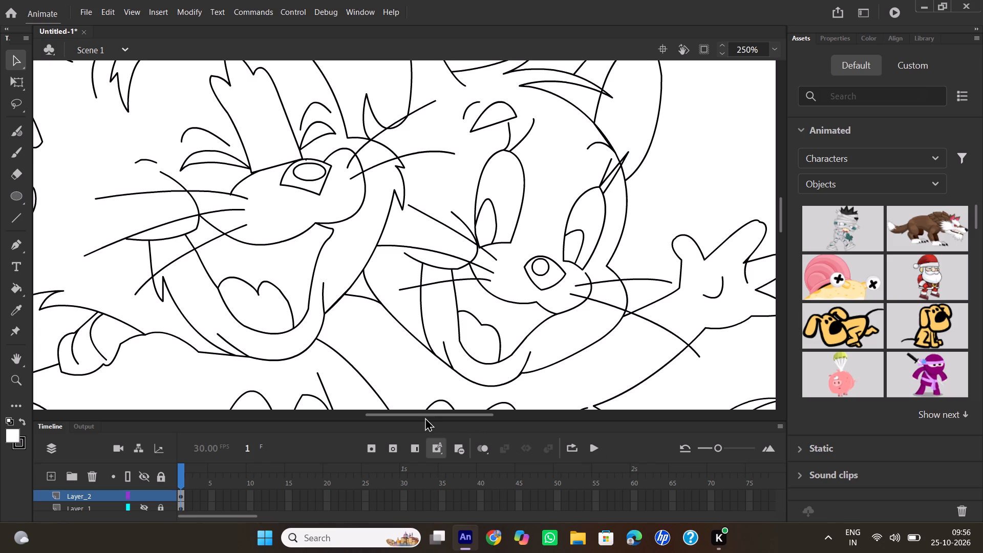
# Move the corner of Tom's shoulder line along the underside of his chin to smooth the junction.
pyautogui.moveTo(425, 417); pyautogui.dragTo(392, 420)
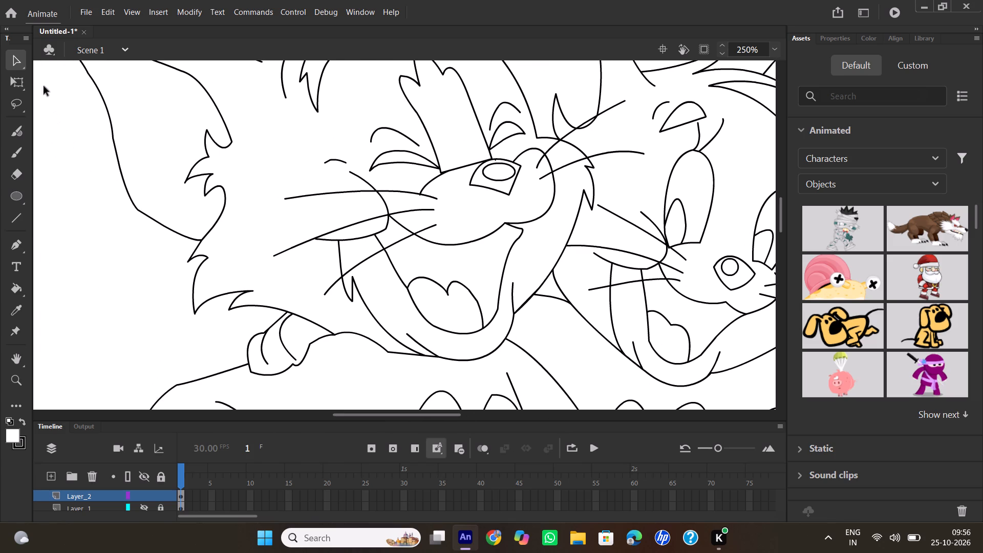
pyautogui.click(21, 65)
pyautogui.scroll(-1, 406, 314)
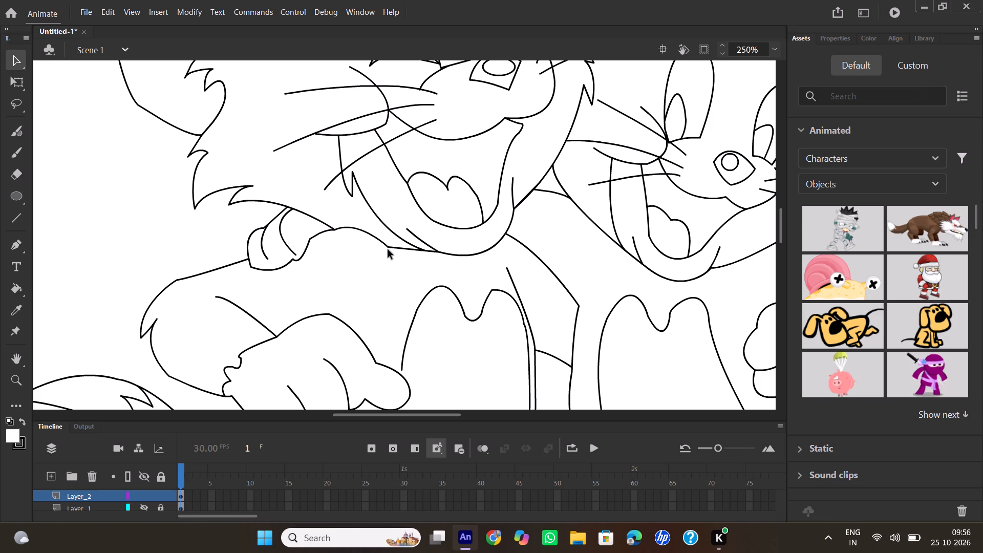
pyautogui.moveTo(388, 247); pyautogui.dragTo(392, 240)
pyautogui.moveTo(392, 240); pyautogui.dragTo(416, 251)
pyautogui.moveTo(416, 251); pyautogui.dragTo(417, 252)
# Bow the middle finger's upper outline outward on the small paw below Tom's cheek, and shift its lower joint toward the neighbouring finger.
pyautogui.moveTo(275, 219); pyautogui.dragTo(271, 214)
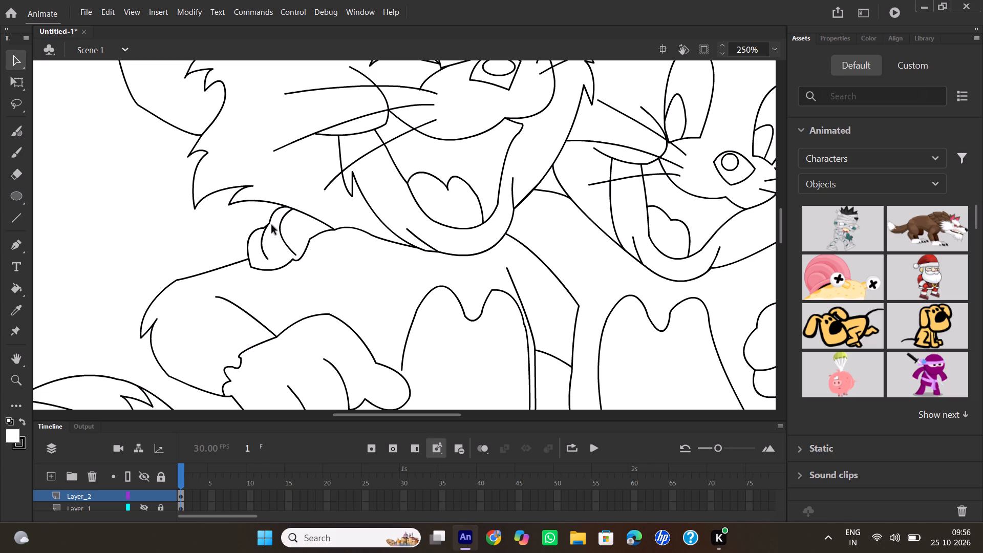
pyautogui.click(269, 223)
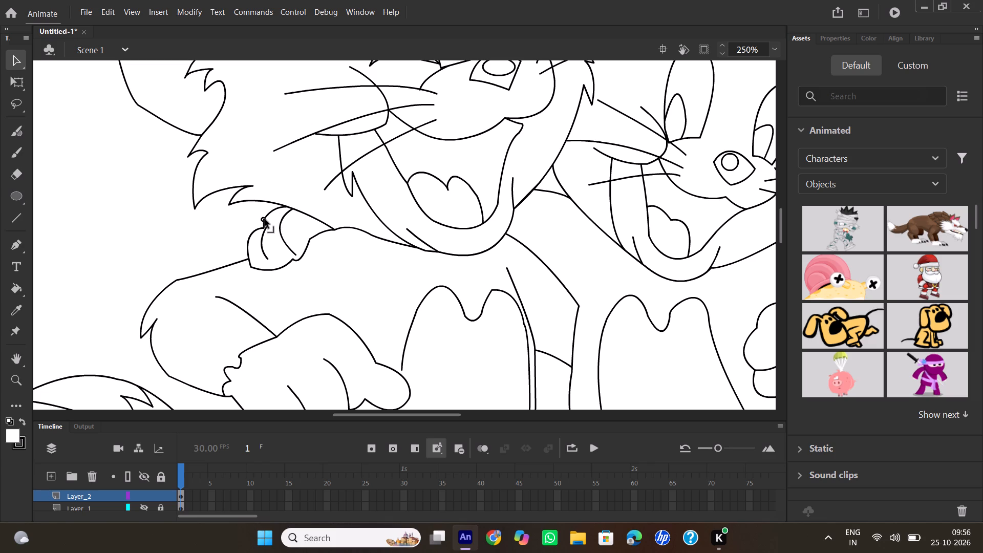
pyautogui.click(267, 228)
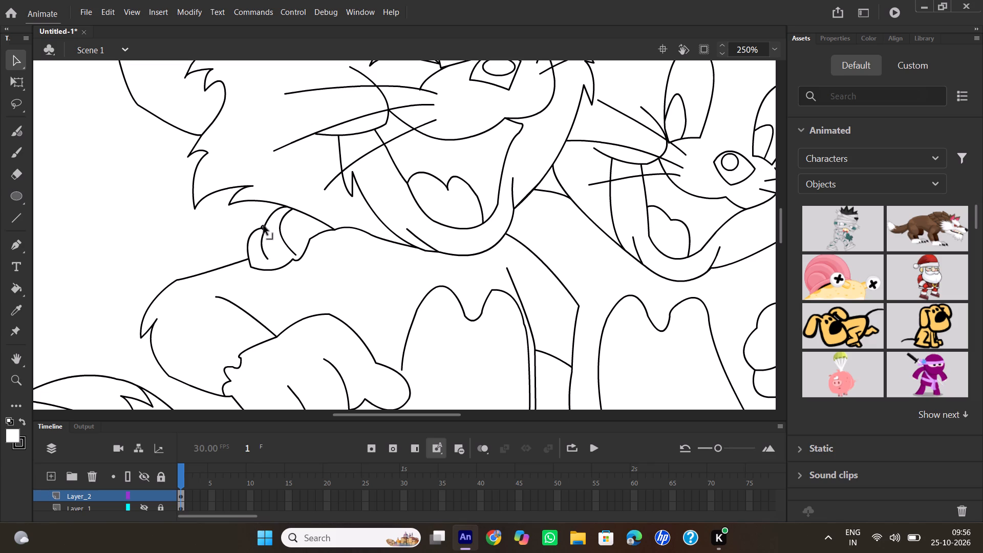
pyautogui.click(264, 230)
# Extend the line beside the first finger of the small paw below Tom's cheek to its lower outline, and round that fingertip downward.
pyautogui.click(269, 258)
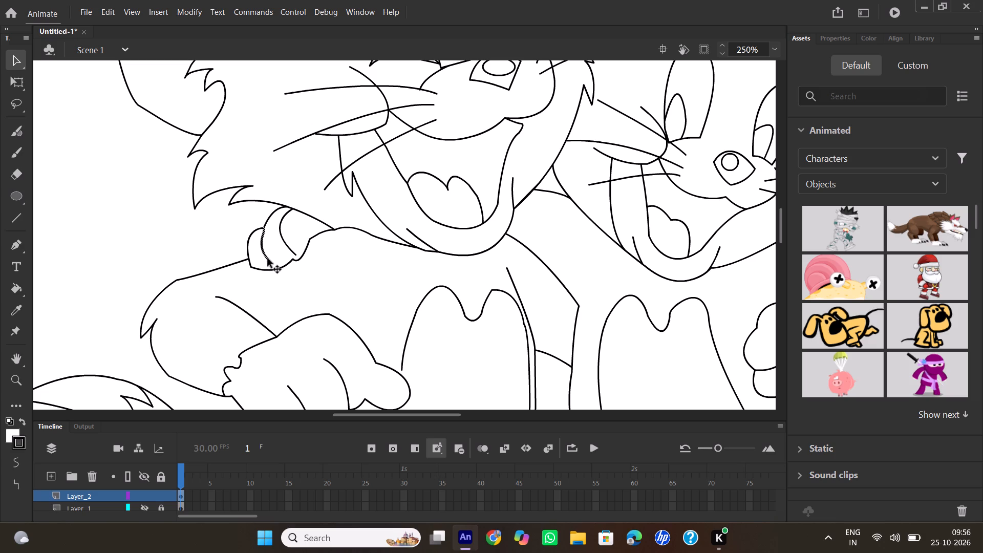
pyautogui.click(213, 195)
pyautogui.moveTo(267, 258); pyautogui.dragTo(279, 261)
pyautogui.moveTo(260, 267); pyautogui.dragTo(264, 272)
pyautogui.moveTo(264, 272); pyautogui.dragTo(263, 271)
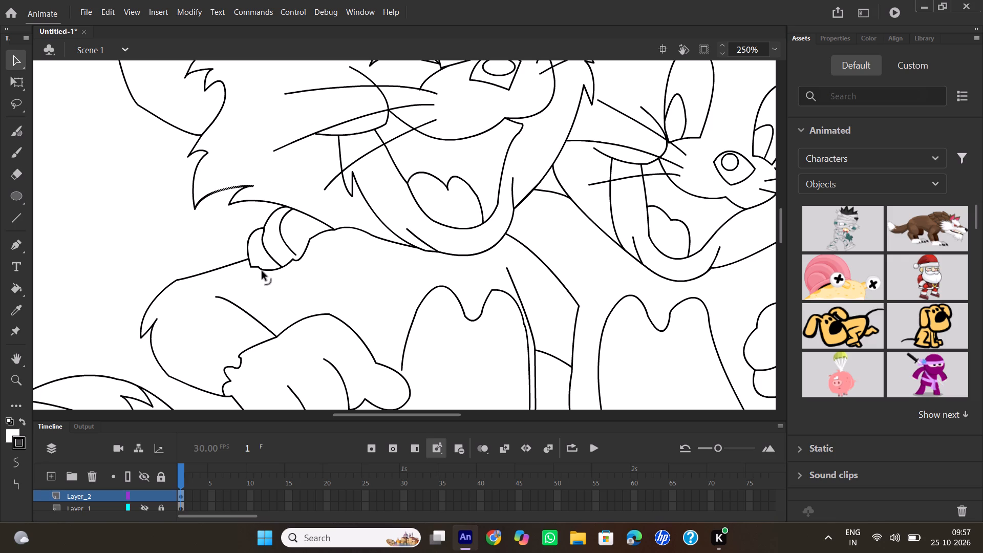
pyautogui.moveTo(266, 271); pyautogui.dragTo(271, 278)
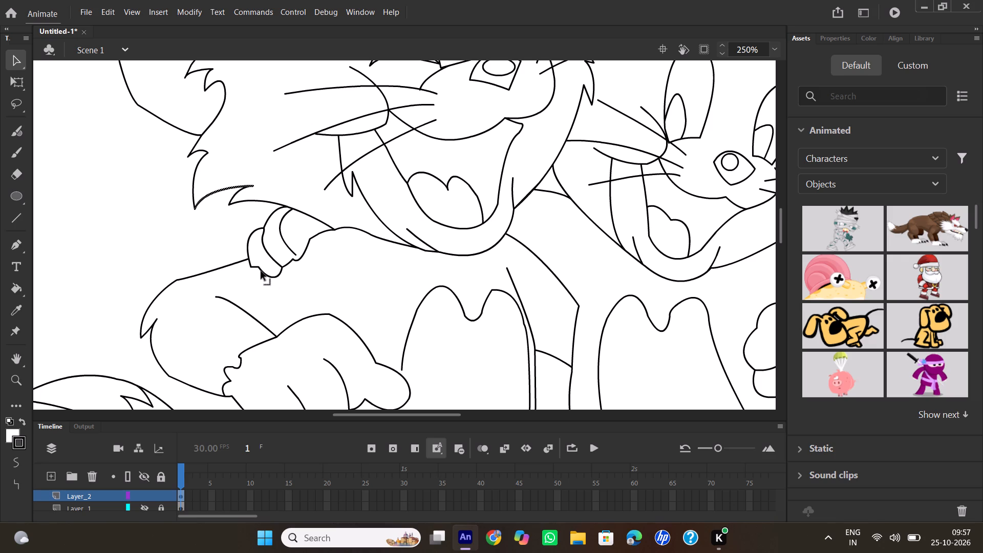
pyautogui.moveTo(259, 267); pyautogui.dragTo(261, 276)
pyautogui.click(267, 275)
# Join the small paw's other finger line to the outline, round the middle and last fingertips outward, and delete the leftover segment between them.
pyautogui.moveTo(297, 261); pyautogui.dragTo(296, 257)
pyautogui.moveTo(296, 257); pyautogui.dragTo(296, 256)
pyautogui.moveTo(291, 260); pyautogui.dragTo(292, 269)
pyautogui.moveTo(288, 264); pyautogui.dragTo(289, 269)
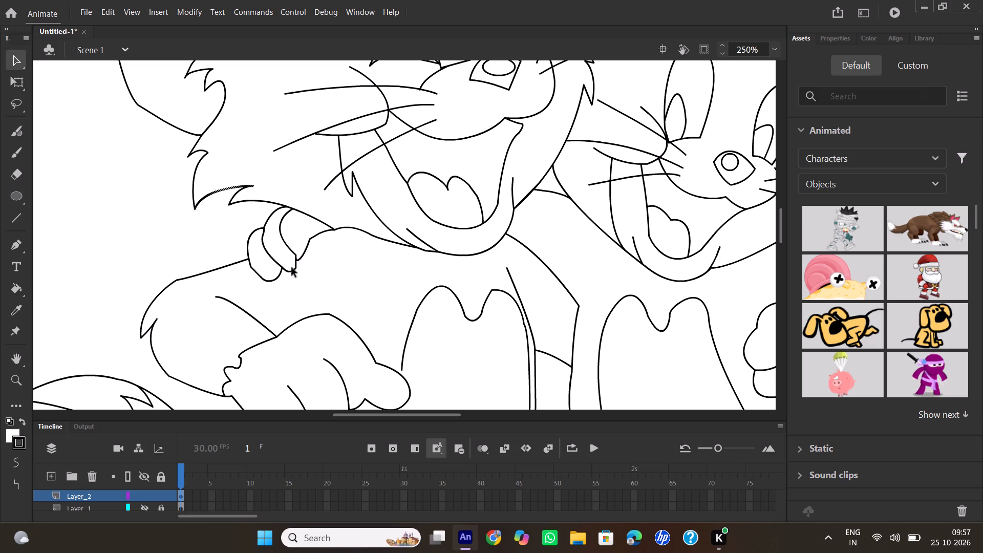
pyautogui.click(294, 263)
pyautogui.moveTo(294, 263); pyautogui.dragTo(299, 264)
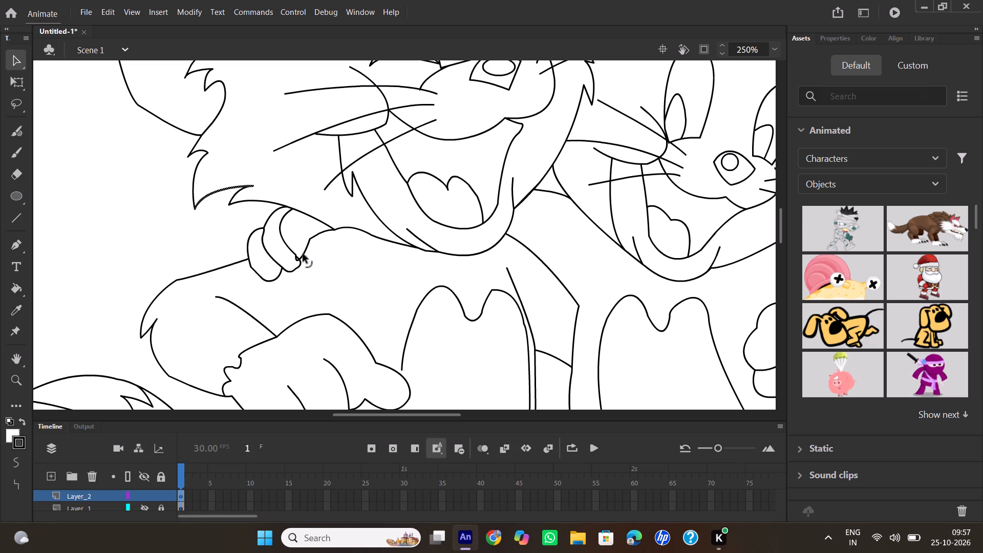
pyautogui.moveTo(305, 251); pyautogui.dragTo(311, 256)
pyautogui.click(296, 259)
pyautogui.press('Delete')
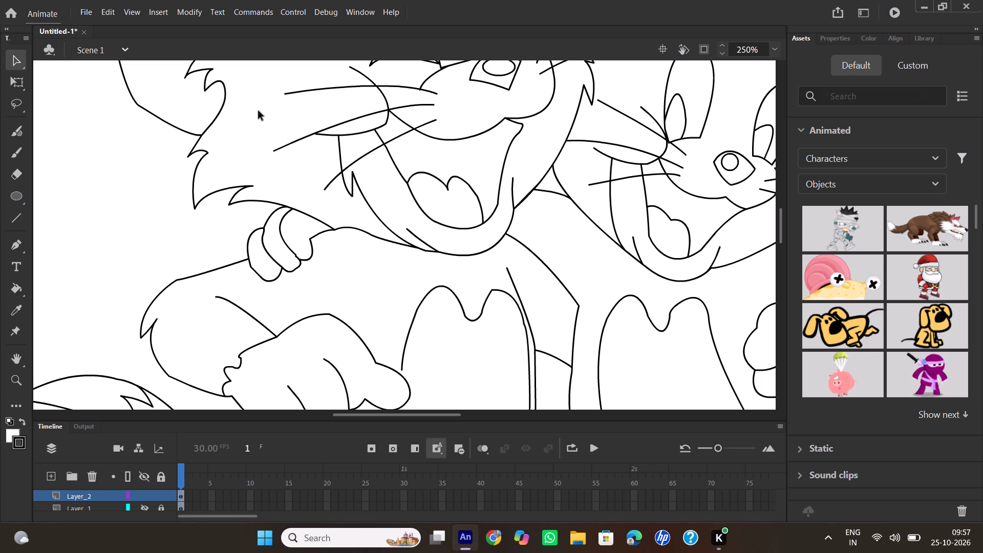
# Bow the upper arm outline beside the small paw slightly outward, and shift the shoulder line's corner where it meets Tom's cheek line.
pyautogui.scroll(-1, 432, 190)
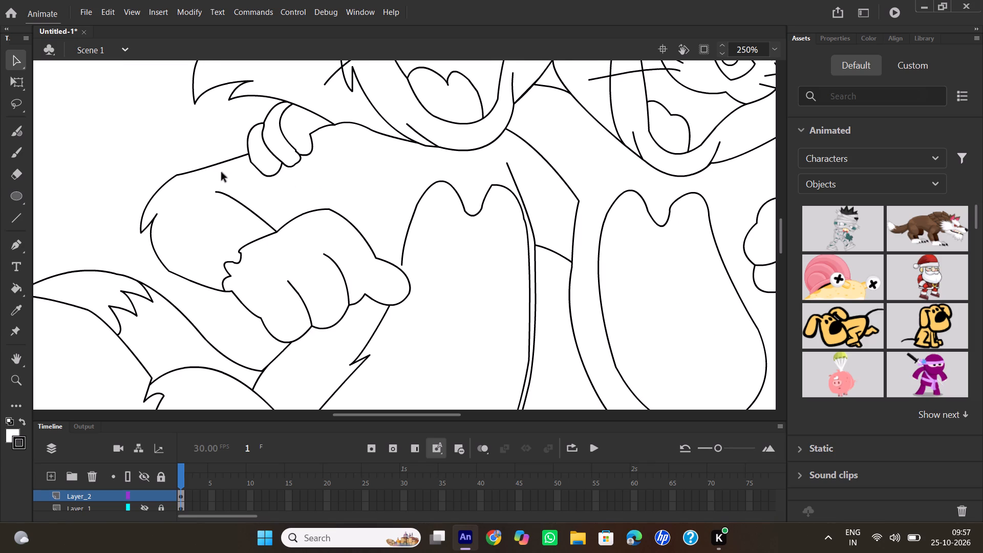
pyautogui.moveTo(217, 163); pyautogui.dragTo(219, 156)
pyautogui.moveTo(219, 156); pyautogui.dragTo(221, 158)
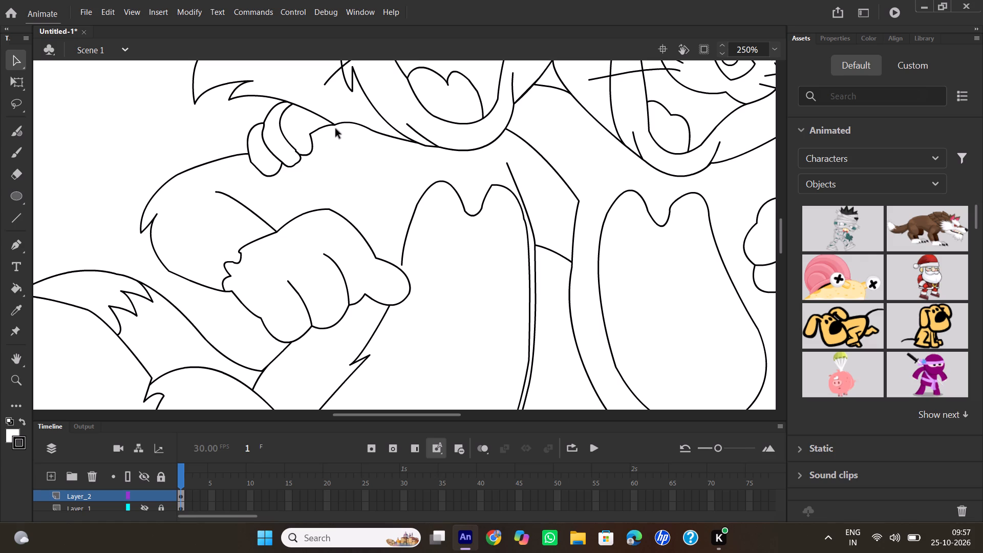
pyautogui.moveTo(335, 127); pyautogui.dragTo(340, 122)
# Reshape the jagged fur notches at the wrist of Tom's fist and smooth the corner along the top of the fist.
pyautogui.scroll(-1, 309, 207)
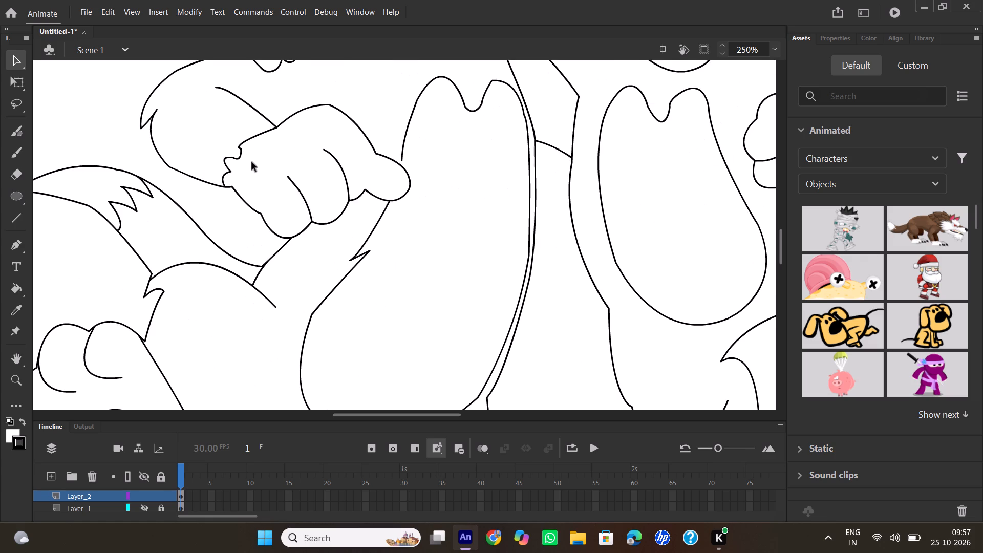
pyautogui.scroll(1, 252, 162)
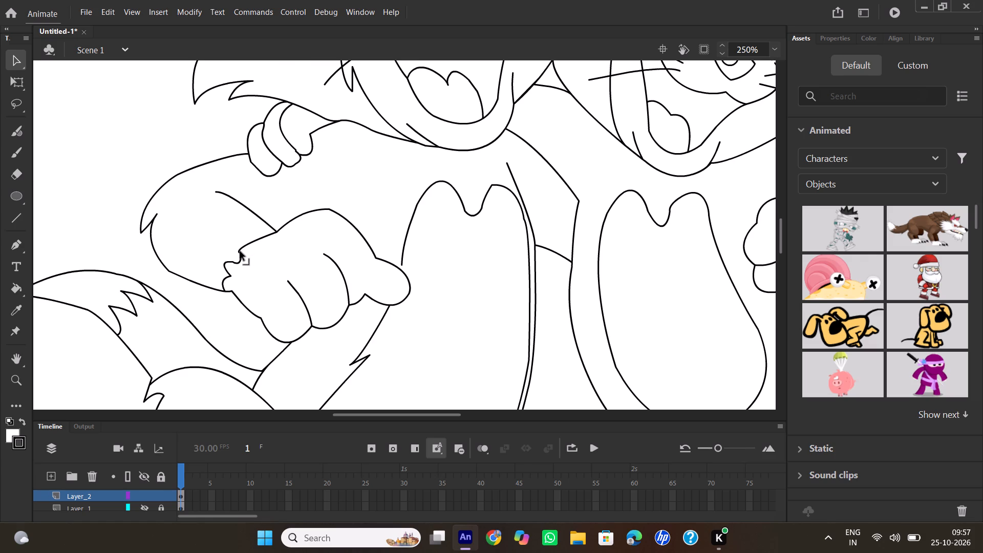
pyautogui.moveTo(240, 251); pyautogui.dragTo(241, 250)
pyautogui.moveTo(241, 250); pyautogui.dragTo(243, 259)
pyautogui.moveTo(232, 263); pyautogui.dragTo(236, 269)
pyautogui.moveTo(236, 269); pyautogui.dragTo(237, 268)
pyautogui.moveTo(231, 275); pyautogui.dragTo(236, 276)
pyautogui.moveTo(330, 209); pyautogui.dragTo(331, 217)
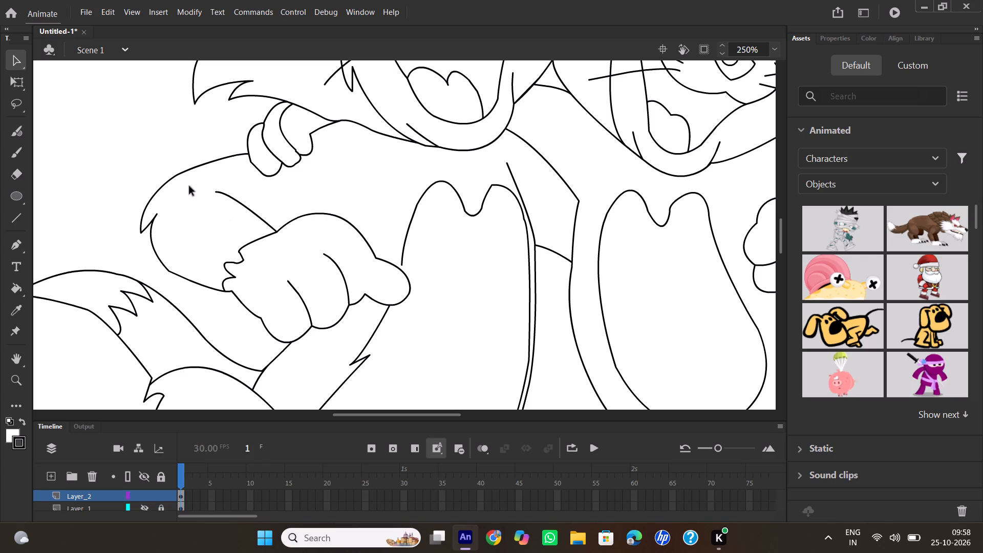
# Collapse the fur tuft on Tom's bent leg above the raised foot, delete the leftover strokes, and curve the leg line smoothly down to the foot.
pyautogui.scroll(-1, 262, 243)
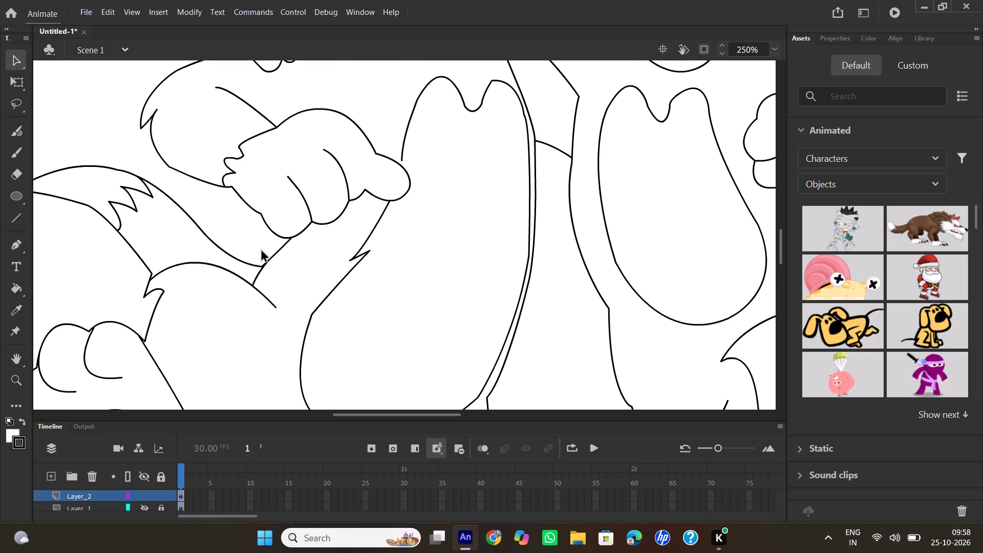
pyautogui.scroll(1, 261, 248)
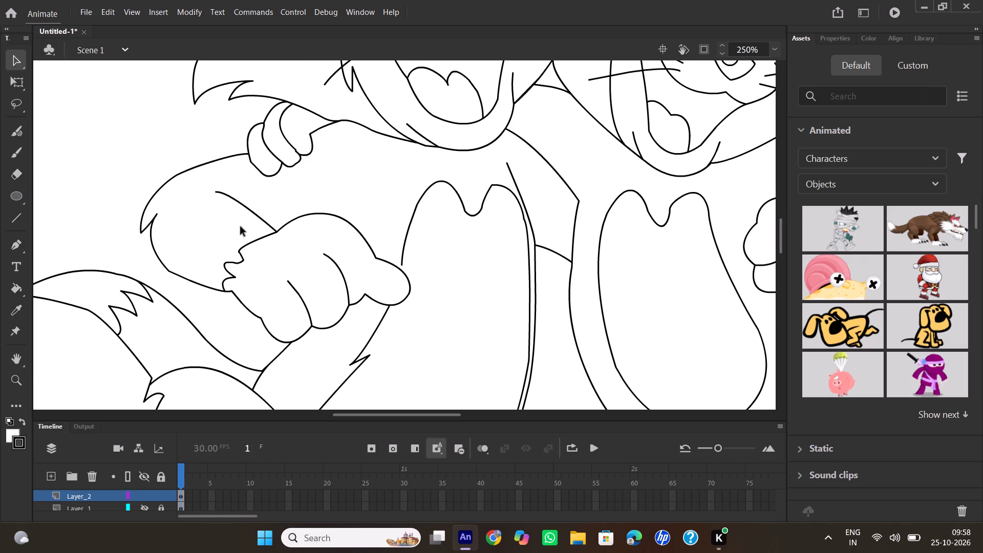
pyautogui.scroll(-1, 241, 227)
pyautogui.scroll(-1, 152, 291)
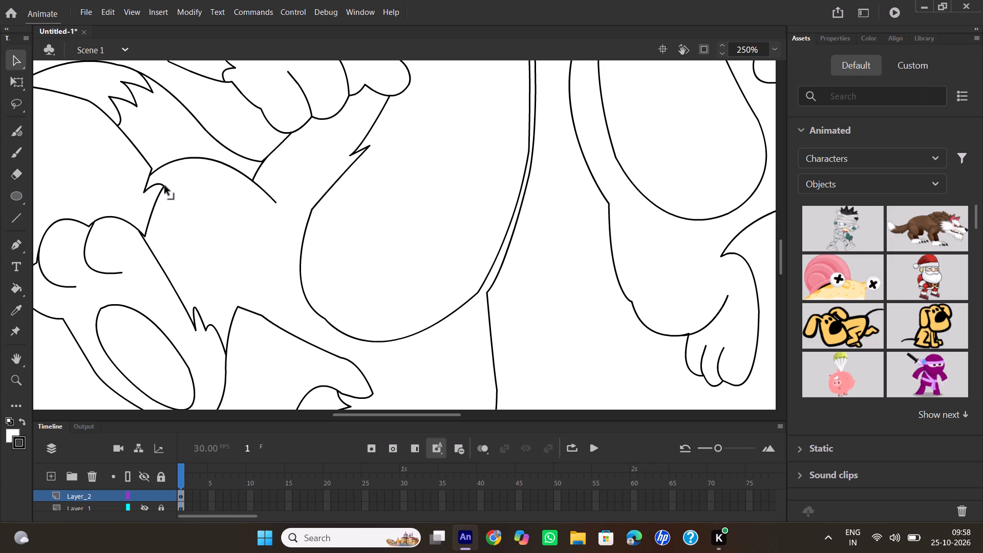
pyautogui.moveTo(164, 186); pyautogui.dragTo(150, 194)
pyautogui.moveTo(150, 194); pyautogui.dragTo(145, 193)
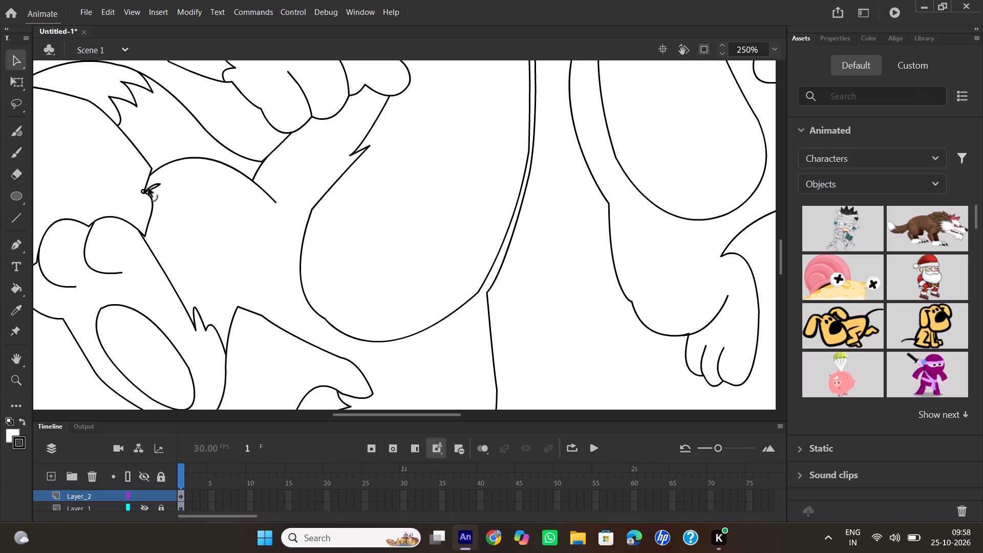
pyautogui.click(148, 188)
pyautogui.press('Delete')
pyautogui.moveTo(152, 198); pyautogui.dragTo(148, 204)
pyautogui.moveTo(148, 204); pyautogui.dragTo(142, 210)
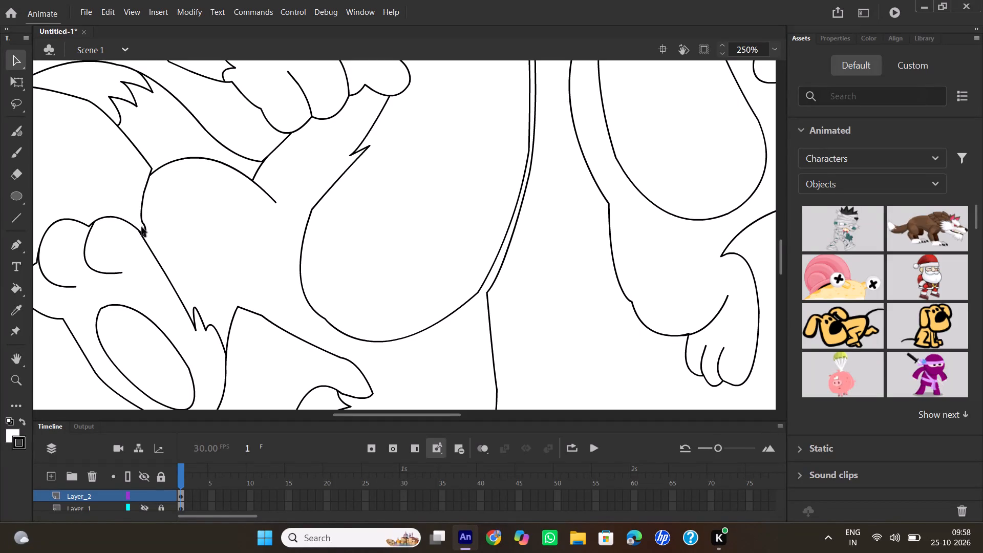
pyautogui.moveTo(146, 227); pyautogui.dragTo(144, 233)
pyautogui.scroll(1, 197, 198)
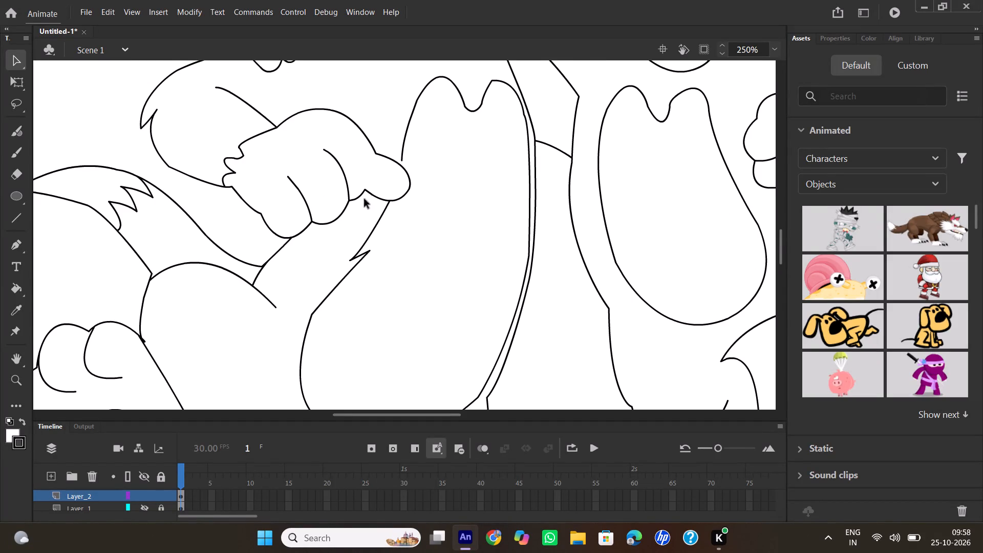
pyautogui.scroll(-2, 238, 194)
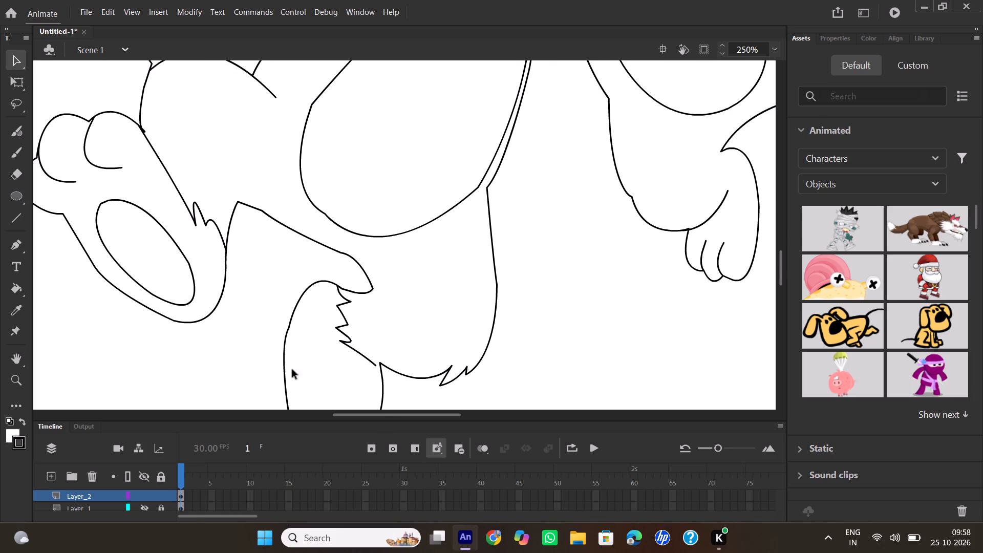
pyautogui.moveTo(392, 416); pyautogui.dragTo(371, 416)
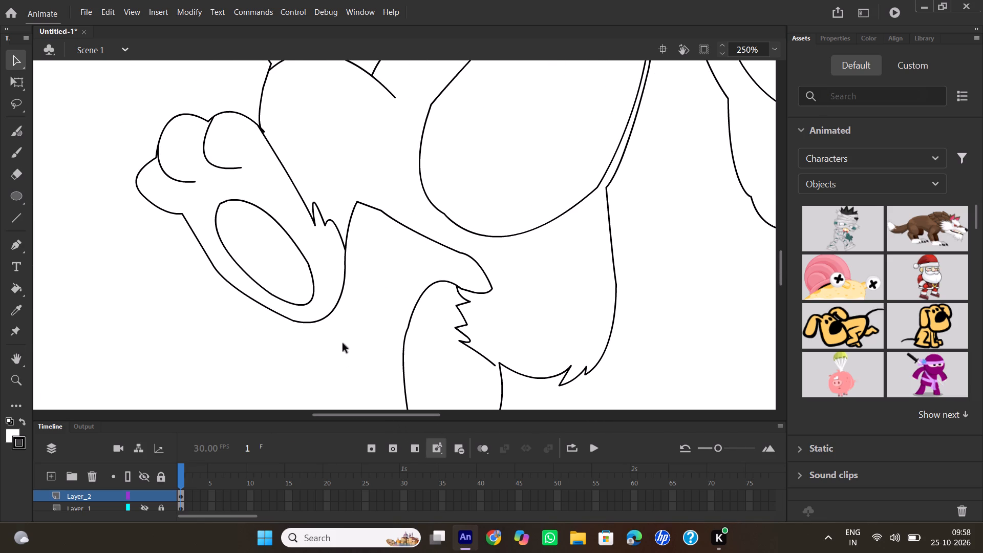
# Lower the notch between the raised foot's two large toes and reshape the toe nearest the leg into a smooth rounded tip.
pyautogui.moveTo(209, 120); pyautogui.dragTo(210, 126)
pyautogui.moveTo(210, 126); pyautogui.dragTo(211, 127)
pyautogui.moveTo(213, 117); pyautogui.dragTo(213, 112)
pyautogui.moveTo(213, 112); pyautogui.dragTo(217, 112)
pyautogui.moveTo(227, 112); pyautogui.dragTo(229, 103)
pyautogui.moveTo(217, 114); pyautogui.dragTo(218, 113)
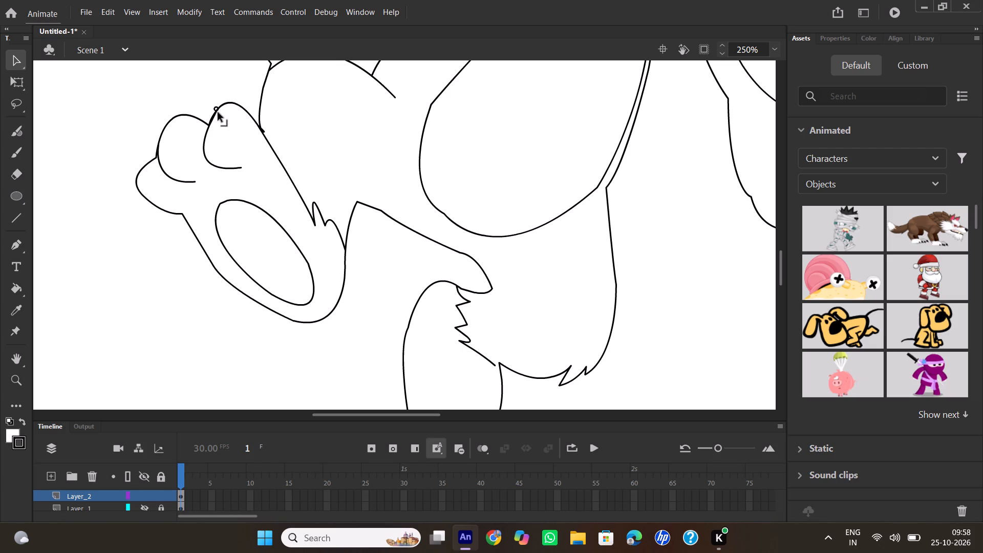
pyautogui.moveTo(218, 113); pyautogui.dragTo(212, 123)
pyautogui.moveTo(218, 115); pyautogui.dragTo(211, 112)
pyautogui.moveTo(211, 112); pyautogui.dragTo(211, 122)
# Join the raised foot's smallest toe to the side of its neighbouring toe and round its tip.
pyautogui.click(155, 157)
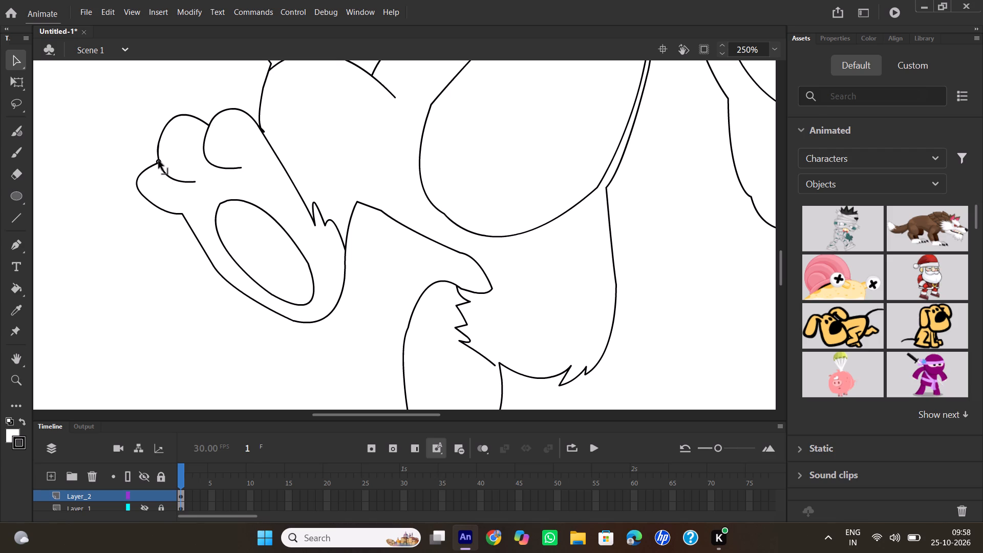
pyautogui.moveTo(147, 171); pyautogui.dragTo(146, 162)
pyautogui.moveTo(146, 162); pyautogui.dragTo(153, 162)
# Curve the raised foot's lower outline outward along the sole and smooth the corner at the bottom of the heel.
pyautogui.moveTo(221, 275); pyautogui.dragTo(231, 278)
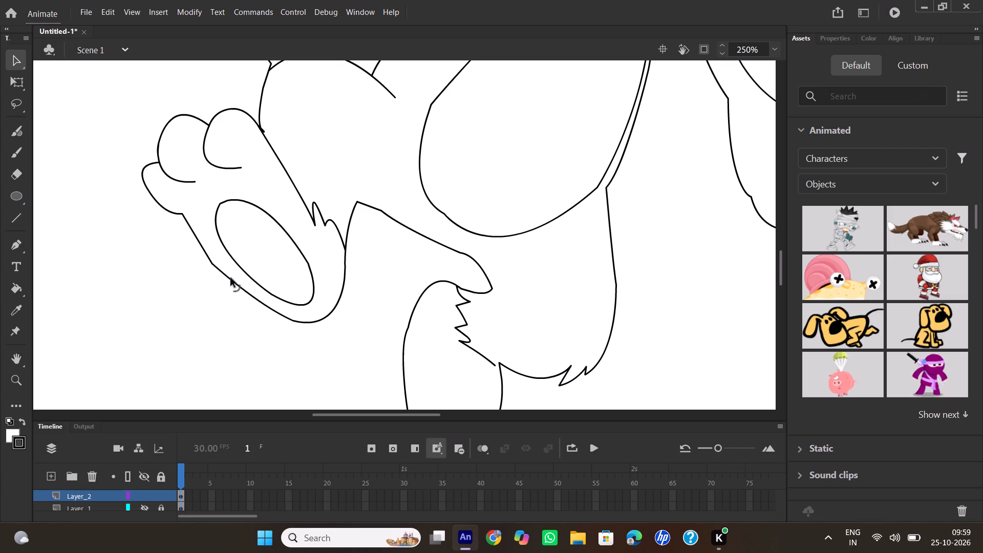
pyautogui.moveTo(231, 278); pyautogui.dragTo(237, 288)
pyautogui.moveTo(283, 317); pyautogui.dragTo(284, 322)
pyautogui.moveTo(284, 322); pyautogui.dragTo(285, 322)
pyautogui.moveTo(293, 321); pyautogui.dragTo(295, 324)
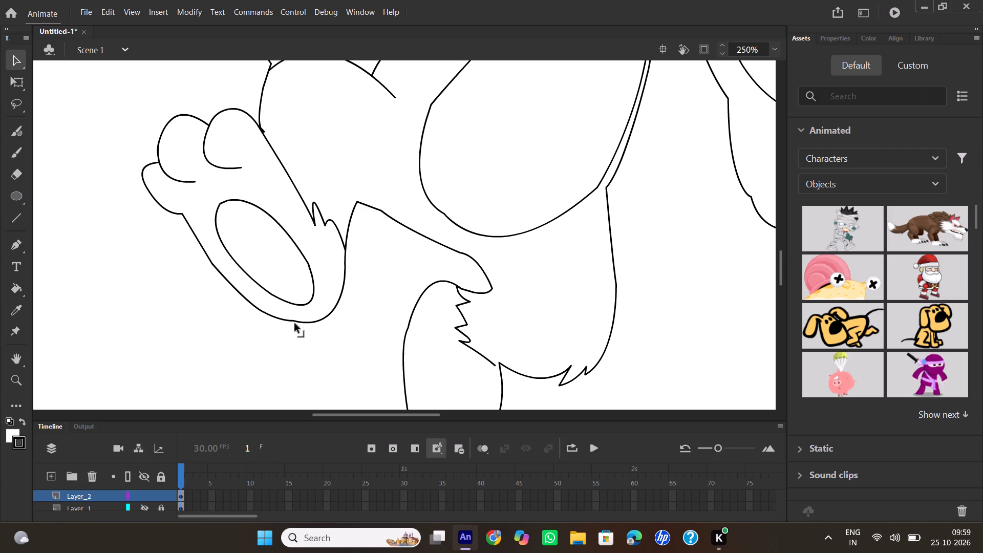
pyautogui.moveTo(295, 324); pyautogui.dragTo(296, 326)
# Bend the bent leg's upper outline into a smooth inward curve running down to its rounded tip above the standing leg.
pyautogui.moveTo(381, 211); pyautogui.dragTo(383, 228)
pyautogui.moveTo(412, 233); pyautogui.dragTo(414, 248)
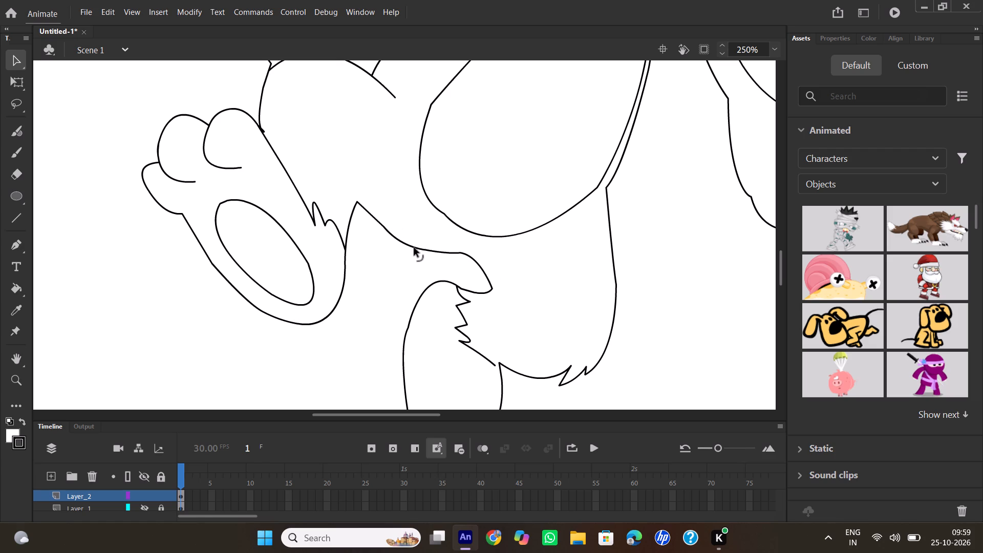
pyautogui.moveTo(414, 248); pyautogui.dragTo(415, 248)
pyautogui.moveTo(473, 261); pyautogui.dragTo(475, 267)
pyautogui.moveTo(475, 267); pyautogui.dragTo(477, 270)
pyautogui.moveTo(461, 254); pyautogui.dragTo(463, 261)
pyautogui.moveTo(463, 261); pyautogui.dragTo(465, 265)
# Join the standing foot's inner toe line to the bottom outline, and raise and round the outer toe against it.
pyautogui.scroll(-1, 501, 233)
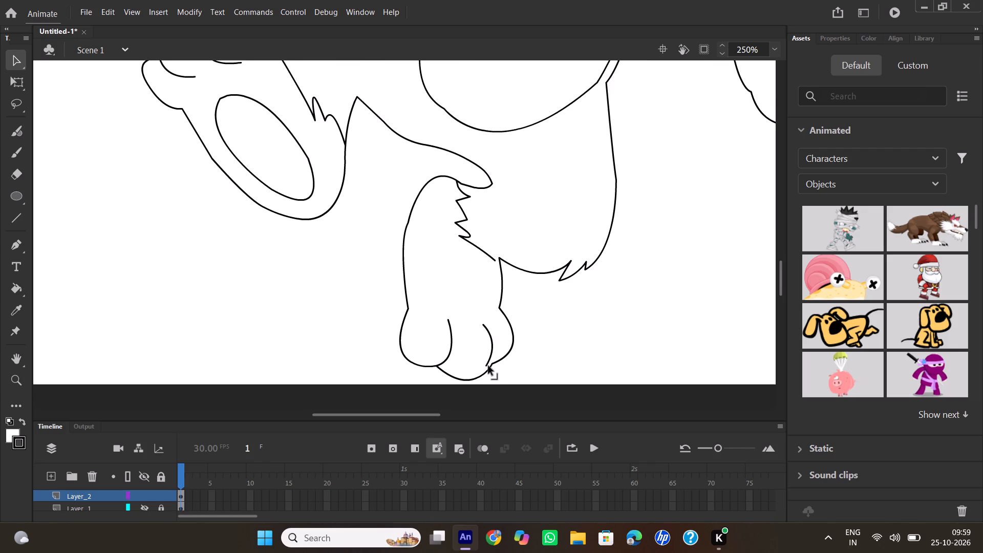
pyautogui.moveTo(487, 366); pyautogui.dragTo(479, 372)
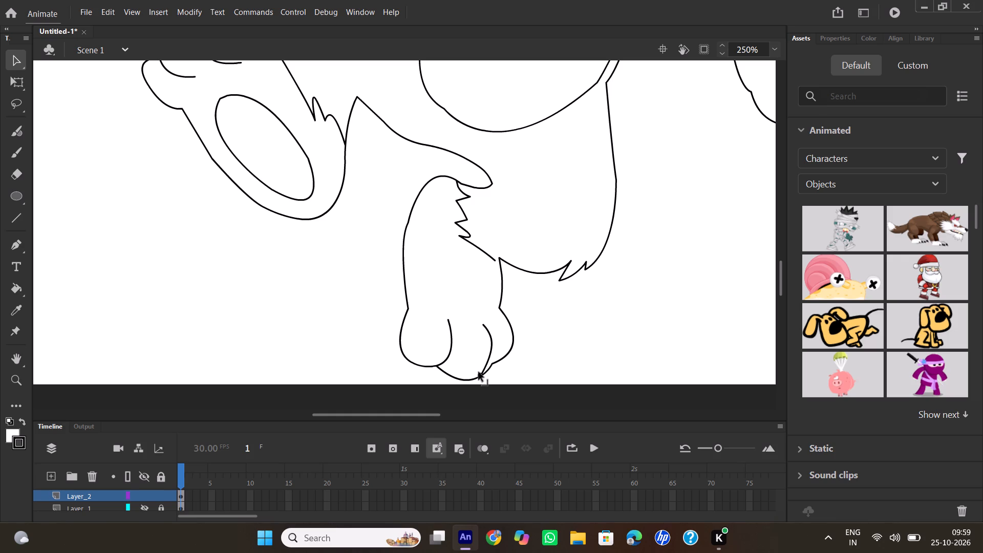
pyautogui.moveTo(479, 372); pyautogui.dragTo(479, 372)
pyautogui.moveTo(490, 364); pyautogui.dragTo(490, 357)
pyautogui.click(488, 369)
pyautogui.moveTo(505, 352); pyautogui.dragTo(501, 364)
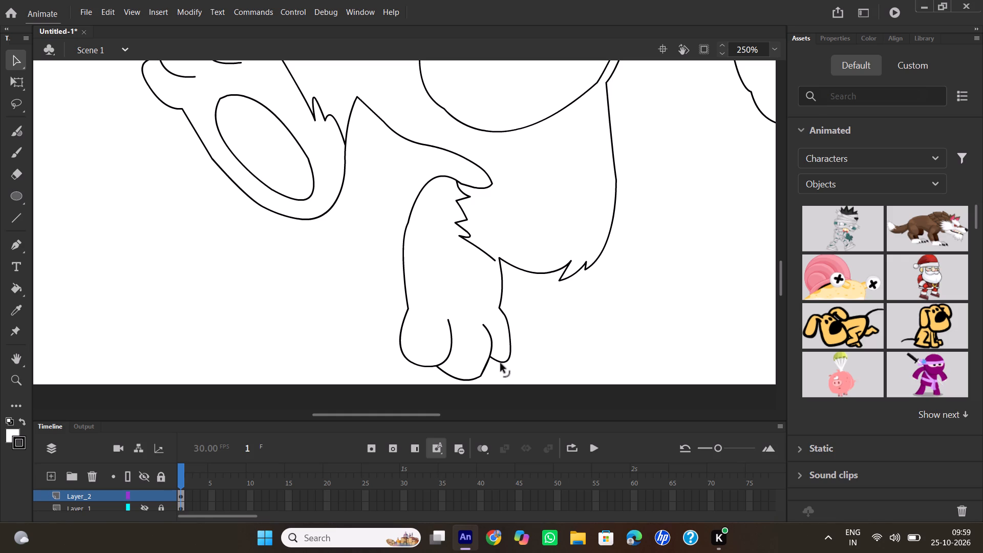
pyautogui.moveTo(501, 364); pyautogui.dragTo(501, 363)
pyautogui.moveTo(511, 339); pyautogui.dragTo(519, 342)
pyautogui.click(481, 376)
# Close the gap where the standing leg's back line meets the fur line under Tom's body.
pyautogui.moveTo(497, 262); pyautogui.dragTo(502, 264)
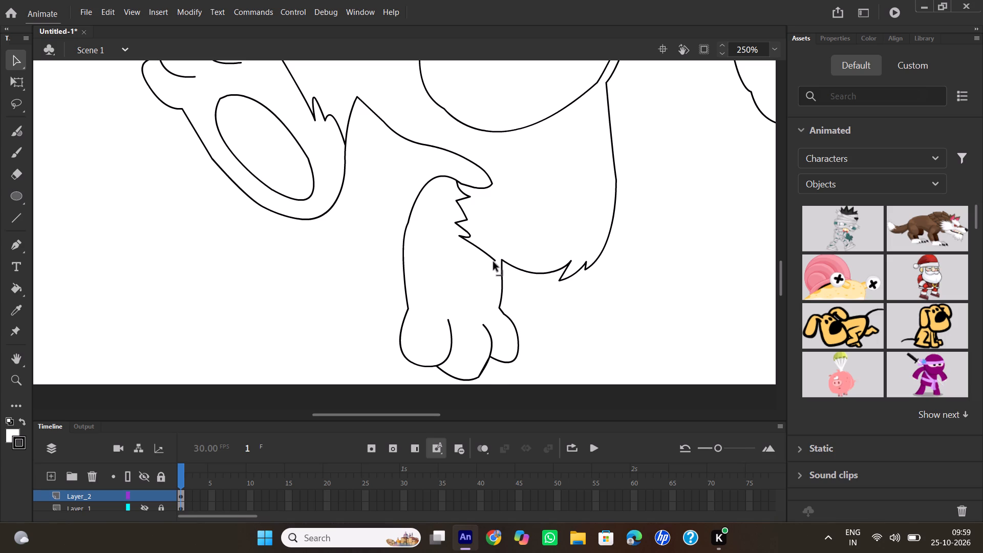
pyautogui.moveTo(502, 261); pyautogui.dragTo(496, 262)
# Extend the belly patch's open line end down to the fist's thumb, and round the notch in the patch's top edge.
pyautogui.scroll(1, 578, 233)
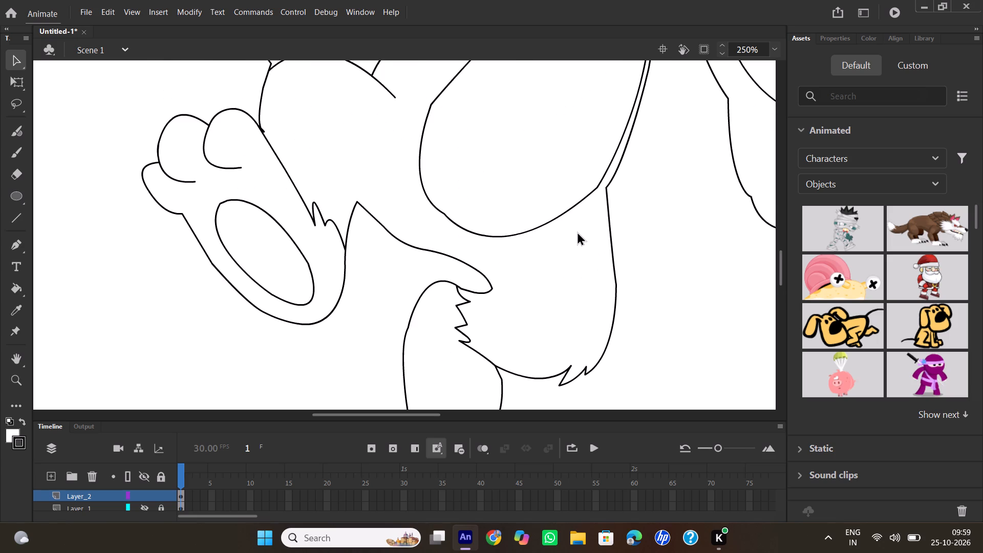
pyautogui.scroll(3, 577, 231)
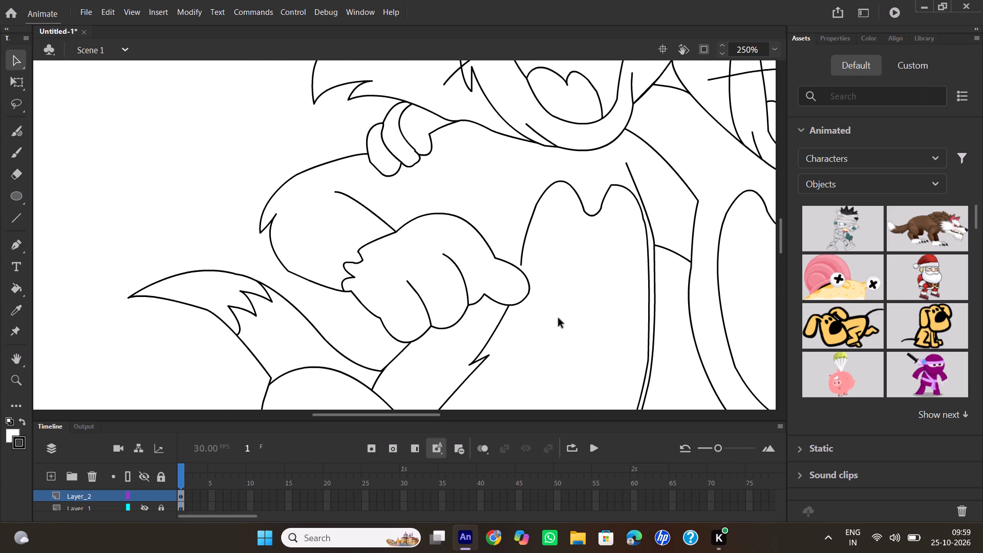
pyautogui.scroll(-1, 542, 291)
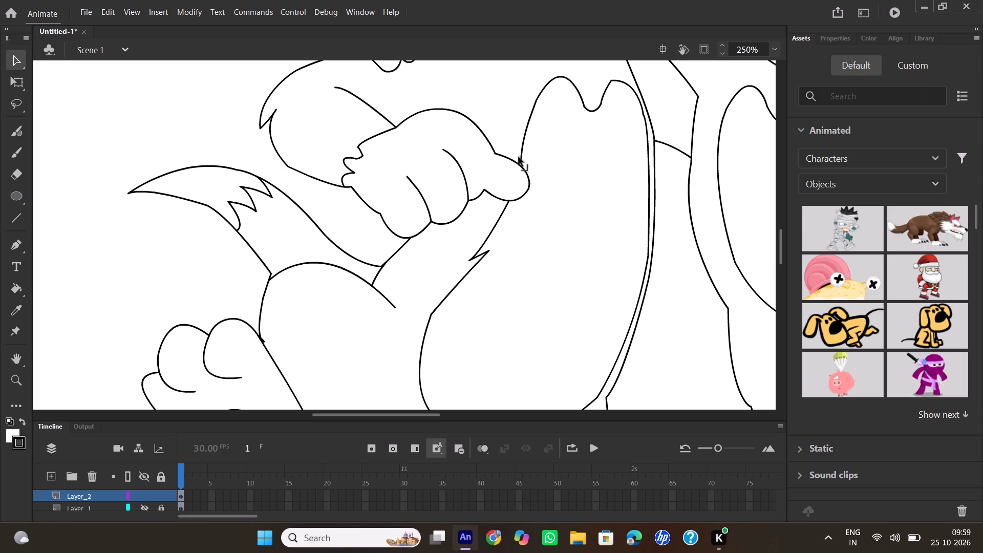
pyautogui.moveTo(522, 160); pyautogui.dragTo(522, 164)
pyautogui.scroll(1, 661, 125)
pyautogui.moveTo(606, 195); pyautogui.dragTo(603, 191)
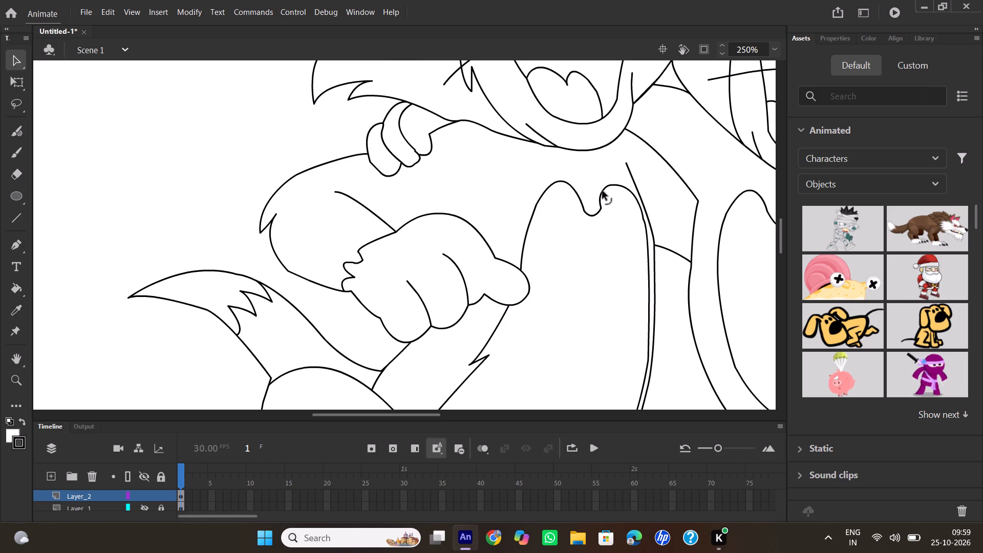
pyautogui.moveTo(603, 191); pyautogui.dragTo(603, 190)
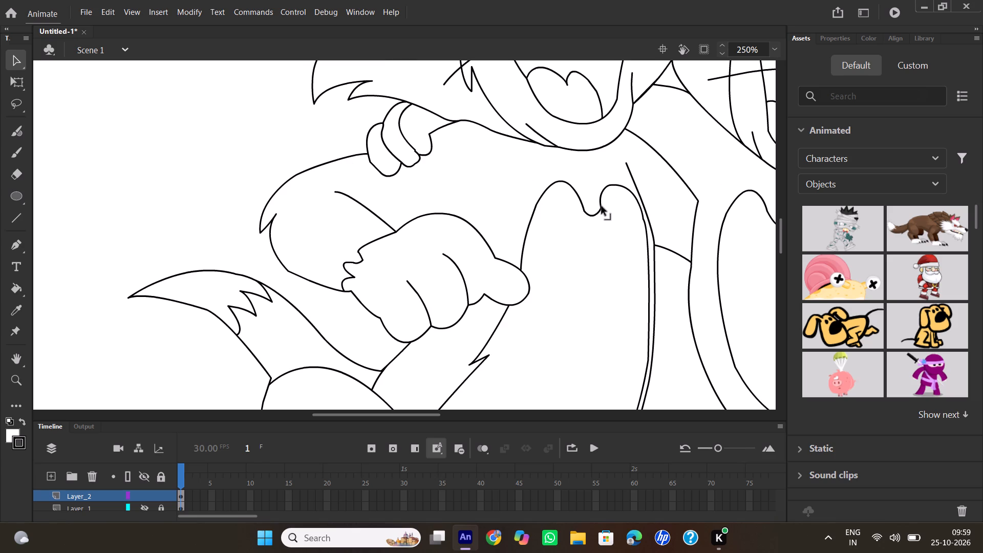
pyautogui.click(602, 206)
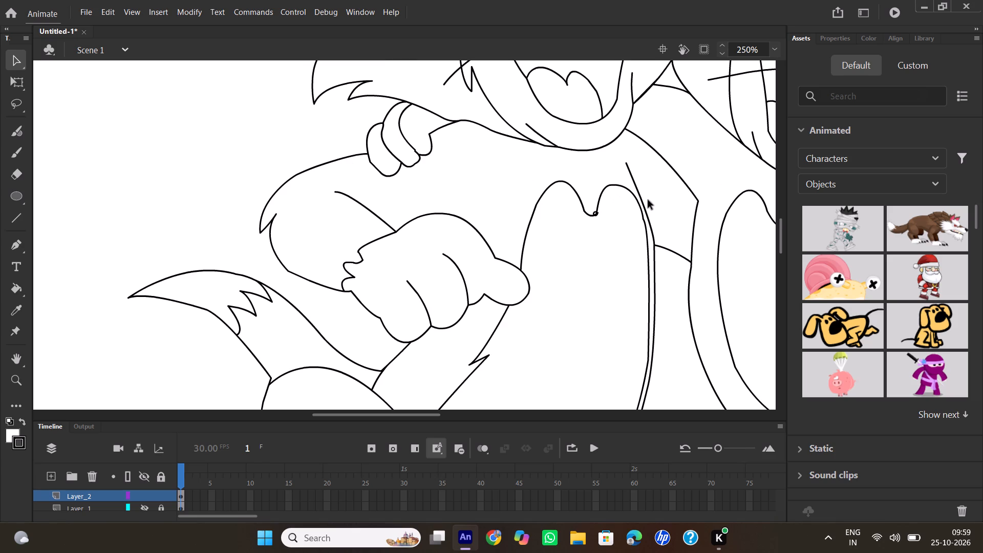
# Reshape the upper bend of Tom's side line beside the belly patch, pulling it outward clear of the patch edge.
pyautogui.click(644, 203)
pyautogui.moveTo(639, 195); pyautogui.dragTo(646, 192)
pyautogui.moveTo(646, 192); pyautogui.dragTo(647, 192)
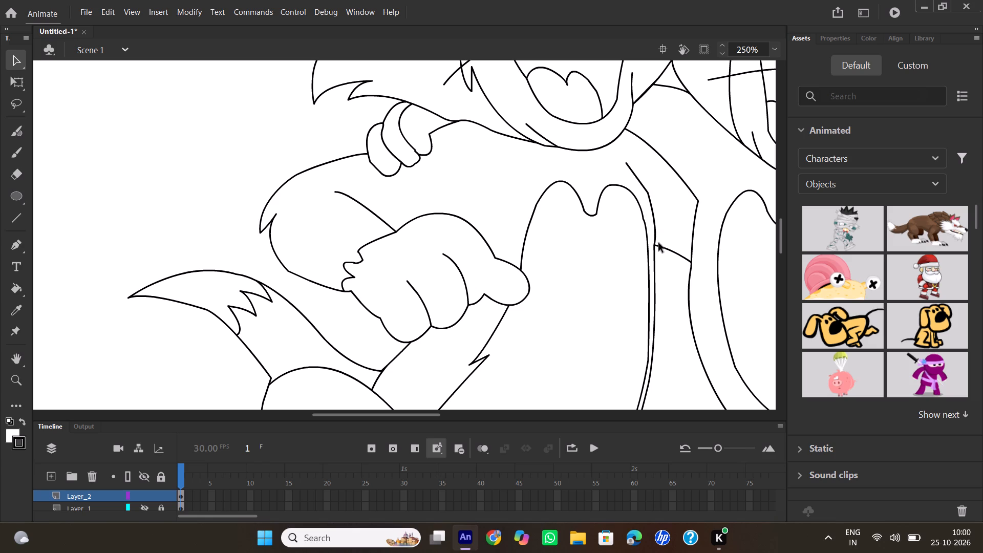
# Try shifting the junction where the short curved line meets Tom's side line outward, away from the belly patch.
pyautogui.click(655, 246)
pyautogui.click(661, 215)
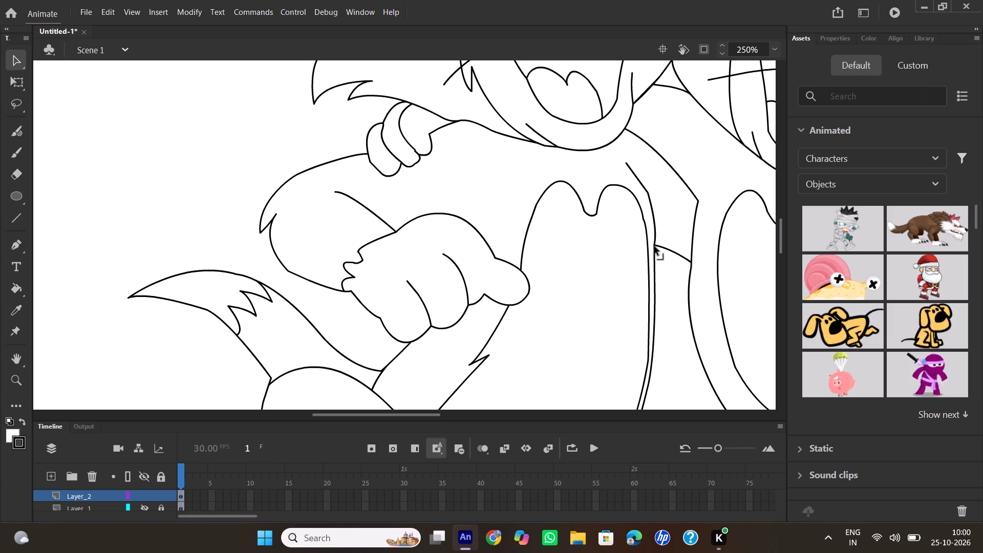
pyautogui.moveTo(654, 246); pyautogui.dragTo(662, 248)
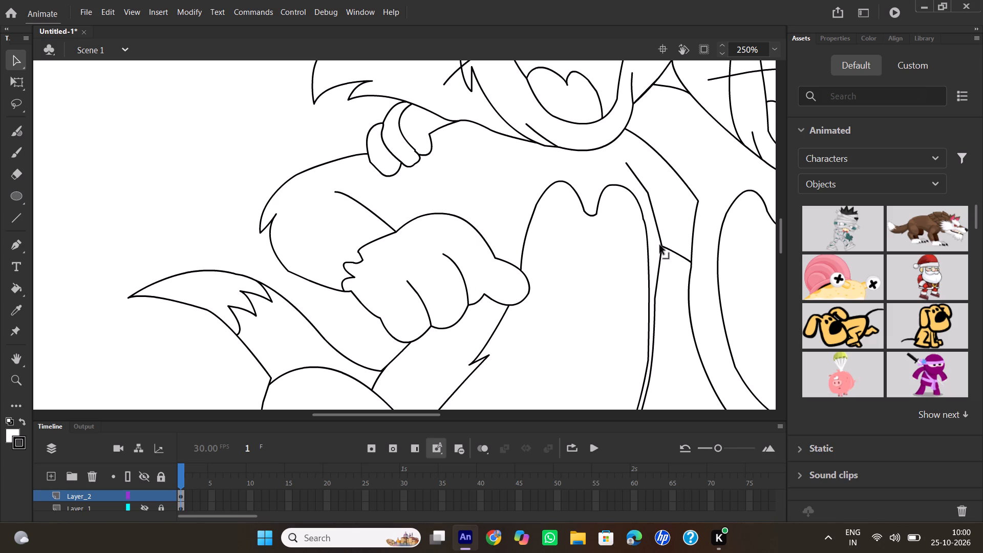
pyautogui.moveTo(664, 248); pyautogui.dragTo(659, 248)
# Examine the line art from Tom's legs and feet up to Jerry's head and ears for remaining flaws.
pyautogui.scroll(-3, 661, 221)
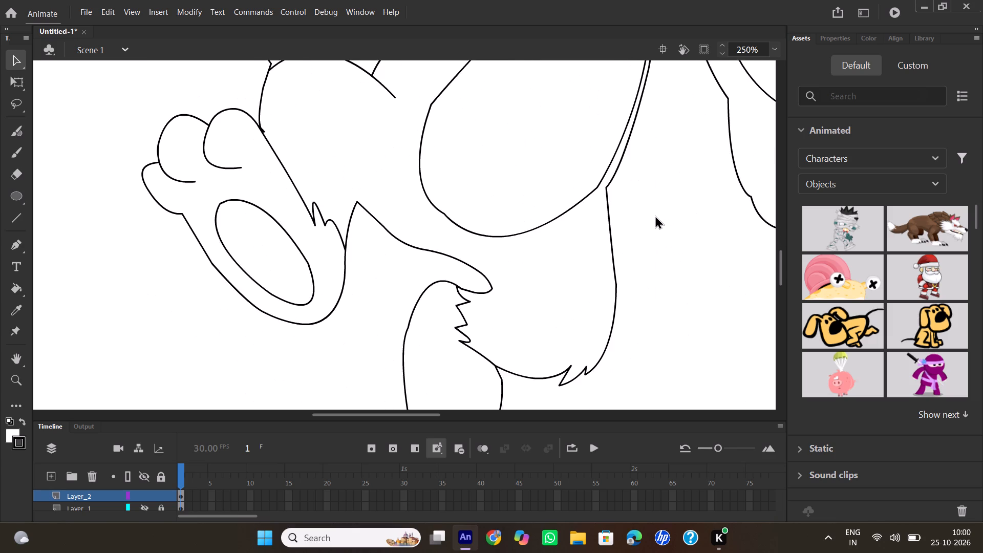
pyautogui.scroll(-1, 654, 215)
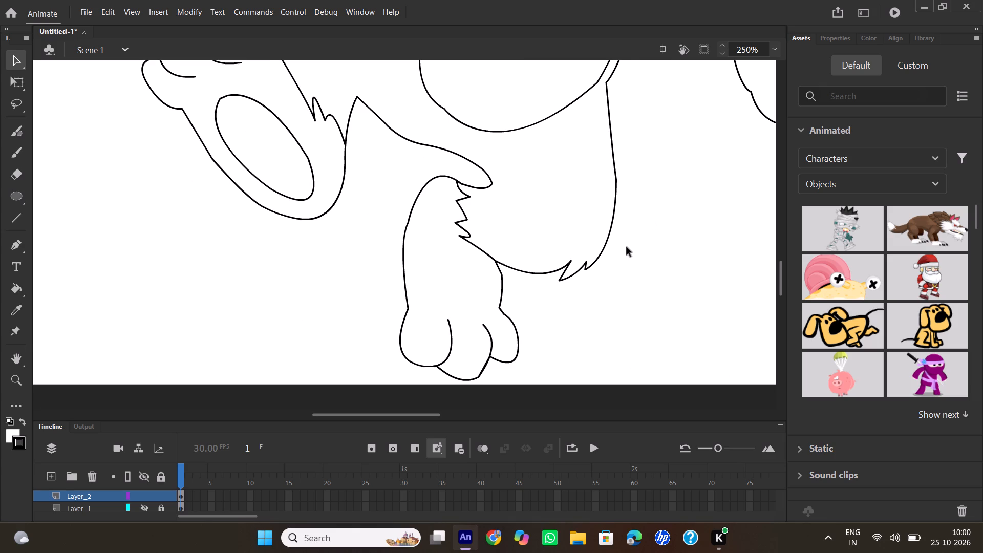
pyautogui.scroll(5, 644, 223)
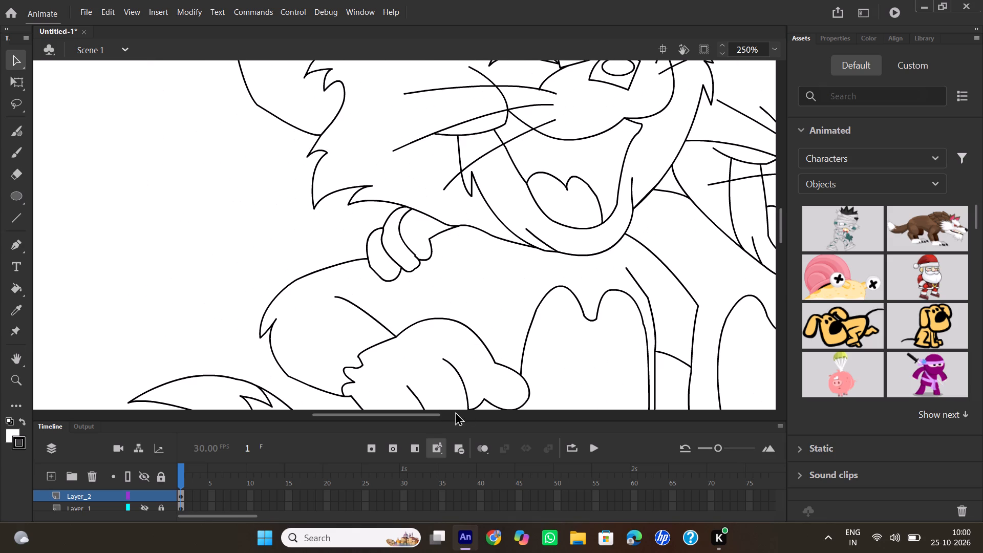
pyautogui.moveTo(425, 413); pyautogui.dragTo(503, 408)
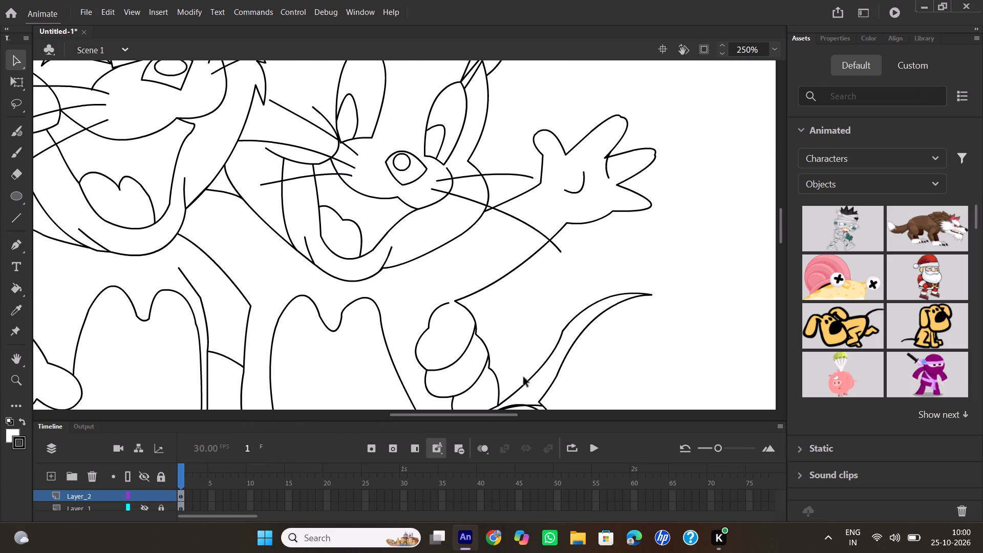
pyautogui.scroll(1, 511, 356)
pyautogui.scroll(2, 430, 339)
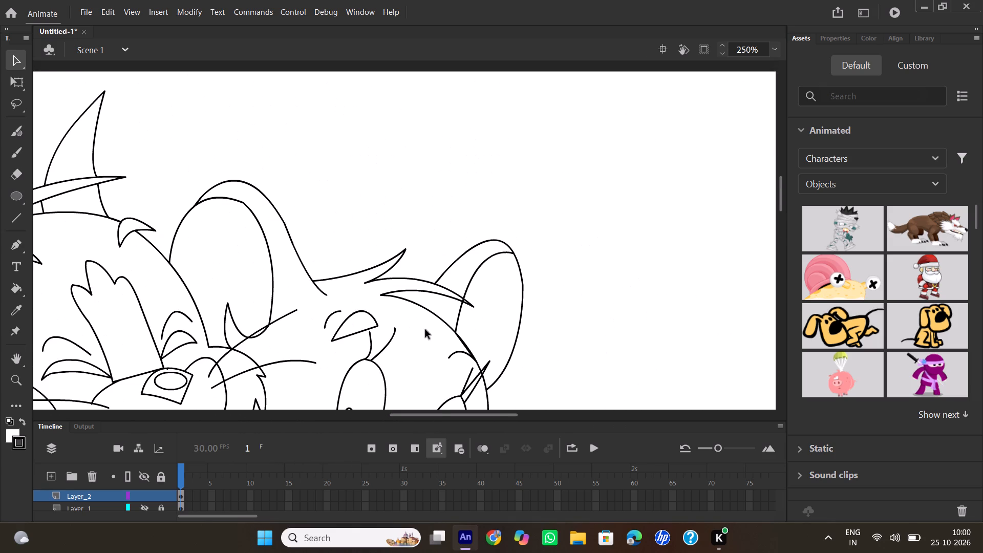
pyautogui.scroll(-1, 425, 330)
pyautogui.click(198, 98)
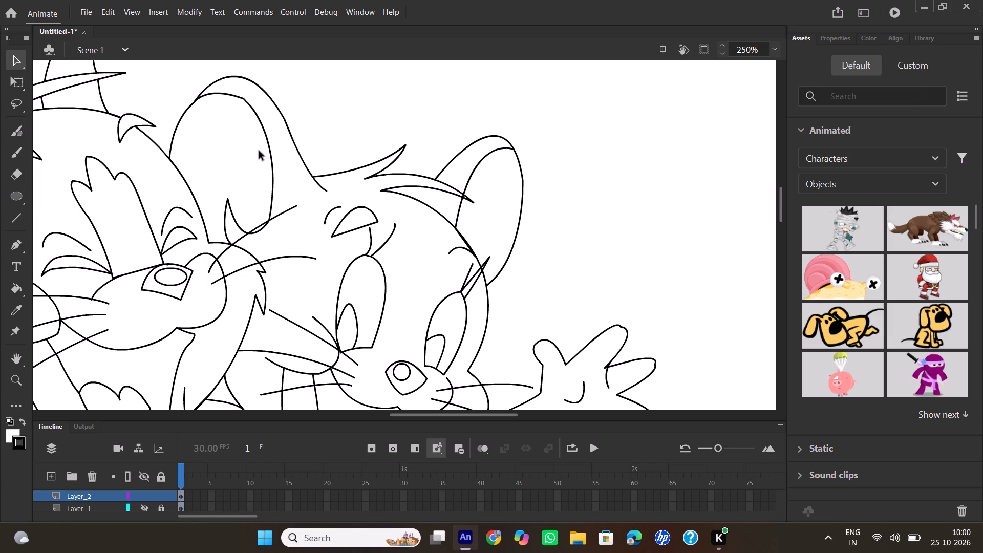
# Delete the stray doubled line segments crossing between Jerry's outer eye and the edge of his head below the ear.
pyautogui.scroll(-1, 438, 158)
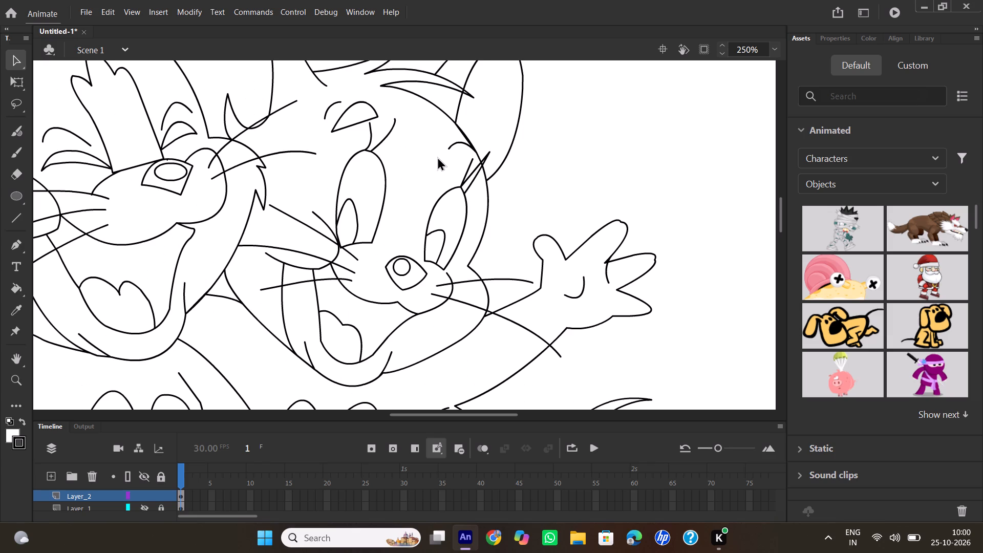
pyautogui.click(475, 171)
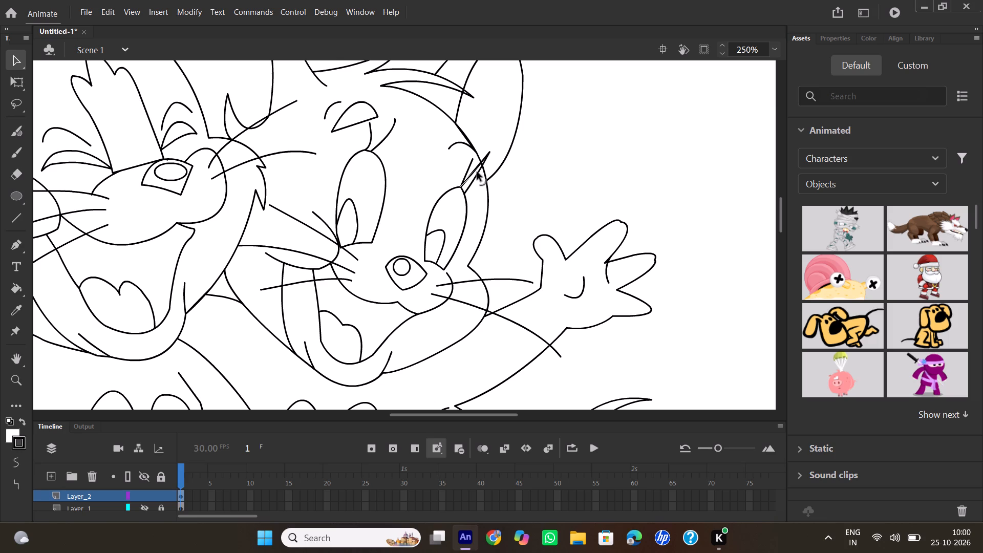
pyautogui.press('Delete')
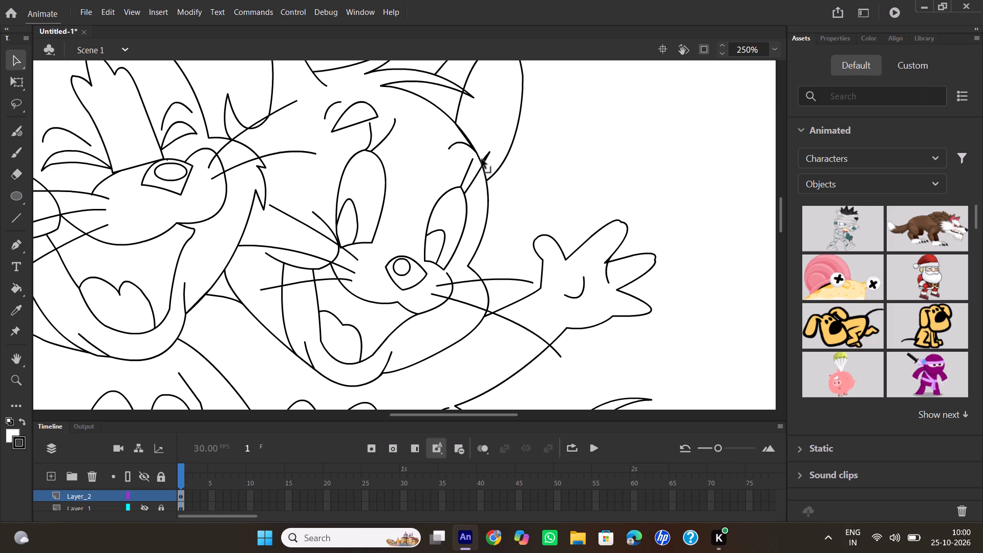
pyautogui.click(483, 159)
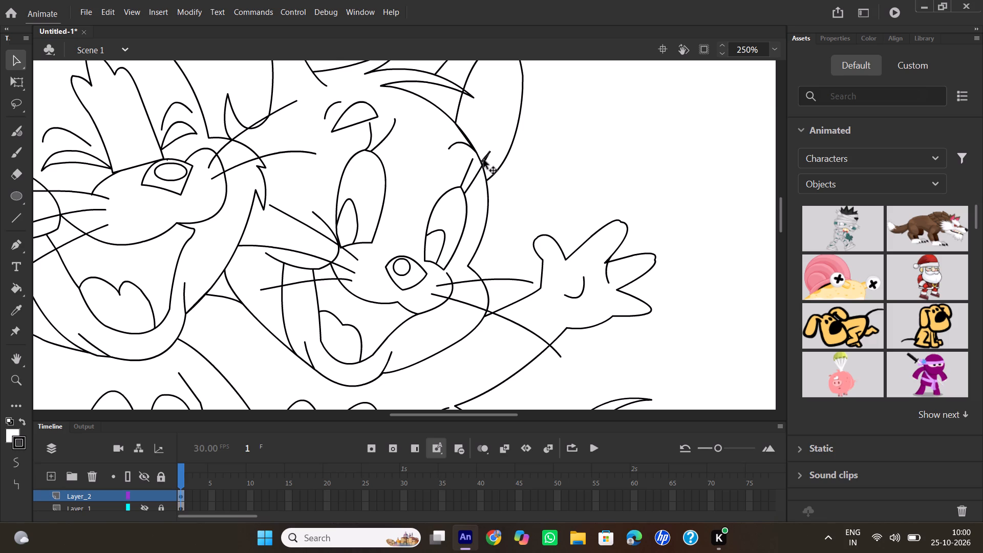
pyautogui.press('Delete')
# Bend the short straight lines rising from Jerry's outer eye toward the ear into smooth curves.
pyautogui.click(481, 169)
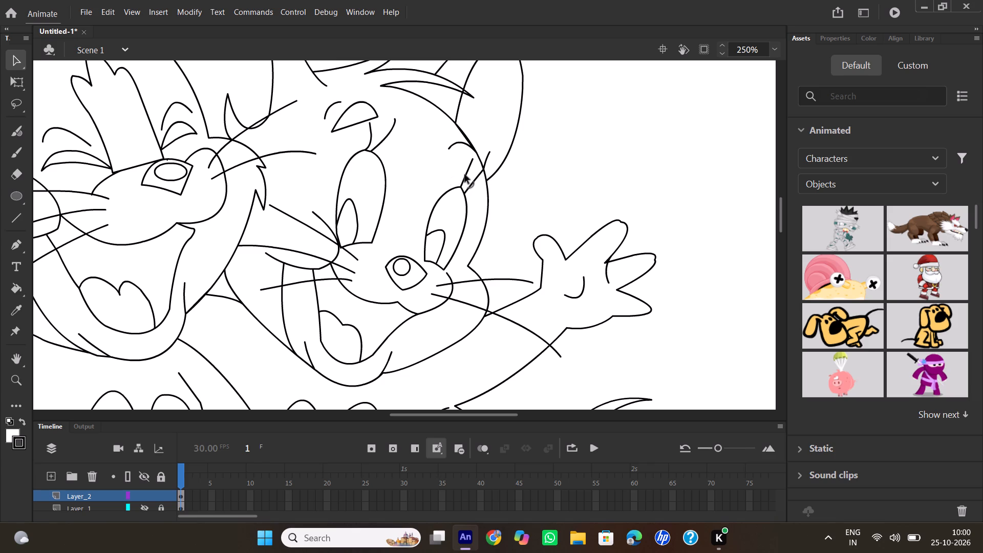
pyautogui.click(467, 174)
pyautogui.click(474, 183)
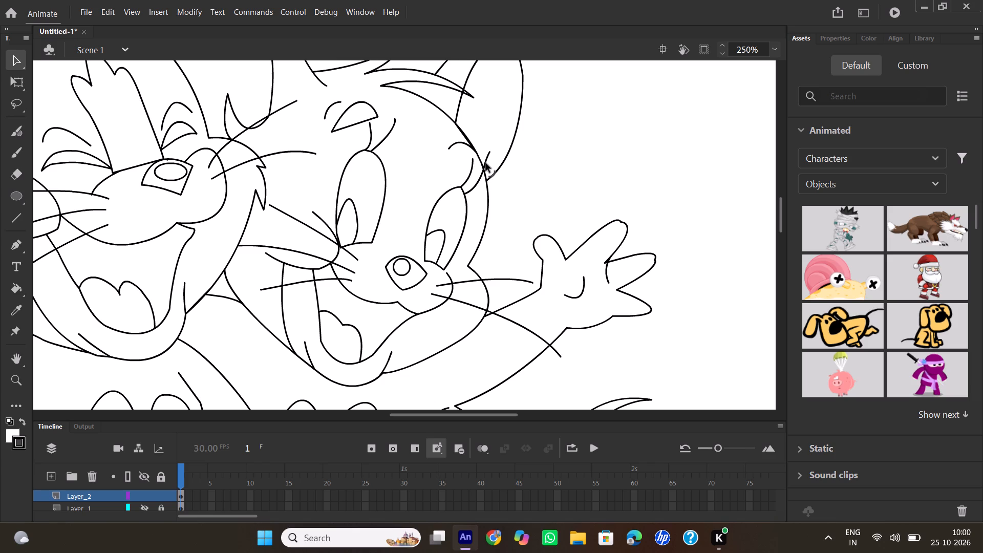
pyautogui.click(486, 163)
# Curve the crease lines above Jerry's inner eye and pull the shorter one's top end clear of the eyebrow.
pyautogui.click(385, 138)
pyautogui.moveTo(393, 138); pyautogui.dragTo(390, 133)
pyautogui.moveTo(371, 123); pyautogui.dragTo(375, 123)
pyautogui.moveTo(375, 123); pyautogui.dragTo(378, 128)
# Arch the lower edge of Jerry's inner eyebrow upward and round the short stroke beside it.
pyautogui.moveTo(365, 121); pyautogui.dragTo(365, 107)
pyautogui.moveTo(341, 102); pyautogui.dragTo(351, 94)
pyautogui.moveTo(343, 98); pyautogui.dragTo(343, 91)
# Smooth and round the pupil outlines in both of Jerry's eyes.
pyautogui.scroll(-1, 482, 171)
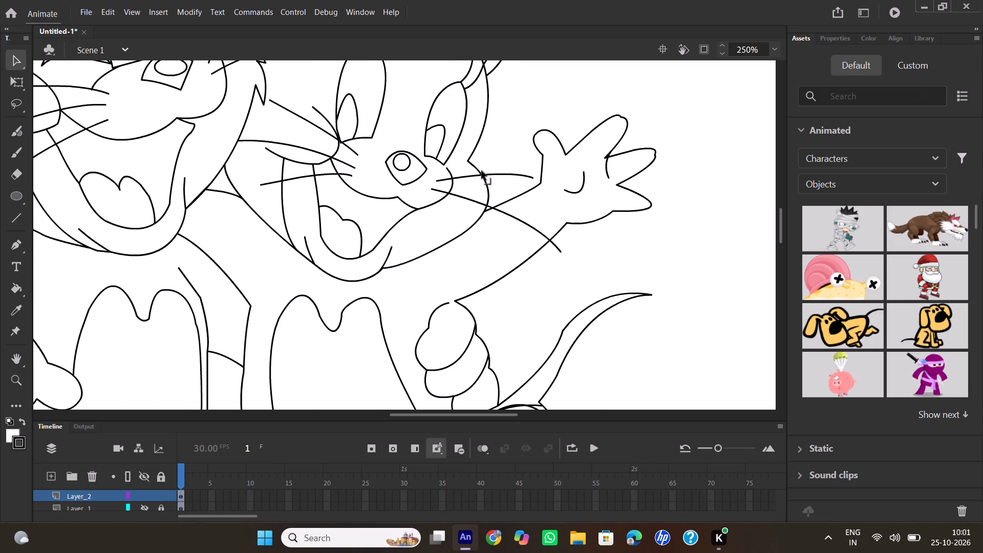
pyautogui.scroll(1, 450, 151)
pyautogui.click(436, 231)
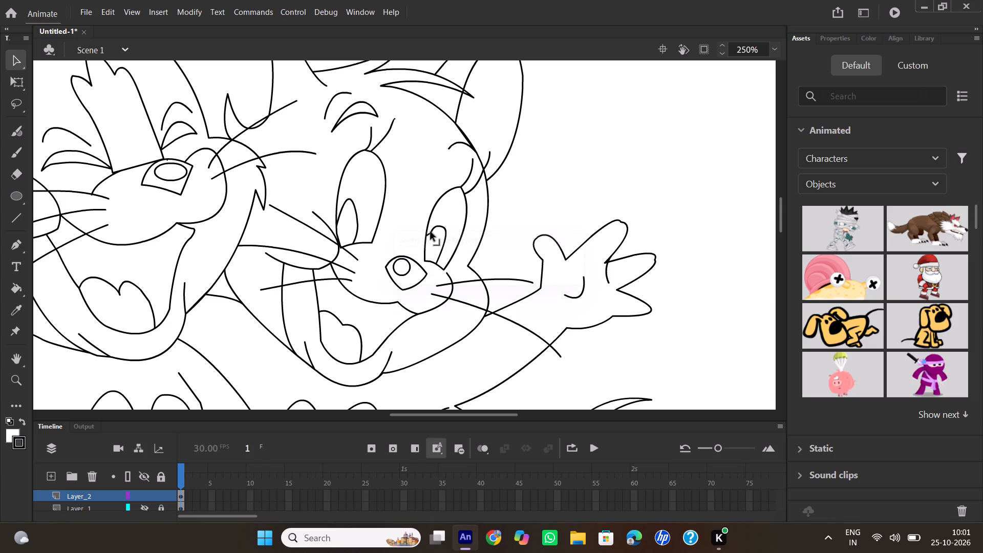
pyautogui.click(431, 232)
pyautogui.click(442, 251)
pyautogui.moveTo(357, 220); pyautogui.dragTo(362, 222)
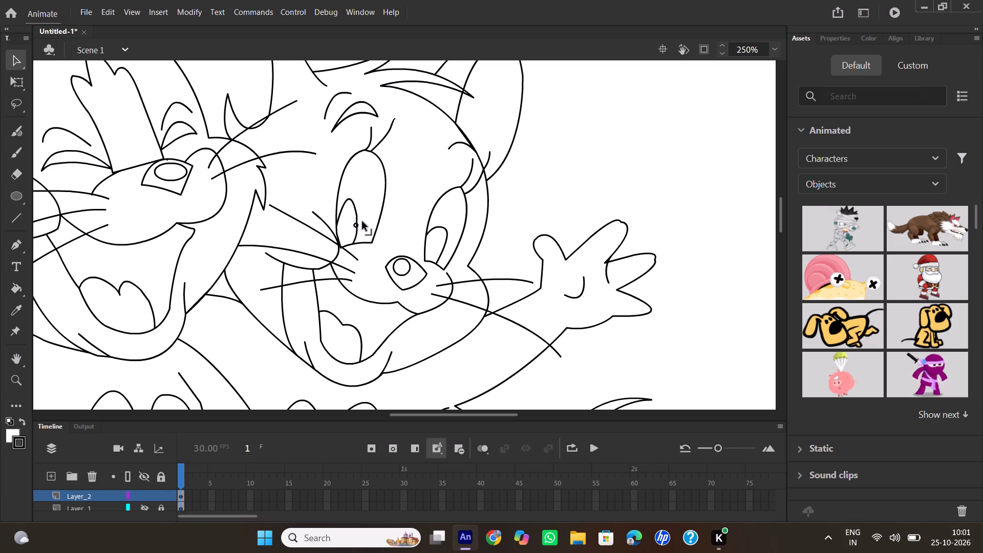
pyautogui.moveTo(362, 222); pyautogui.dragTo(361, 226)
pyautogui.moveTo(341, 208); pyautogui.dragTo(340, 215)
pyautogui.moveTo(340, 215); pyautogui.dragTo(338, 203)
# Reshape the notch in Jerry's tongue outline so the two rounded lobes meet at a short inner crease.
pyautogui.scroll(-1, 440, 211)
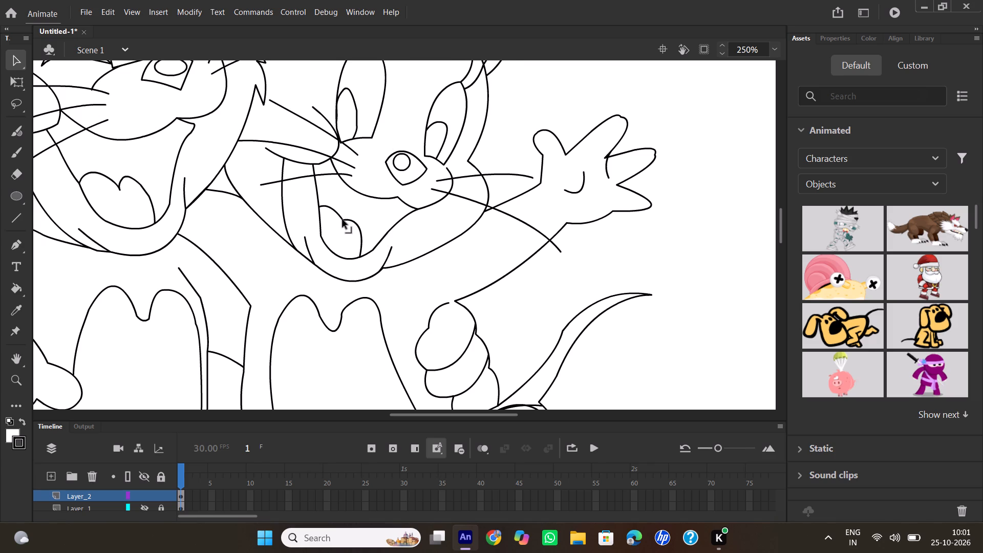
pyautogui.moveTo(343, 220); pyautogui.dragTo(338, 224)
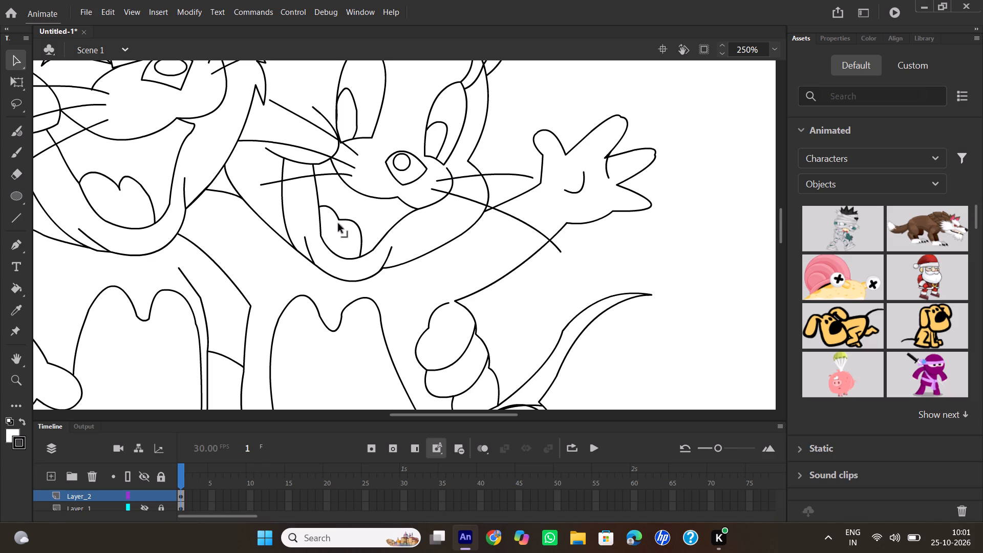
pyautogui.moveTo(338, 224); pyautogui.dragTo(339, 228)
pyautogui.click(344, 222)
pyautogui.click(343, 206)
pyautogui.moveTo(346, 223); pyautogui.dragTo(345, 223)
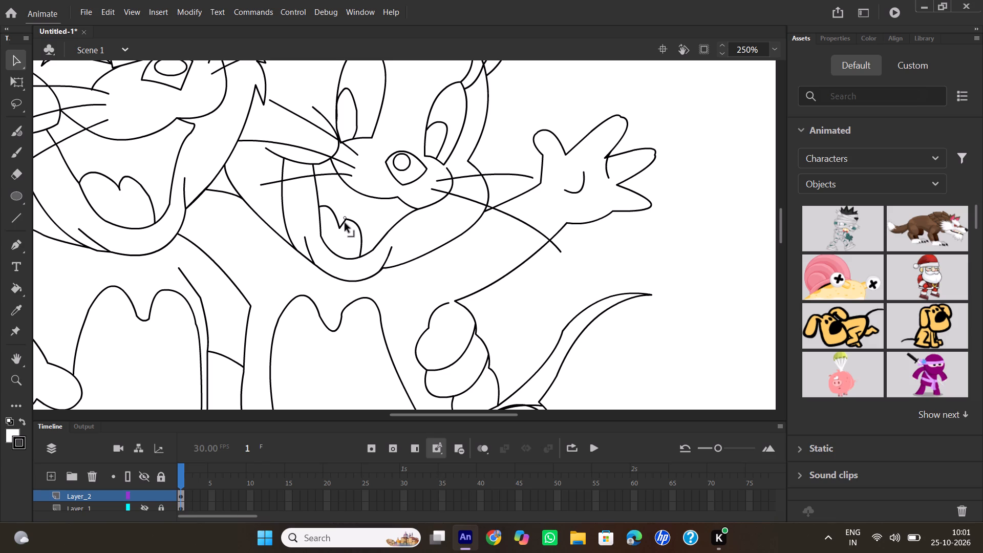
pyautogui.moveTo(345, 223); pyautogui.dragTo(341, 218)
pyautogui.moveTo(341, 218); pyautogui.dragTo(340, 219)
# Pull in the side corners of Jerry's nose outline to give it a rounder shape.
pyautogui.scroll(1, 411, 197)
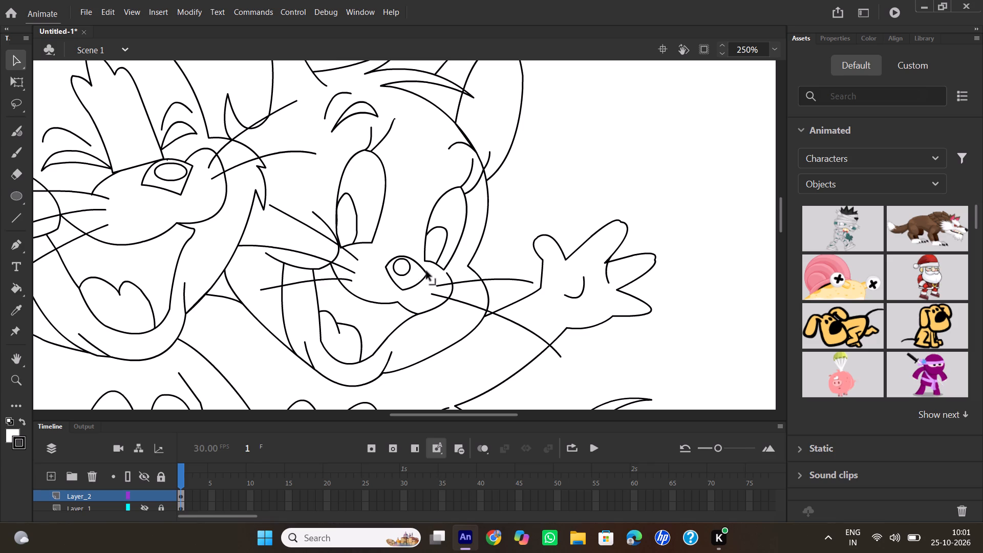
pyautogui.moveTo(425, 273); pyautogui.dragTo(421, 266)
pyautogui.moveTo(421, 266); pyautogui.dragTo(421, 267)
pyautogui.click(386, 268)
# Curve the lower and outer edges of Tom's nose outward and round off its bottom corner.
pyautogui.moveTo(156, 186); pyautogui.dragTo(158, 194)
pyautogui.click(178, 195)
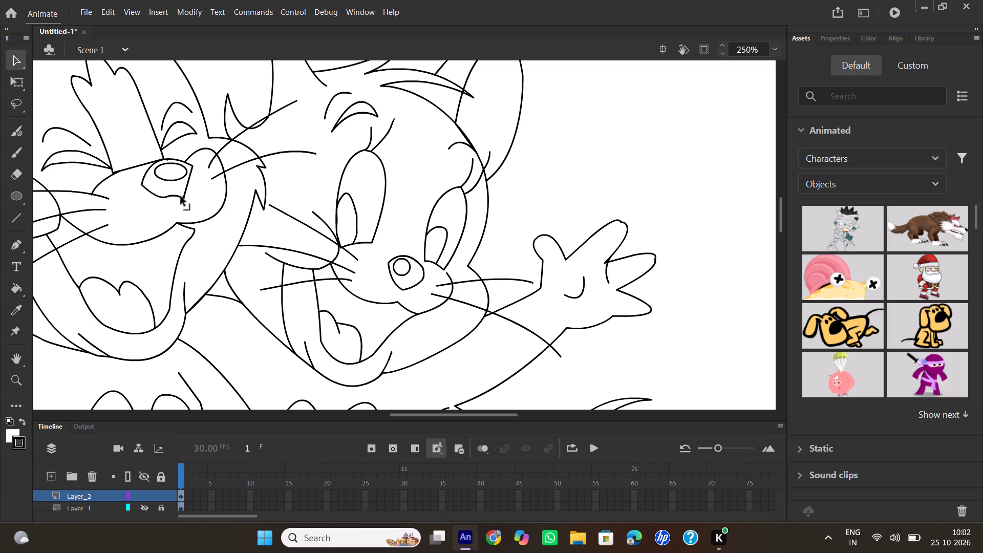
pyautogui.moveTo(186, 182); pyautogui.dragTo(190, 187)
pyautogui.click(177, 194)
# Join the open top end of the curled fingers beside Jerry's body to the lower line of his waving arm.
pyautogui.scroll(-1, 518, 262)
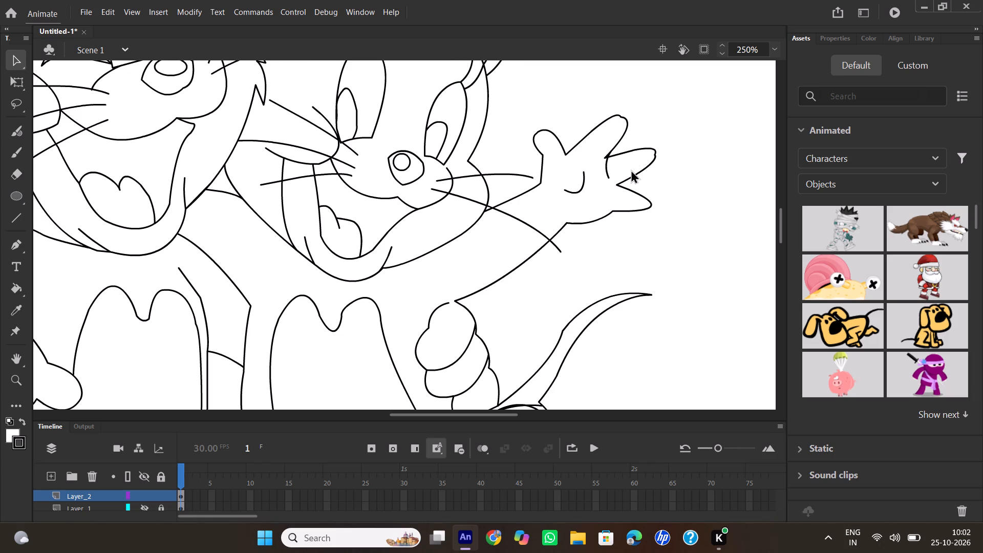
pyautogui.scroll(-1, 530, 212)
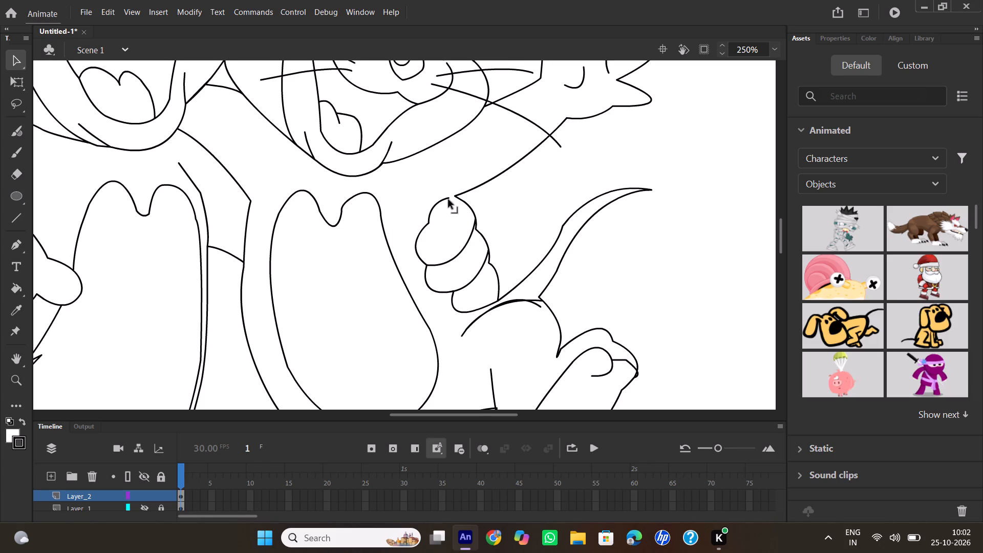
pyautogui.moveTo(449, 199); pyautogui.dragTo(454, 197)
# Delete the duplicate strokes along Jerry's hip at the tail base and arch the remaining hip line upward.
pyautogui.scroll(-1, 357, 188)
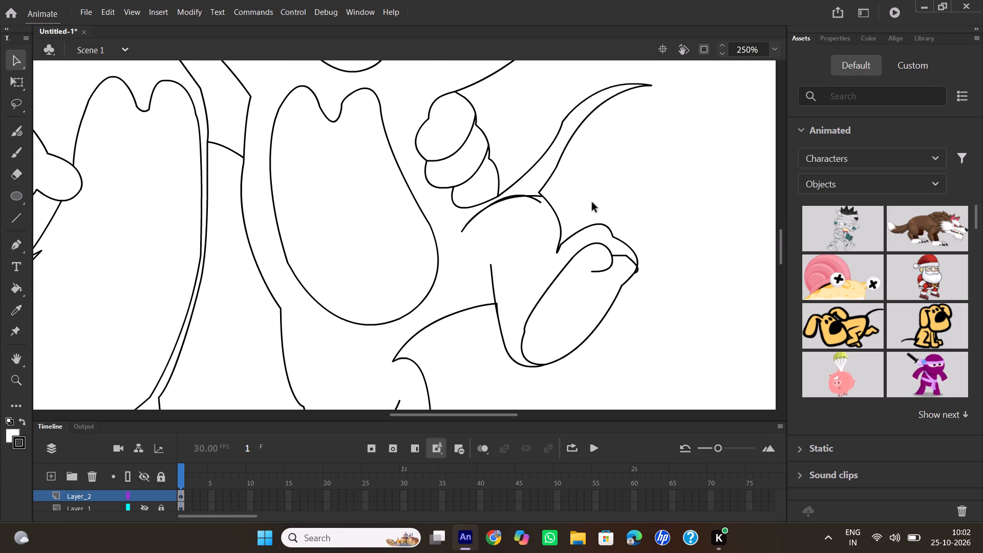
pyautogui.click(537, 199)
pyautogui.press('Delete')
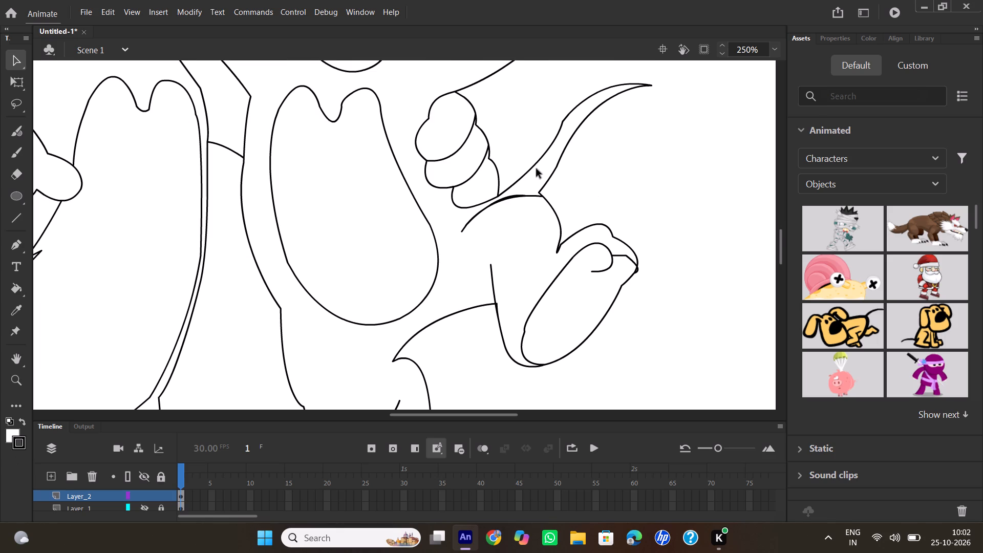
pyautogui.moveTo(513, 196); pyautogui.dragTo(515, 190)
pyautogui.press('Delete')
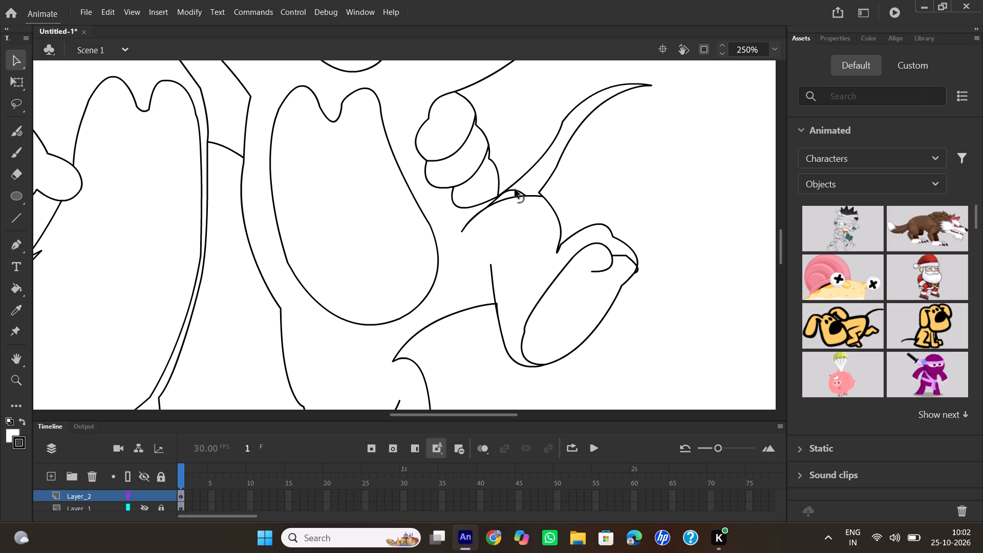
pyautogui.click(515, 189)
pyautogui.press('Delete')
pyautogui.moveTo(525, 197); pyautogui.dragTo(525, 191)
# Shift the corner in the upper edge of Jerry's tail down along the tail to soften the bend.
pyautogui.scroll(1, 582, 155)
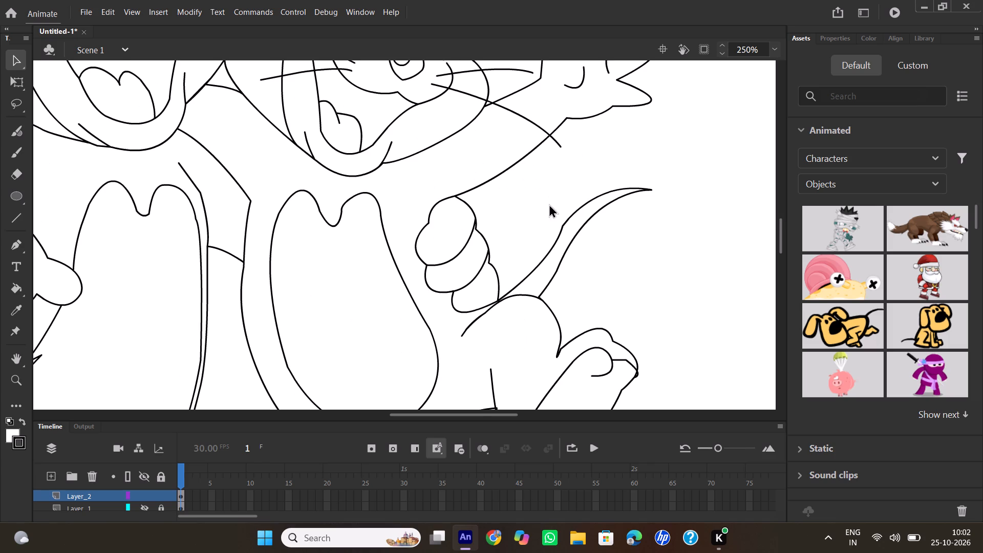
pyautogui.moveTo(564, 227); pyautogui.dragTo(566, 228)
pyautogui.moveTo(566, 228); pyautogui.dragTo(562, 228)
pyautogui.moveTo(562, 228); pyautogui.dragTo(558, 240)
pyautogui.click(556, 243)
# Reshape the outer edges of the curled fingers beside Jerry's body so each finger meets the one above in a rounded knuckle.
pyautogui.moveTo(476, 228); pyautogui.dragTo(474, 235)
pyautogui.moveTo(474, 235); pyautogui.dragTo(473, 235)
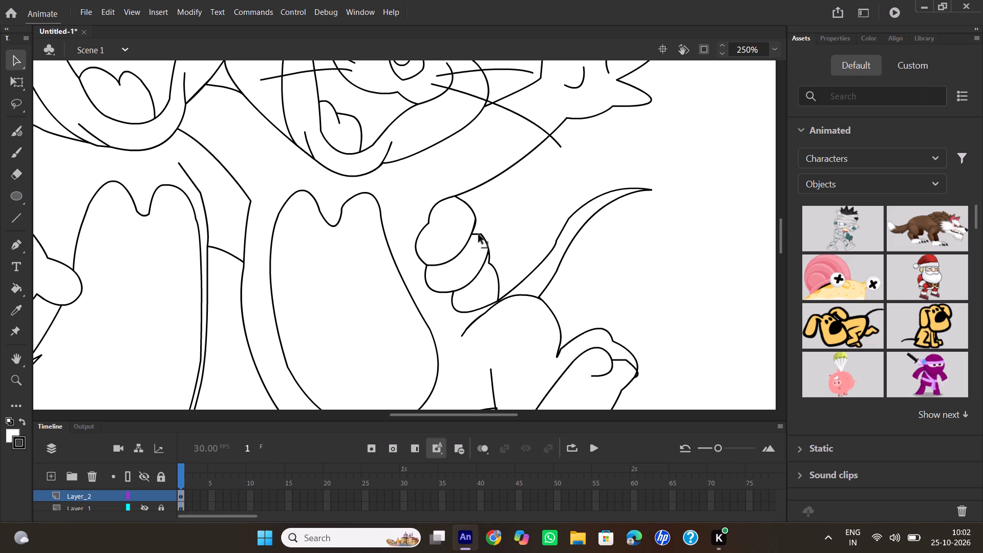
pyautogui.click(479, 235)
pyautogui.moveTo(483, 237); pyautogui.dragTo(482, 239)
pyautogui.moveTo(482, 239); pyautogui.dragTo(483, 241)
pyautogui.moveTo(487, 257); pyautogui.dragTo(489, 262)
pyautogui.moveTo(489, 262); pyautogui.dragTo(489, 261)
# Round out the top outline of the outer toe on Jerry's raised foot and delete the stray stroke at its tip.
pyautogui.scroll(-1, 412, 225)
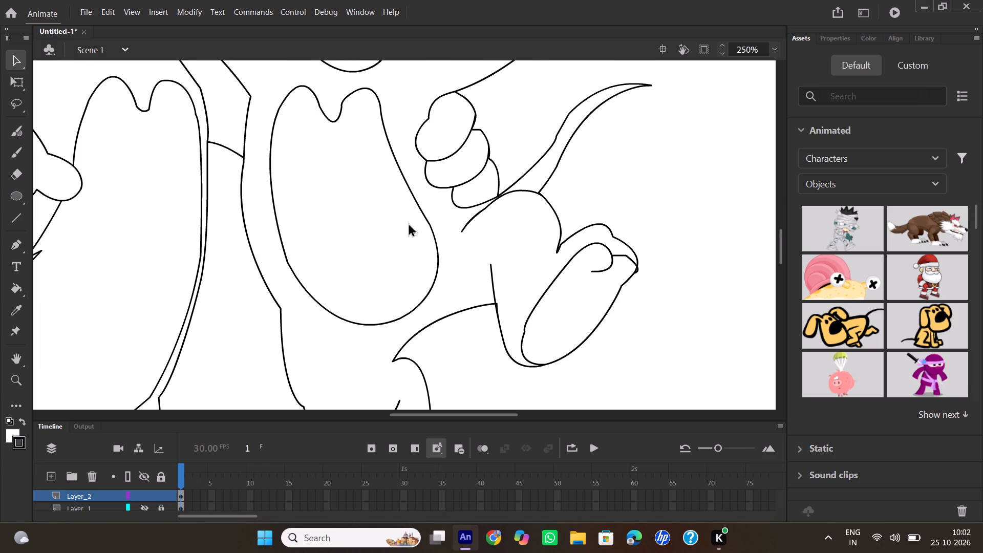
pyautogui.moveTo(612, 237); pyautogui.dragTo(613, 237)
pyautogui.moveTo(613, 237); pyautogui.dragTo(612, 252)
pyautogui.moveTo(617, 245); pyautogui.dragTo(612, 241)
pyautogui.moveTo(630, 247); pyautogui.dragTo(635, 242)
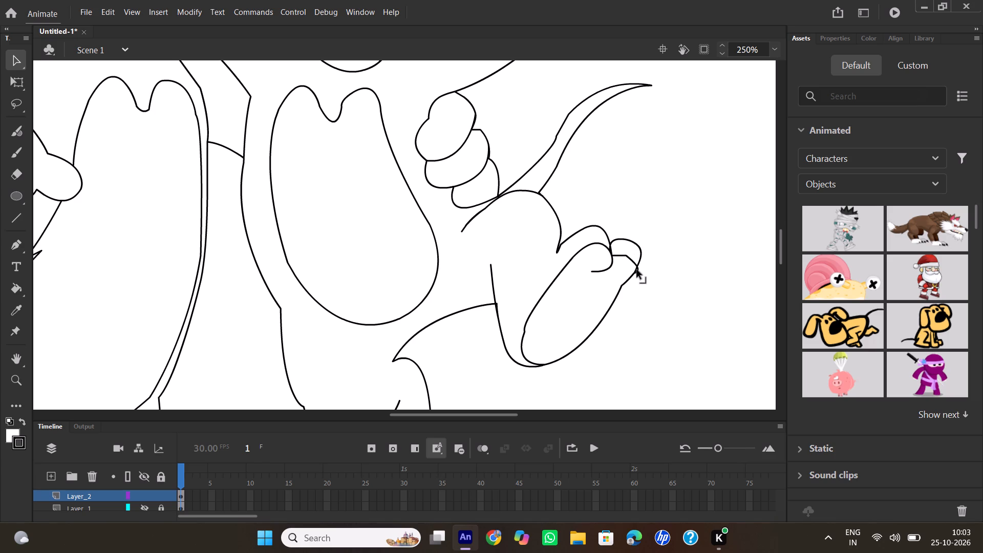
pyautogui.click(637, 270)
pyautogui.press('Delete')
# Arch the short line inside the outer toe of Jerry's raised foot upward.
pyautogui.click(524, 332)
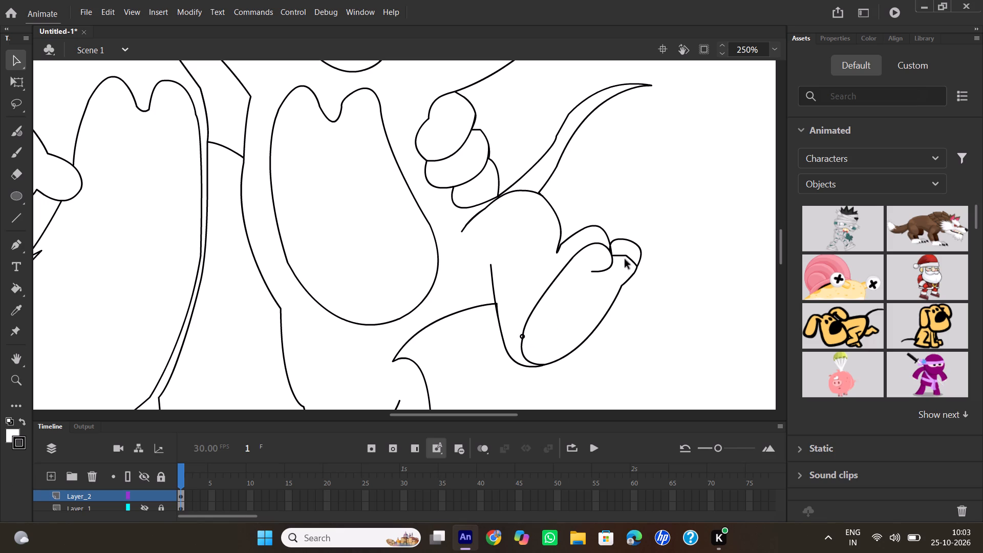
pyautogui.moveTo(619, 256); pyautogui.dragTo(619, 250)
pyautogui.click(629, 257)
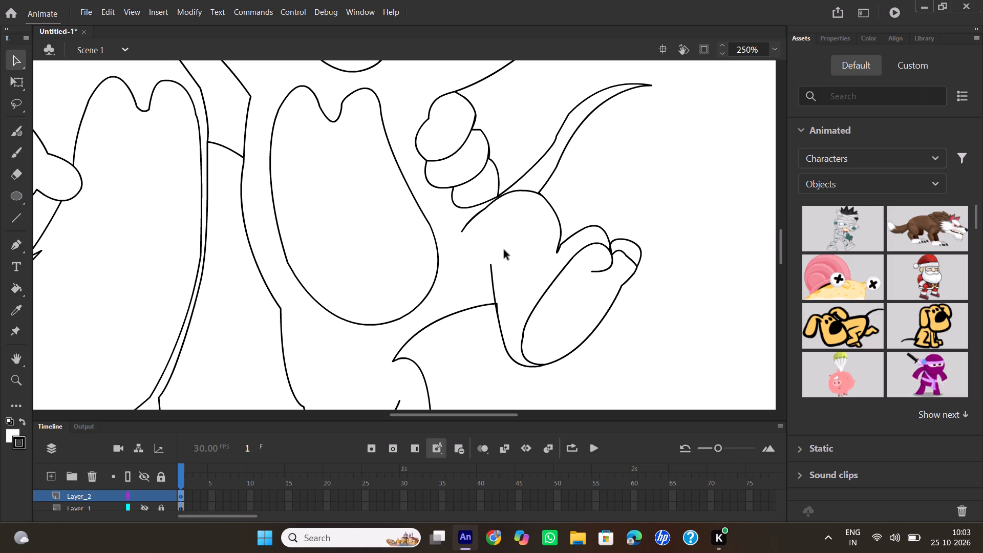
# Smooth the corner in the outer outline of Jerry's standing leg, just above the foot.
pyautogui.scroll(-2, 433, 226)
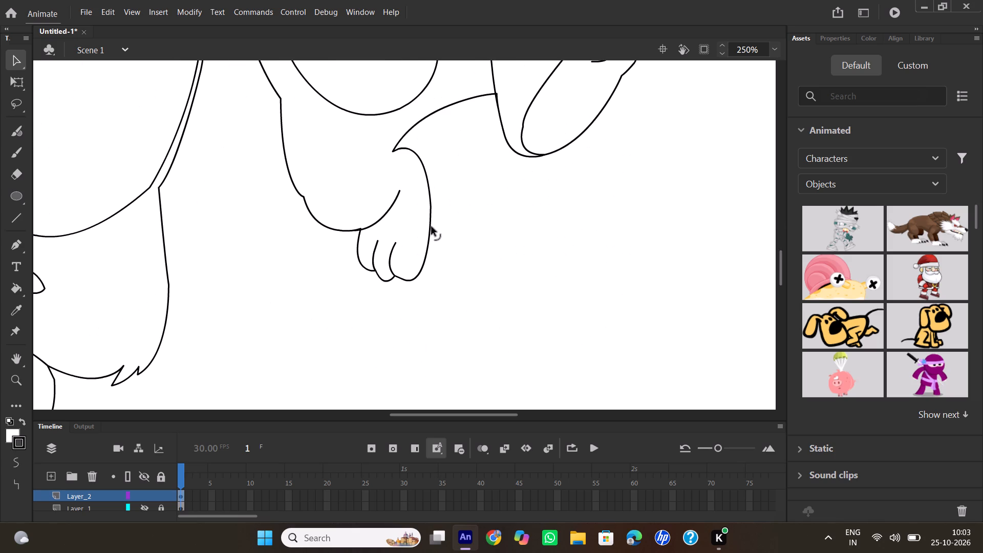
pyautogui.scroll(1, 429, 225)
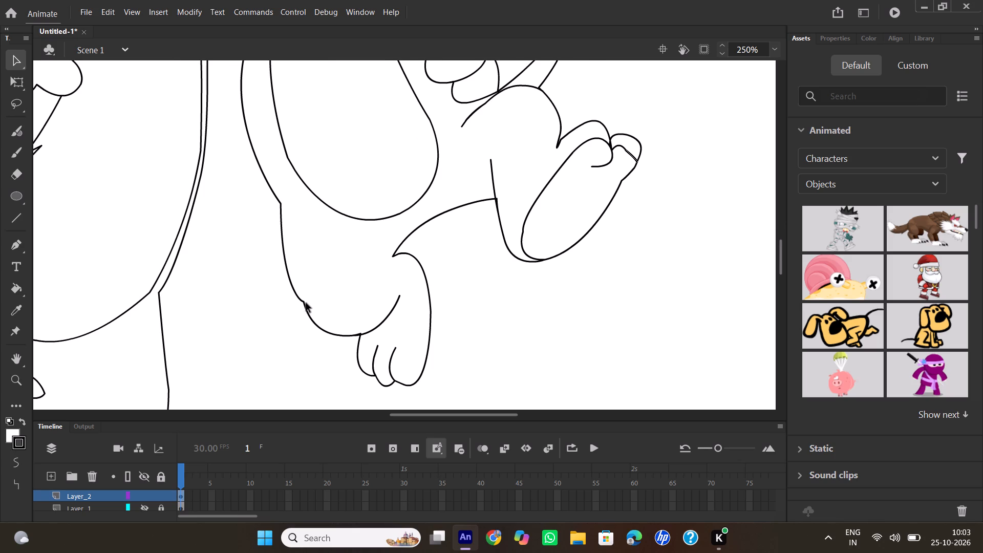
pyautogui.click(303, 302)
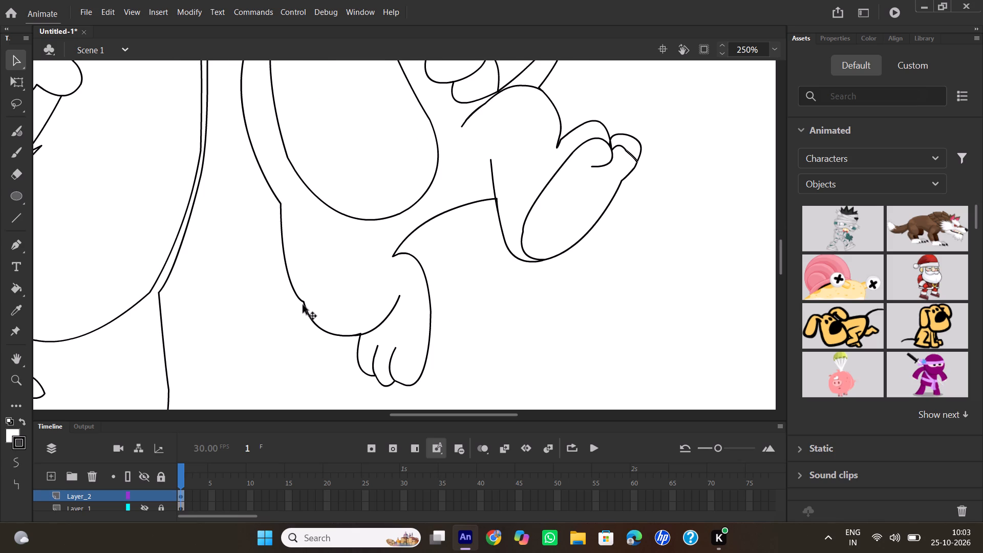
pyautogui.click(295, 312)
pyautogui.moveTo(303, 302); pyautogui.dragTo(301, 306)
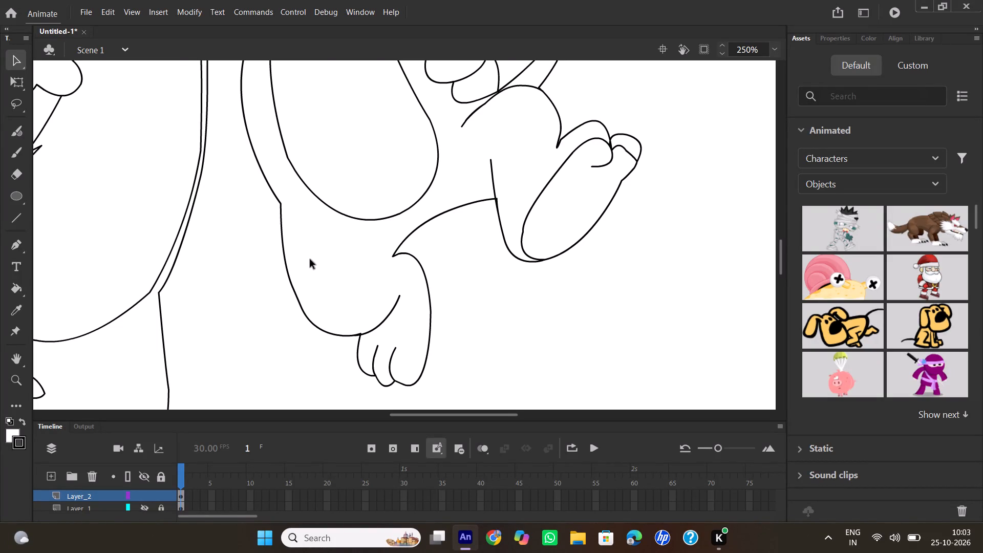
# Reshape the rounded notch at the top of Jerry's belly patch into a deeper, pointed V.
pyautogui.scroll(1, 310, 260)
pyautogui.scroll(-2, 310, 260)
pyautogui.scroll(2, 310, 260)
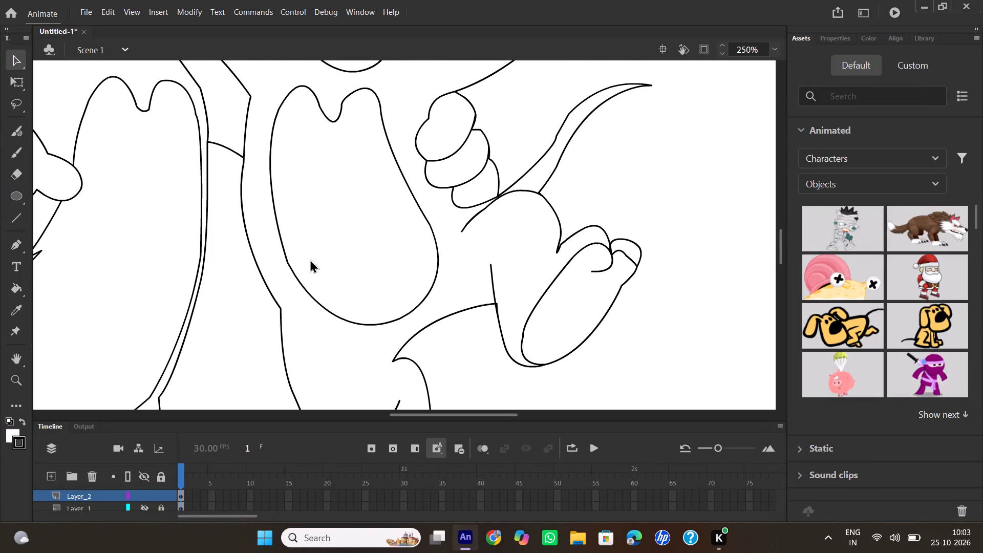
pyautogui.scroll(1, 307, 257)
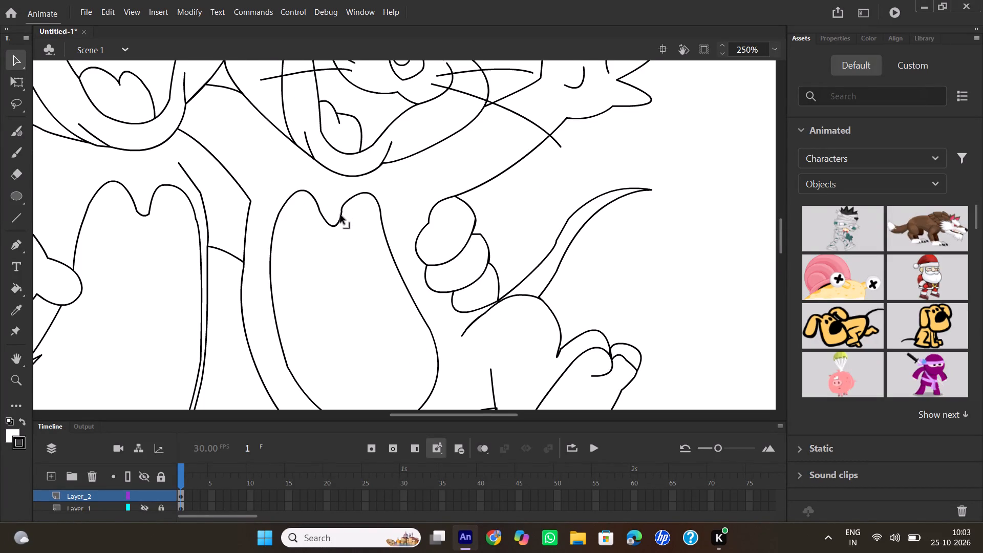
pyautogui.click(340, 211)
pyautogui.moveTo(326, 221); pyautogui.dragTo(327, 221)
pyautogui.moveTo(327, 221); pyautogui.dragTo(322, 226)
pyautogui.moveTo(322, 226); pyautogui.dragTo(324, 227)
pyautogui.click(338, 224)
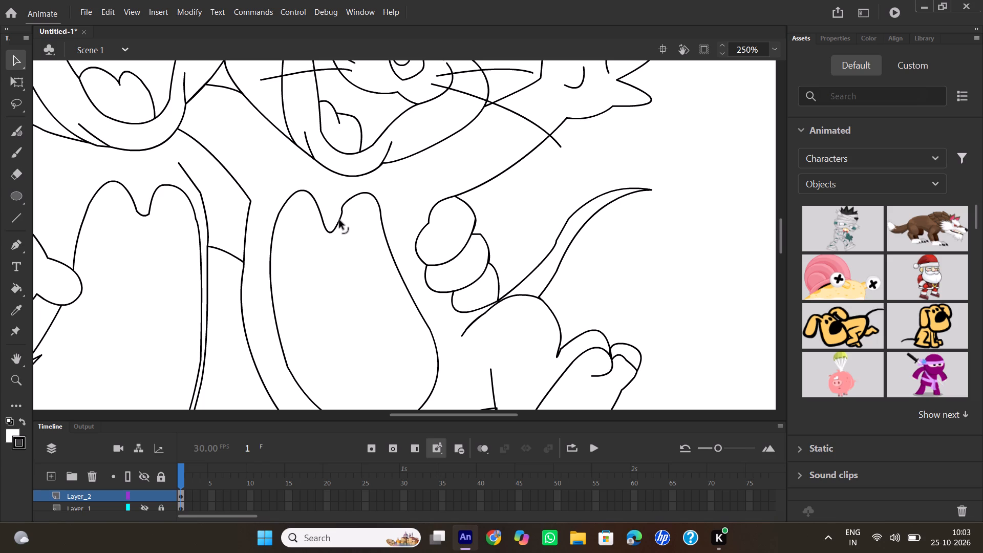
pyautogui.click(148, 213)
# Show the reference image on Layer_1, sample Tom's blue-grey fur as the fill colour, and hide Layer_1 again.
pyautogui.scroll(1, 279, 219)
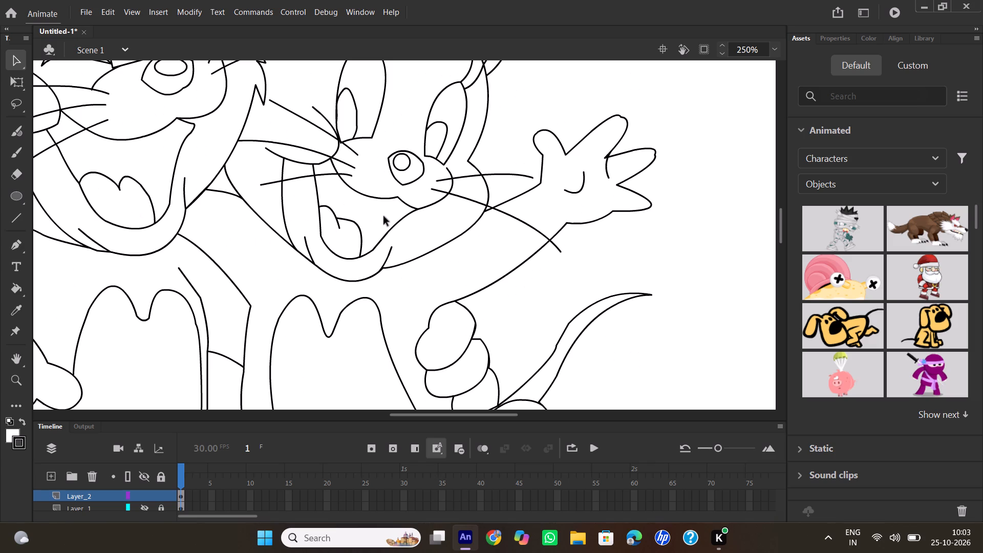
pyautogui.scroll(1, 310, 160)
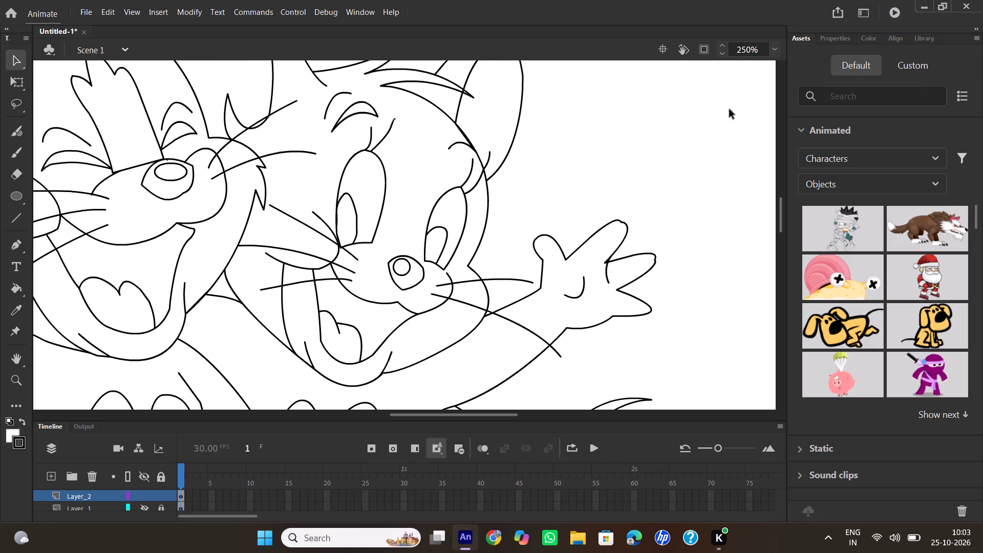
pyautogui.doubleClick(753, 49)
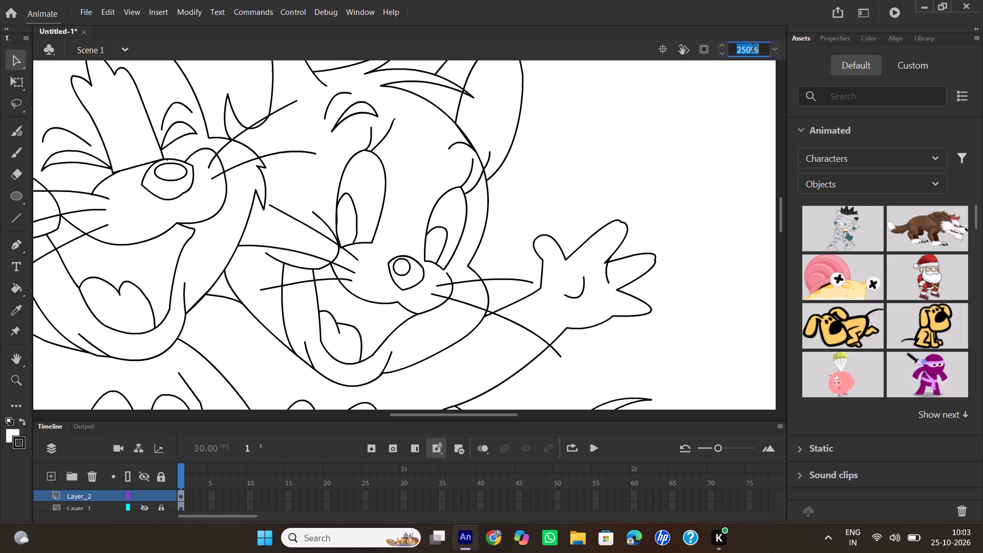
pyautogui.write('150')
pyautogui.press('Return')
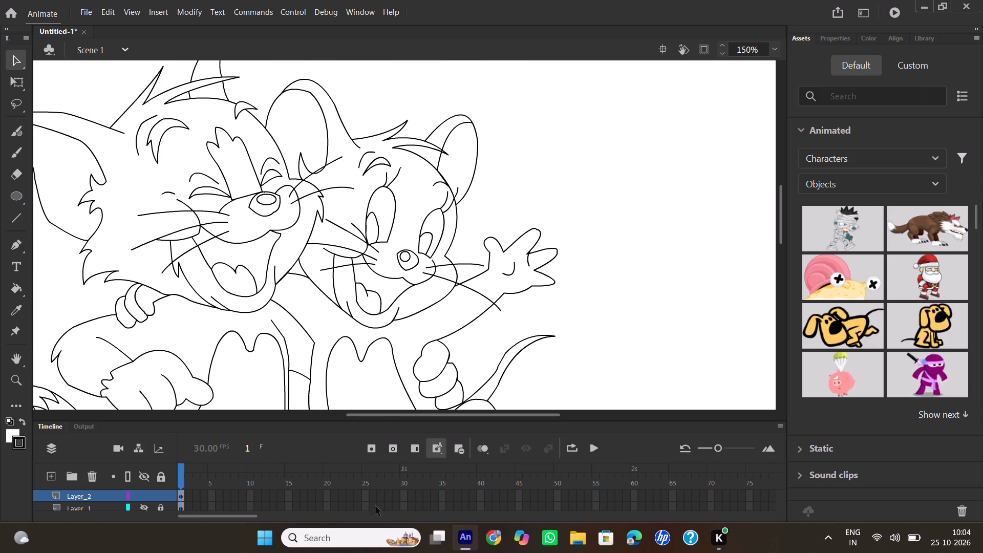
pyautogui.moveTo(387, 415); pyautogui.dragTo(343, 417)
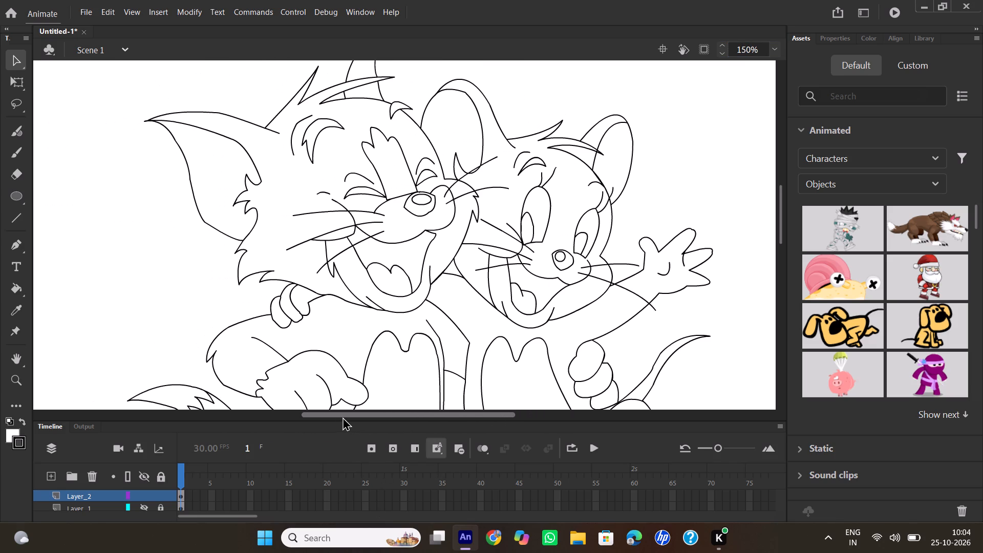
pyautogui.moveTo(343, 417); pyautogui.dragTo(341, 416)
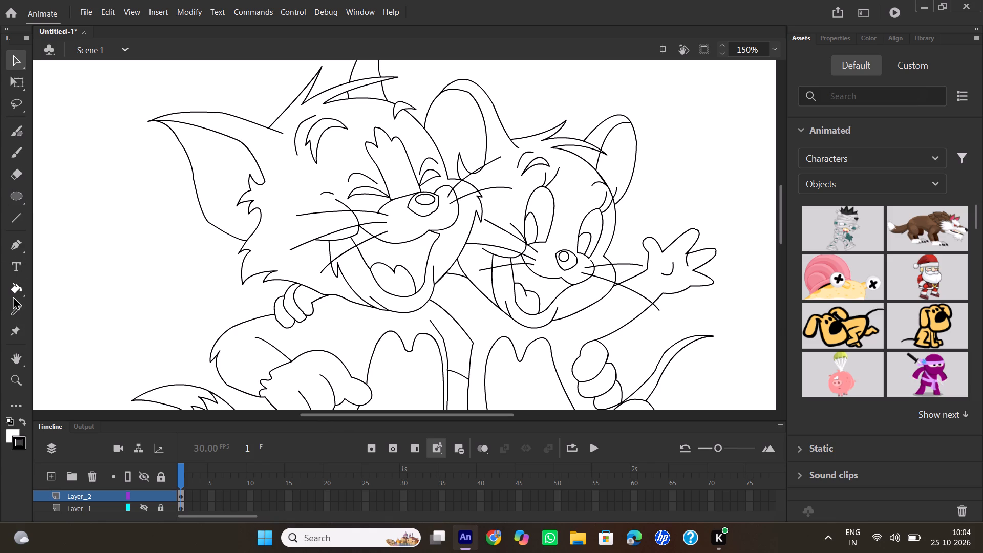
pyautogui.click(141, 509)
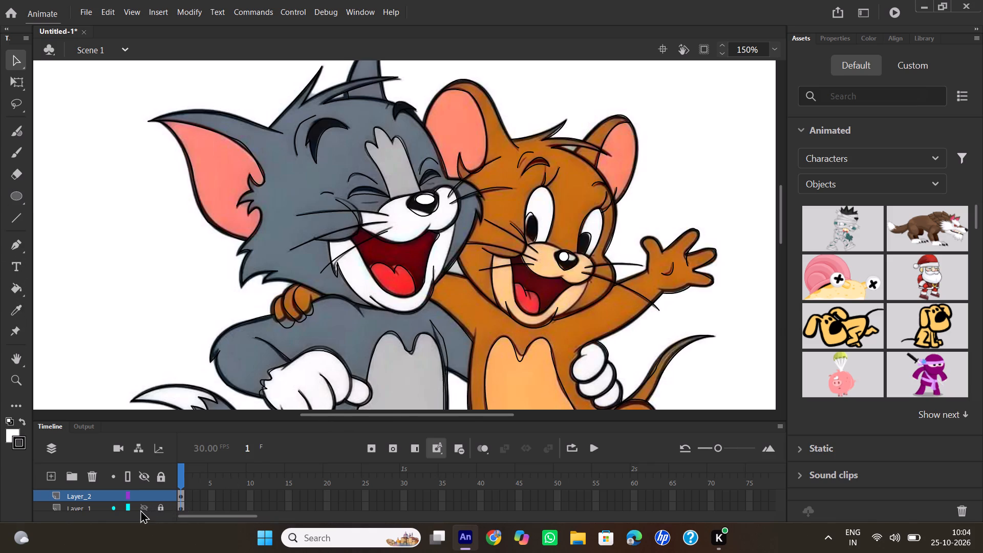
pyautogui.click(20, 309)
pyautogui.click(289, 189)
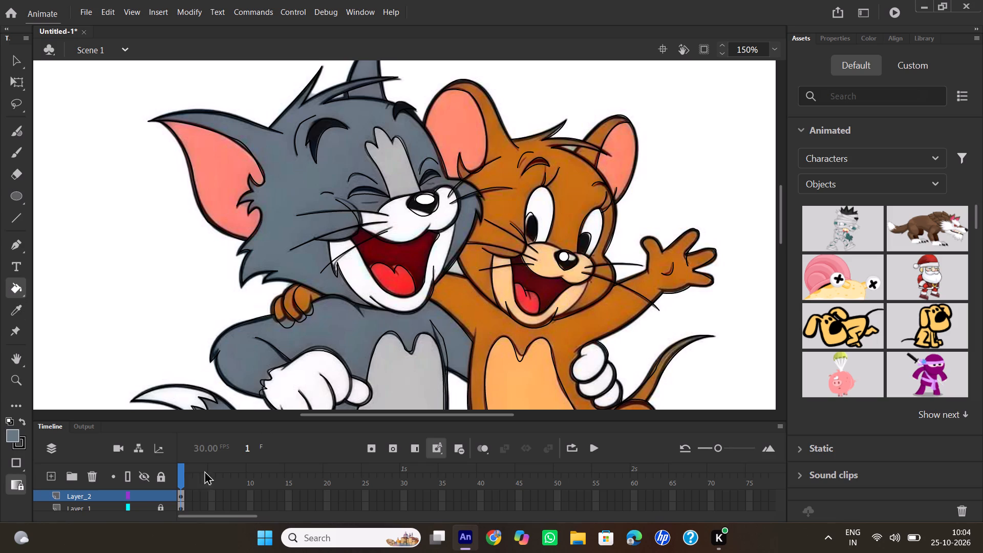
pyautogui.click(146, 508)
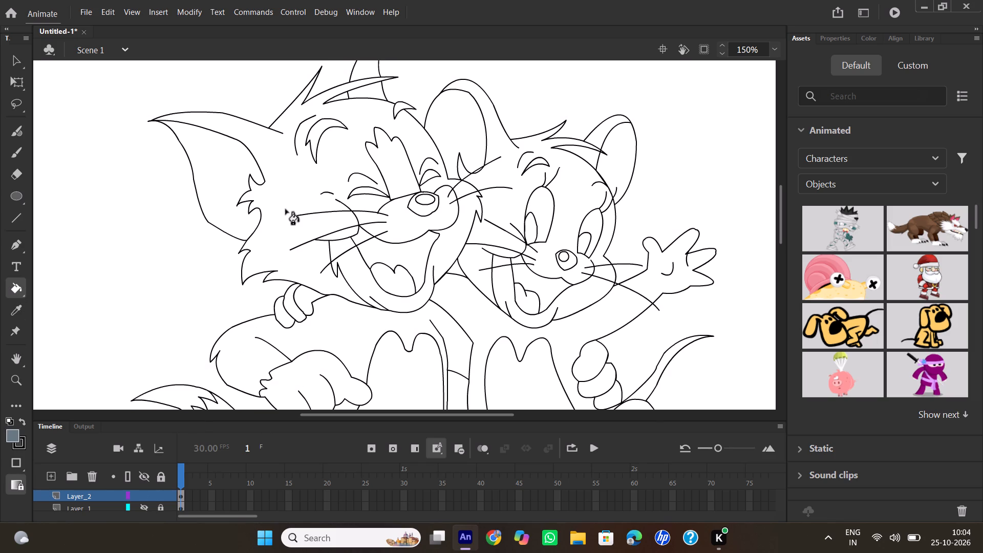
# Fill Tom's head, body, tail and both feet on Layer_2 with the sampled blue-grey.
pyautogui.click(283, 190)
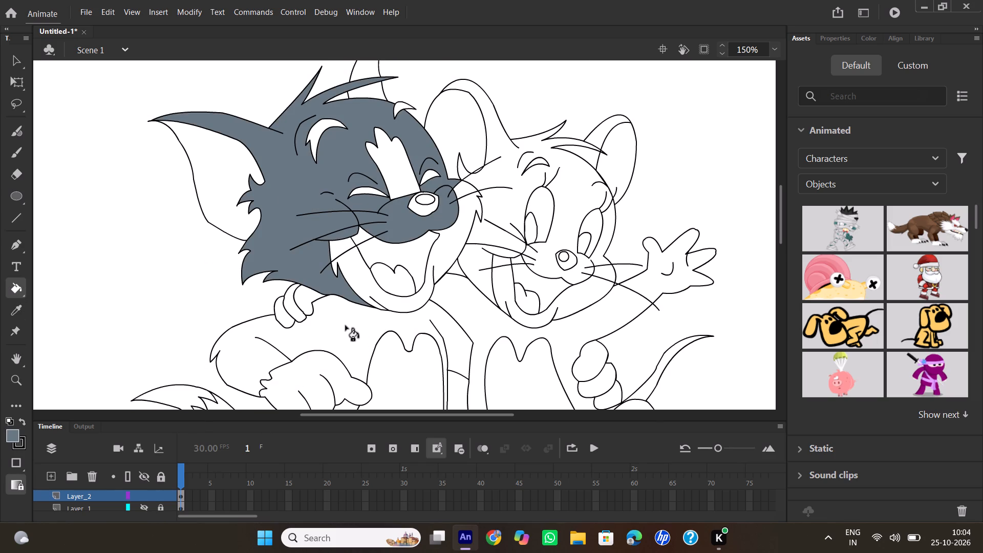
pyautogui.scroll(-1, 346, 326)
pyautogui.click(323, 231)
pyautogui.scroll(-2, 323, 231)
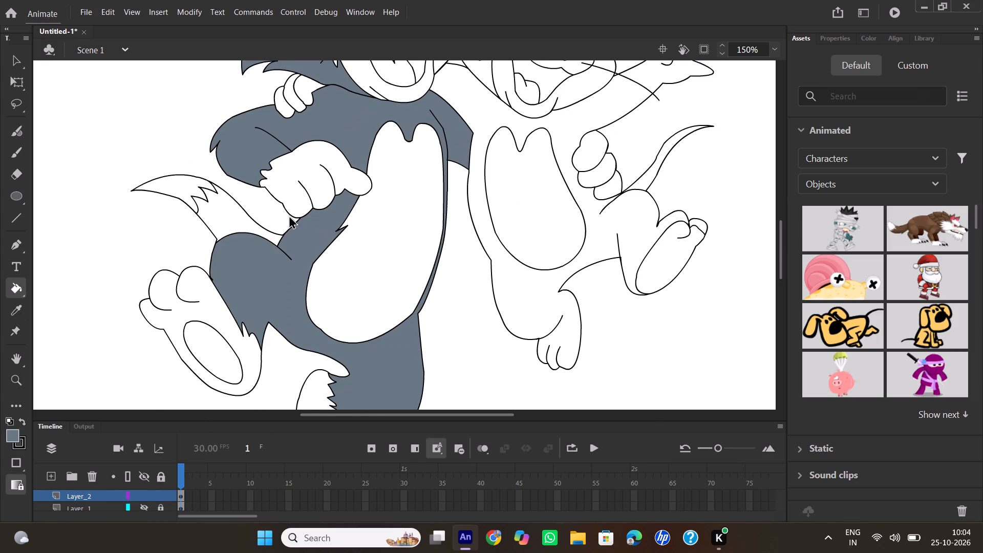
pyautogui.click(211, 113)
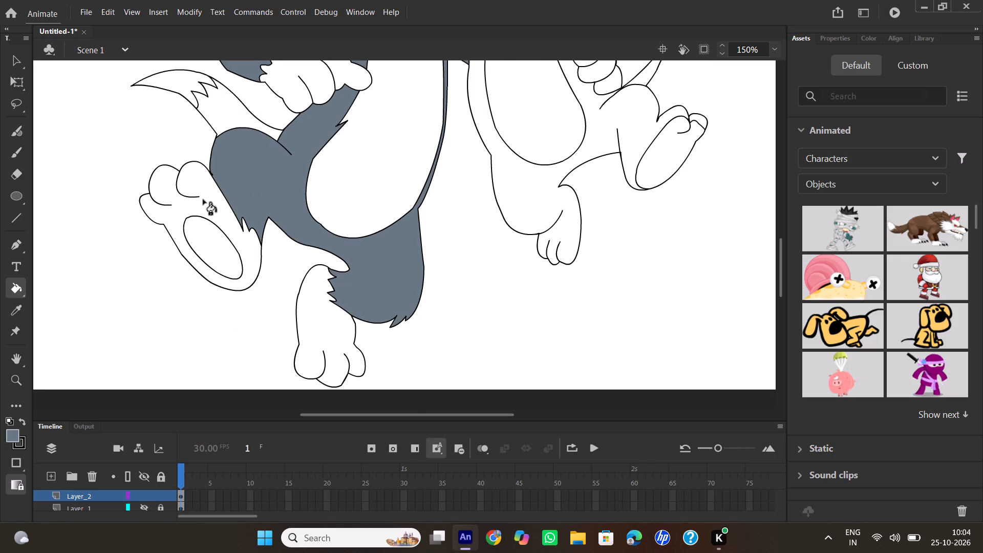
pyautogui.click(208, 203)
pyautogui.click(317, 303)
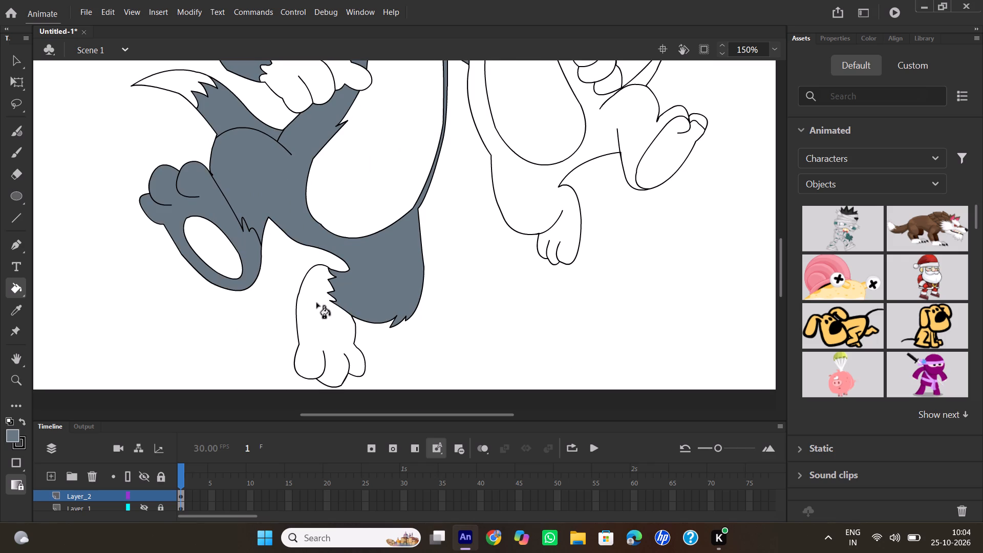
pyautogui.click(212, 200)
pyautogui.click(210, 232)
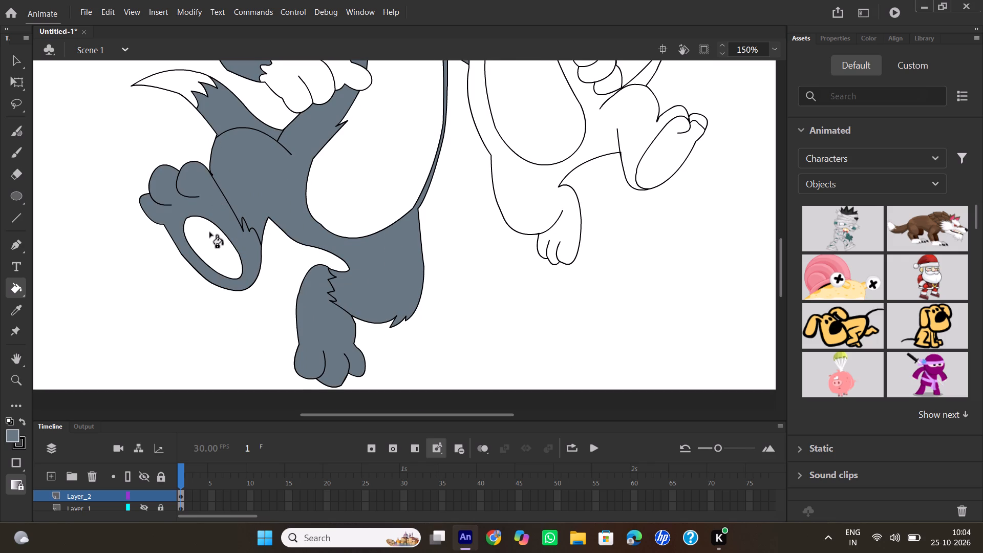
pyautogui.scroll(2, 376, 209)
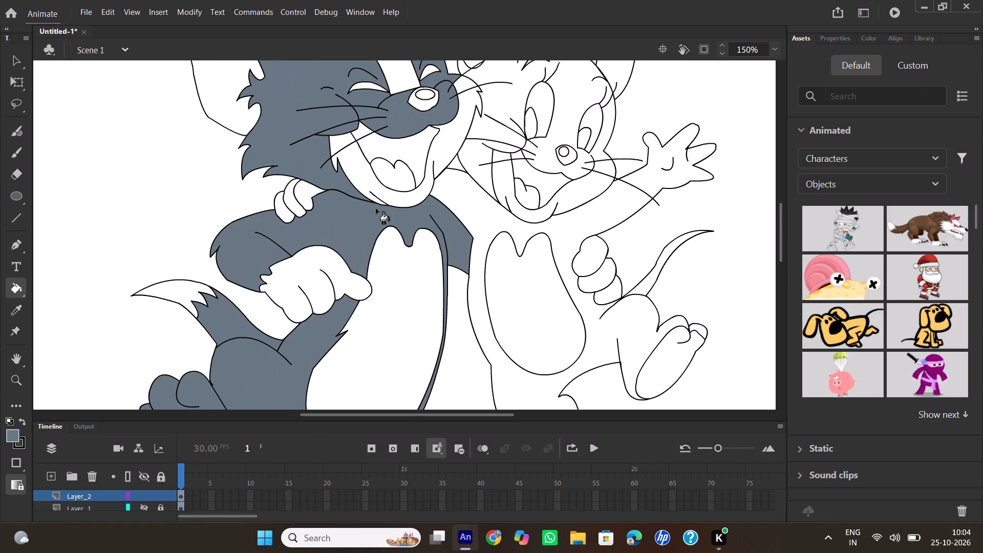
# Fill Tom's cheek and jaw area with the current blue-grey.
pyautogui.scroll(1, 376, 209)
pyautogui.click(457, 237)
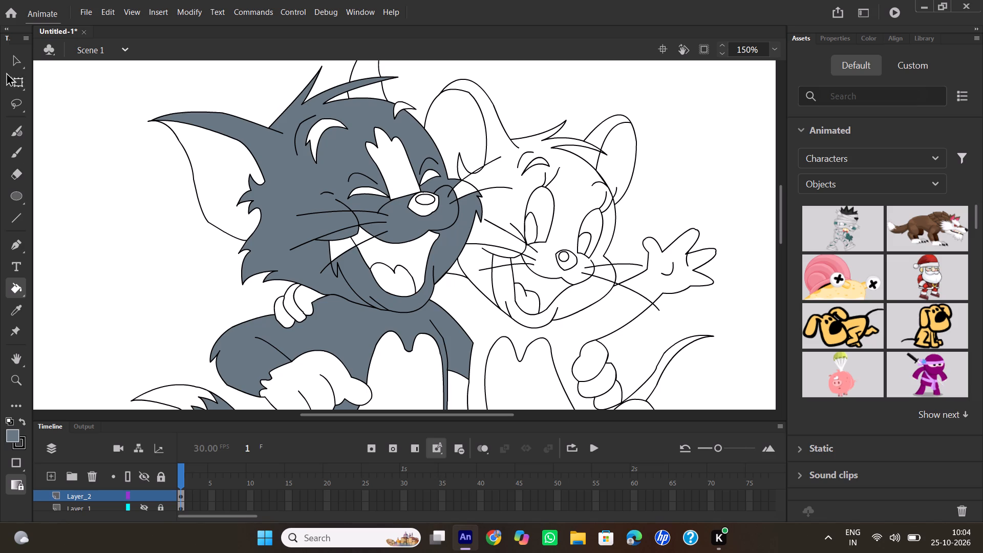
# Set the fill colour to white and refill Tom's raised foot, standing foot, and jaw and cheek area, leaving the sole pad blue-grey.
pyautogui.click(16, 58)
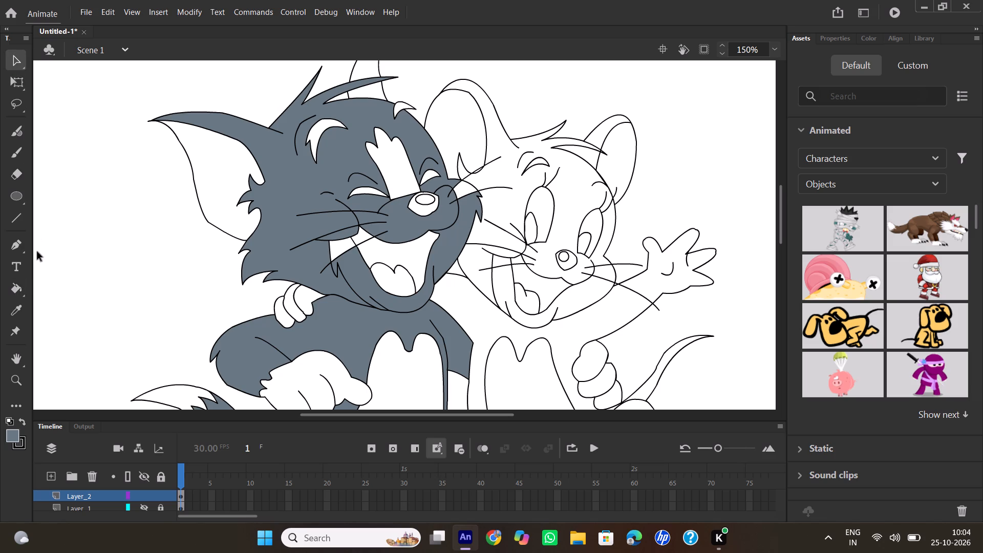
pyautogui.click(11, 434)
pyautogui.click(69, 340)
pyautogui.click(18, 285)
pyautogui.scroll(-2, 300, 301)
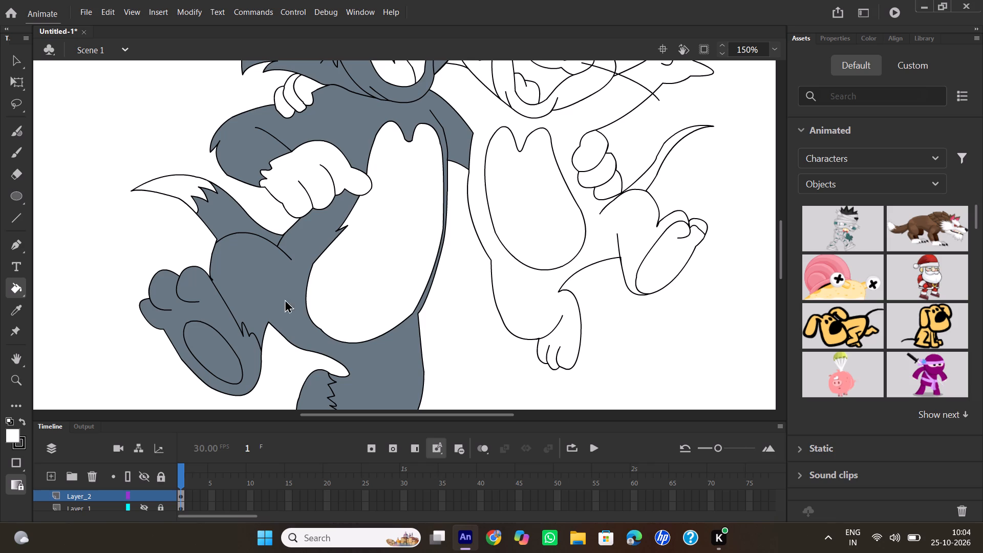
pyautogui.click(199, 310)
pyautogui.scroll(-2, 234, 303)
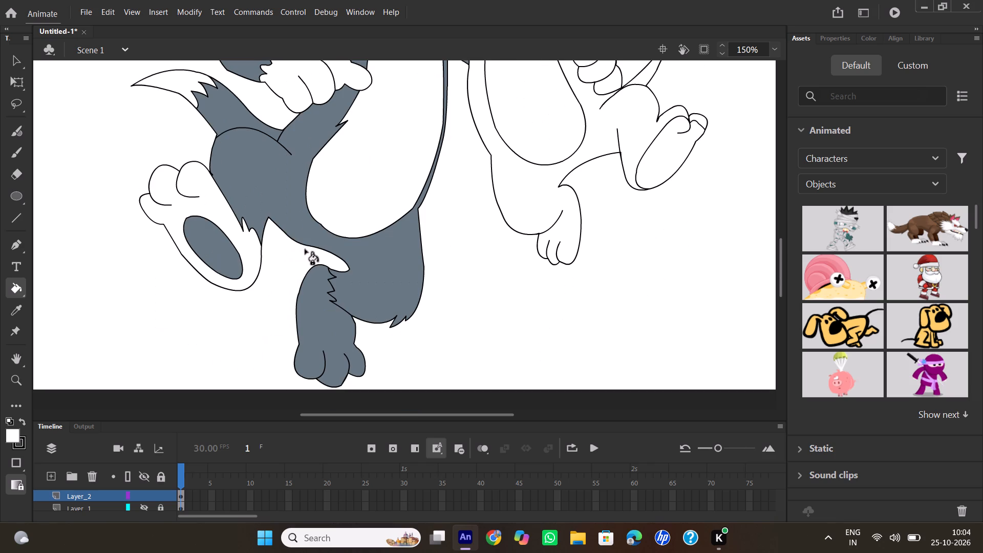
pyautogui.click(324, 233)
pyautogui.scroll(1, 408, 127)
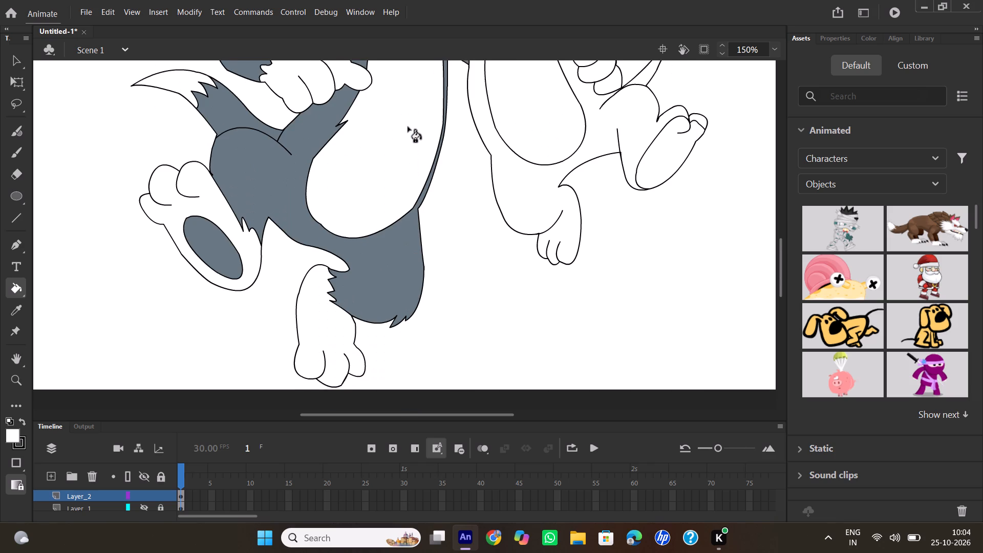
pyautogui.scroll(3, 407, 127)
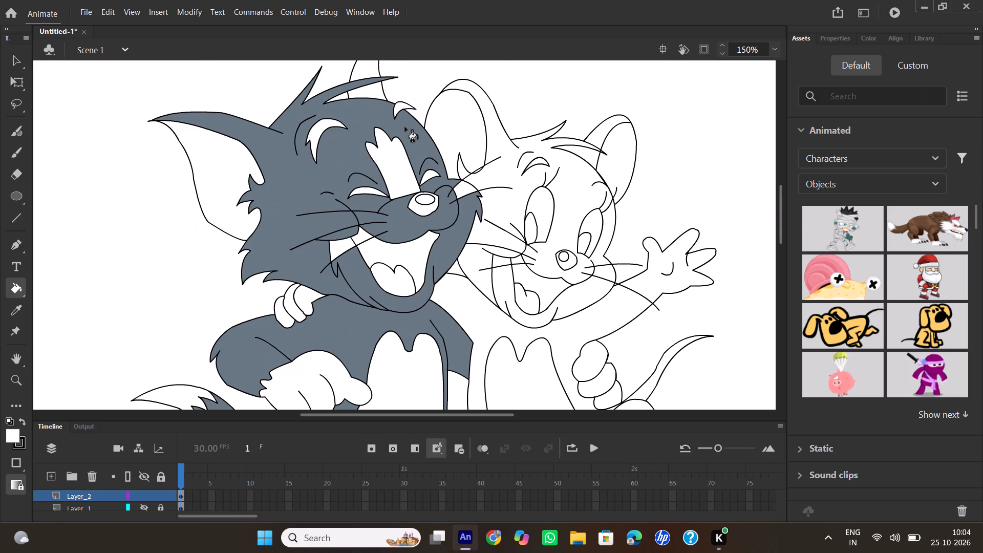
pyautogui.click(351, 267)
# Compare Tom's face with the reference image on Layer_1, and draw a short Pen line on Layer_2 from his muzzle to his jaw outline, separating the cheek.
pyautogui.click(145, 511)
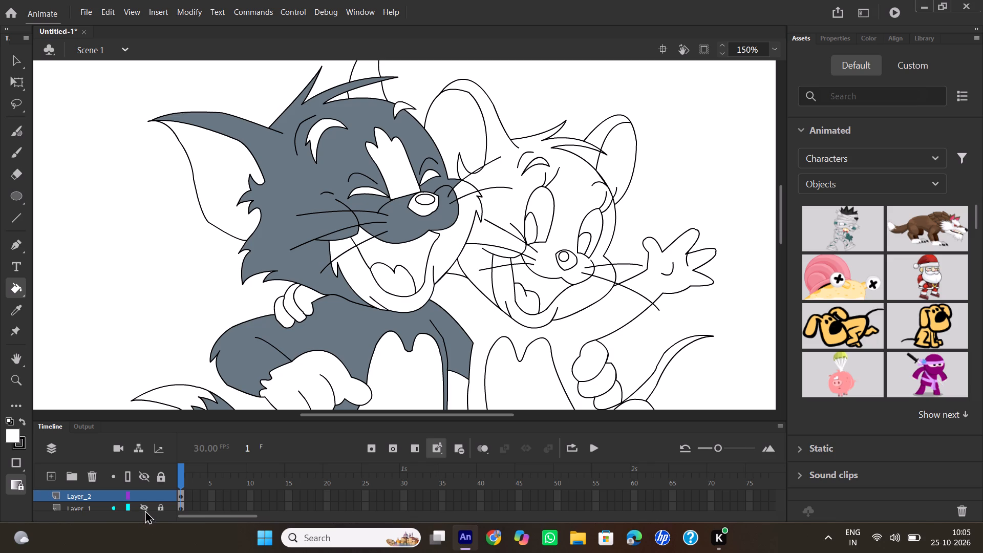
pyautogui.click(145, 509)
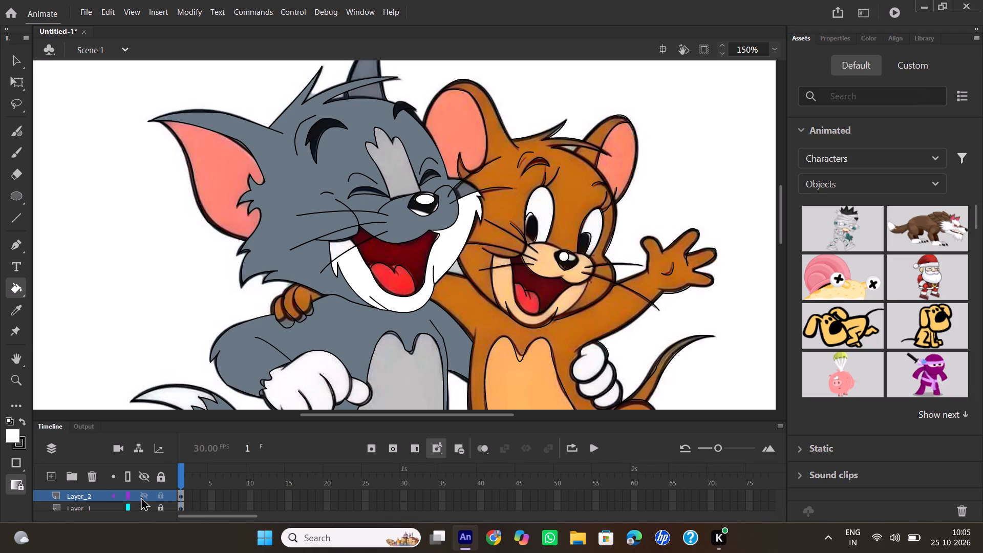
pyautogui.click(141, 497)
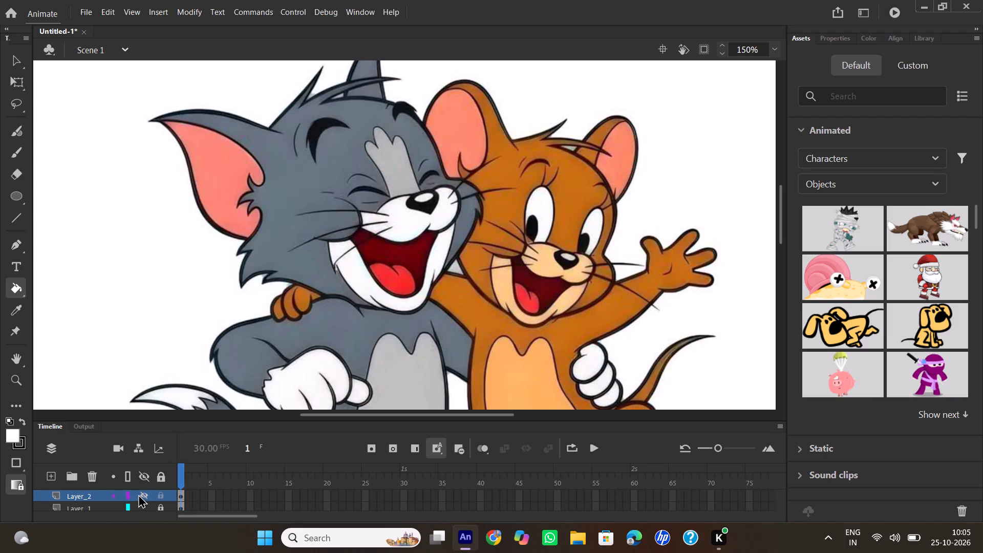
pyautogui.click(141, 510)
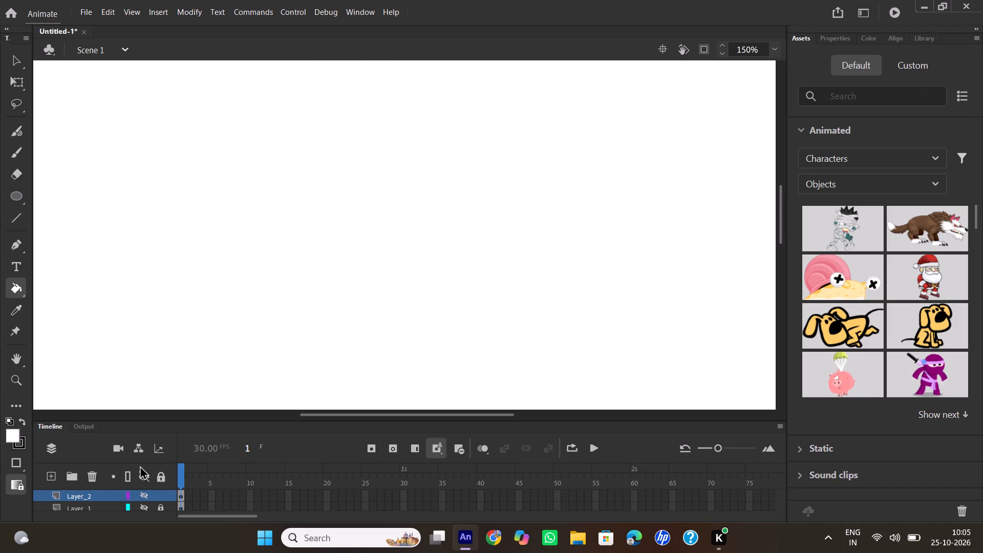
pyautogui.click(144, 496)
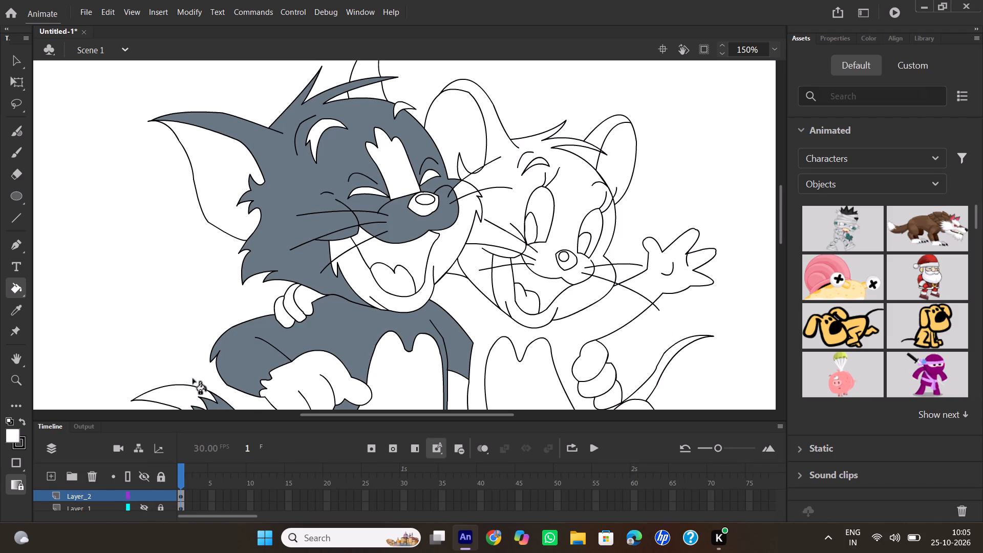
pyautogui.click(13, 247)
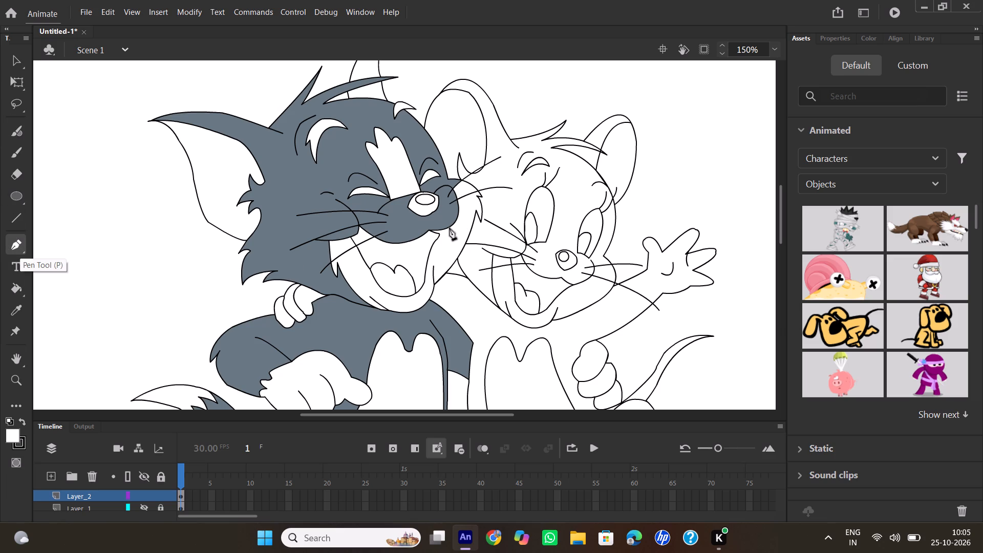
pyautogui.click(450, 228)
pyautogui.click(448, 226)
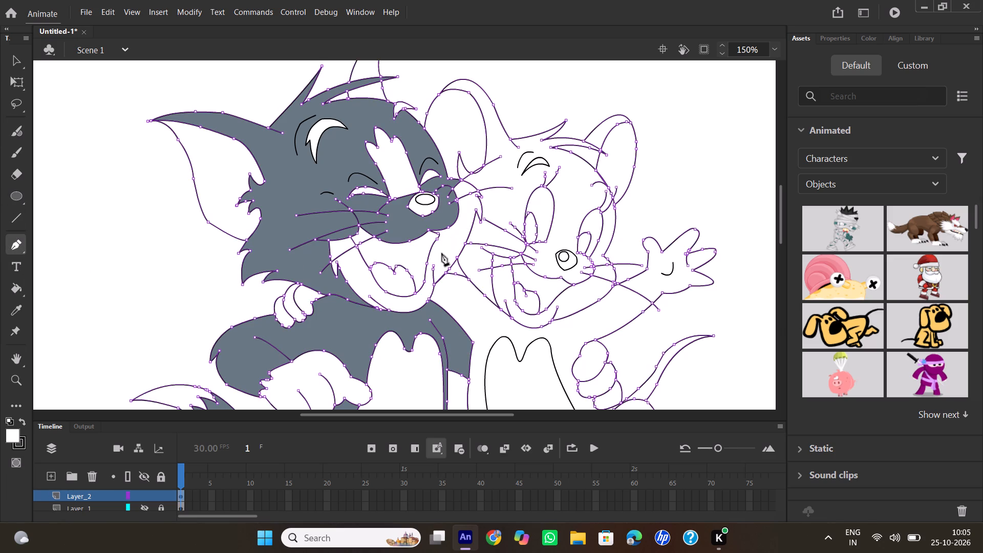
pyautogui.moveTo(434, 266); pyautogui.dragTo(431, 271)
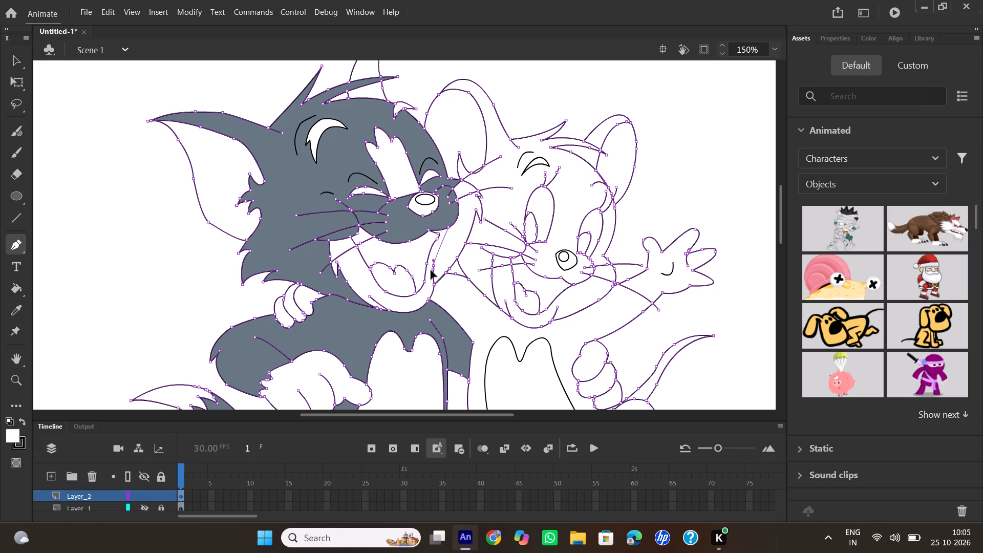
pyautogui.moveTo(431, 271); pyautogui.dragTo(432, 276)
pyautogui.doubleClick(434, 265)
pyautogui.click(13, 62)
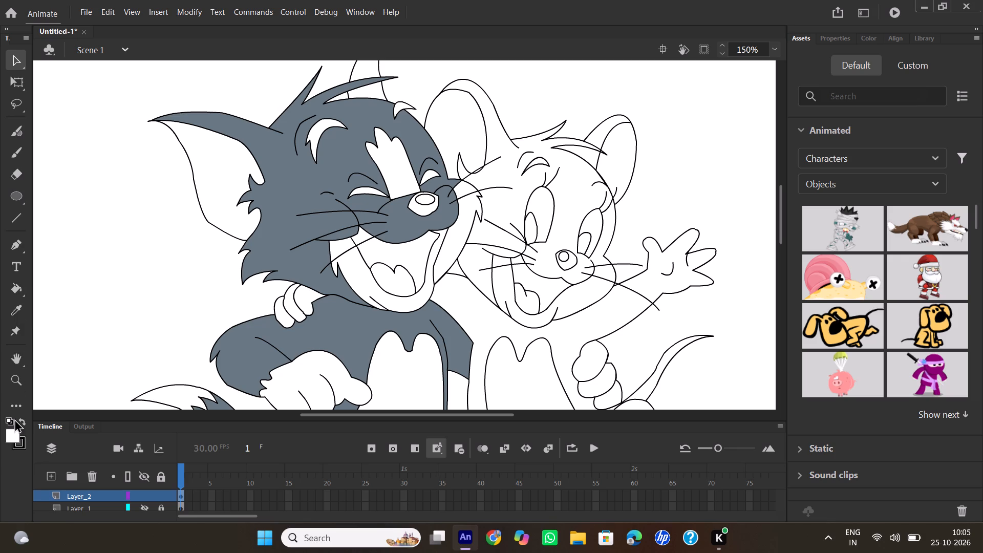
# Sample Tom's blue-grey fur again and fill his far cheek and the small area above it beside the whiskers.
pyautogui.click(19, 312)
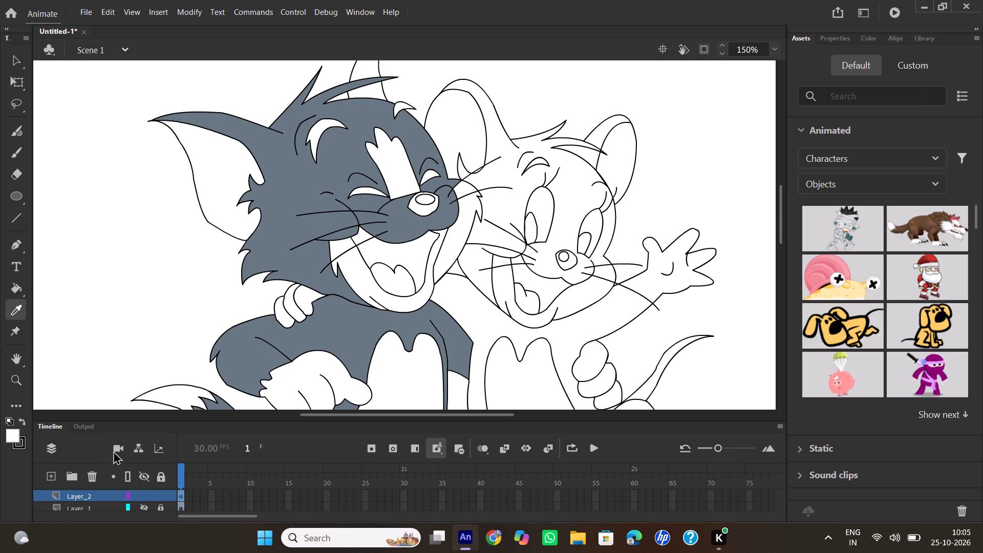
pyautogui.click(144, 508)
pyautogui.click(277, 214)
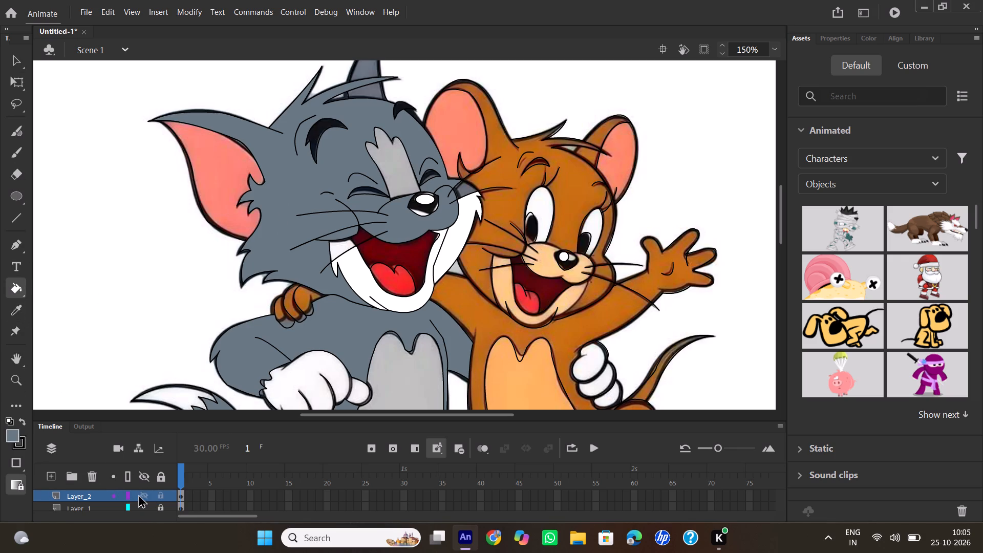
pyautogui.click(145, 509)
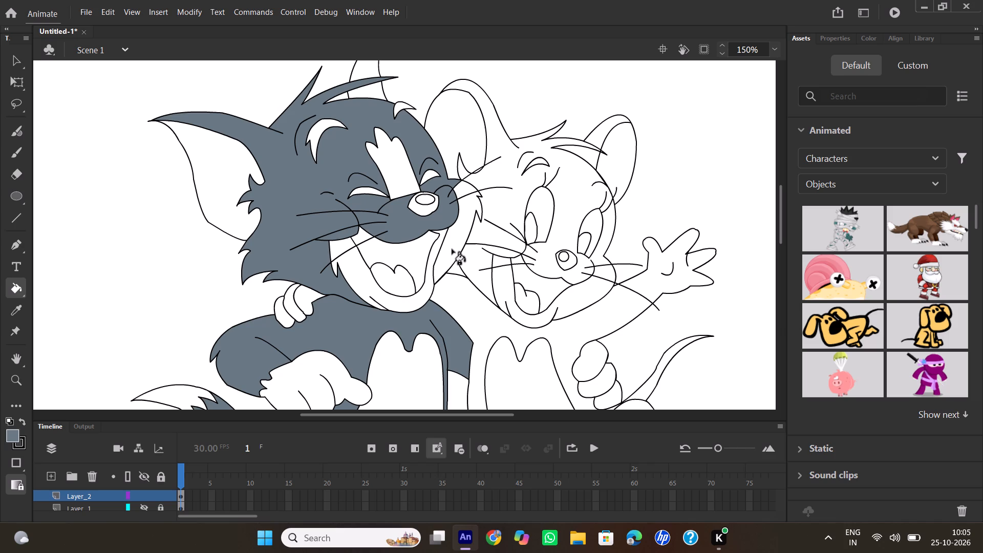
pyautogui.click(455, 244)
pyautogui.click(460, 185)
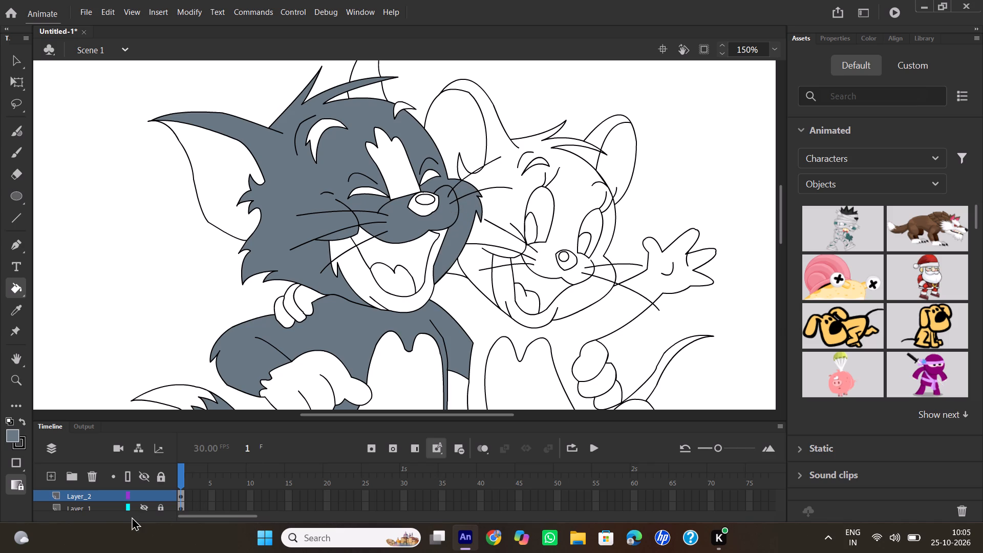
# Sample the light grey of Tom's belly from the Layer_1 reference, hide that layer, and fill his belly patch and raised foot's sole pad.
pyautogui.click(142, 508)
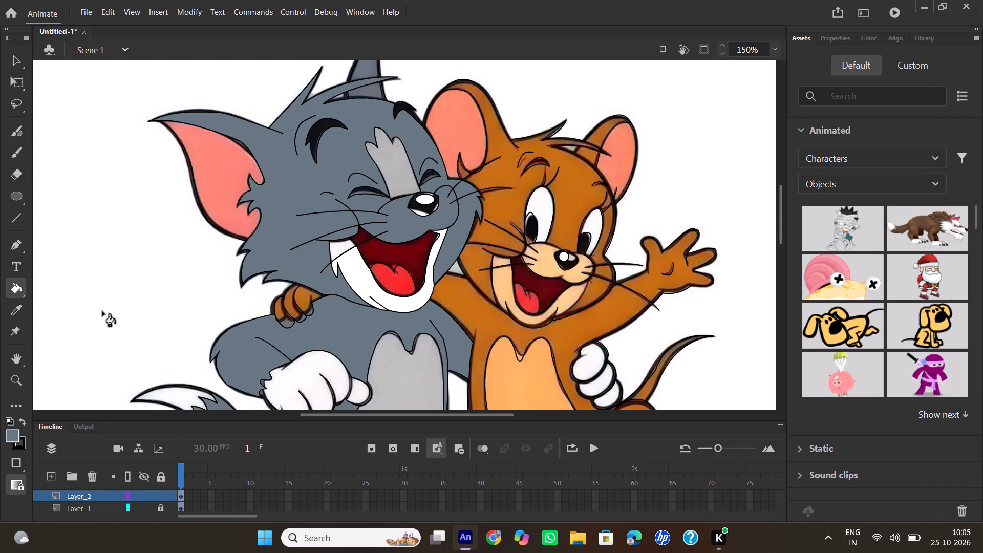
pyautogui.scroll(-2, 101, 301)
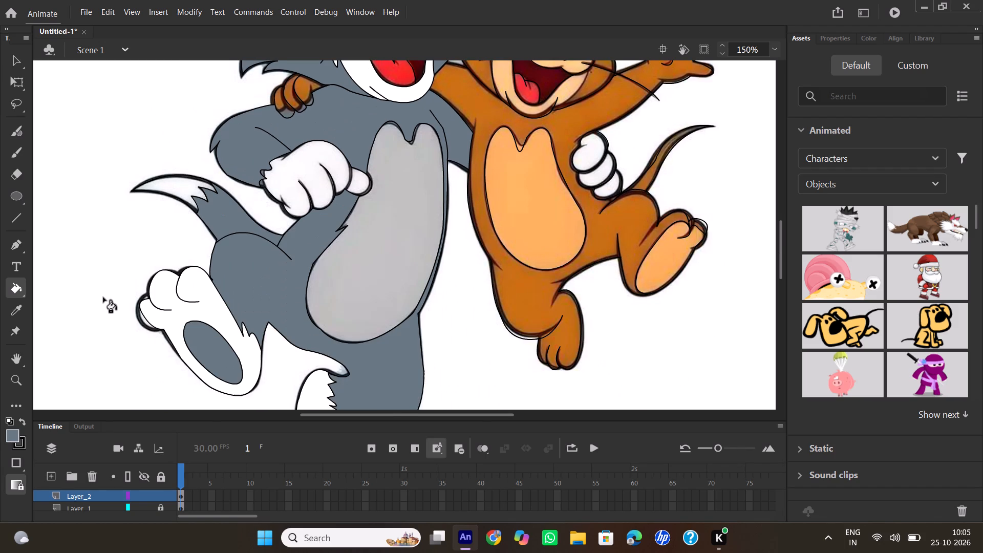
pyautogui.click(19, 309)
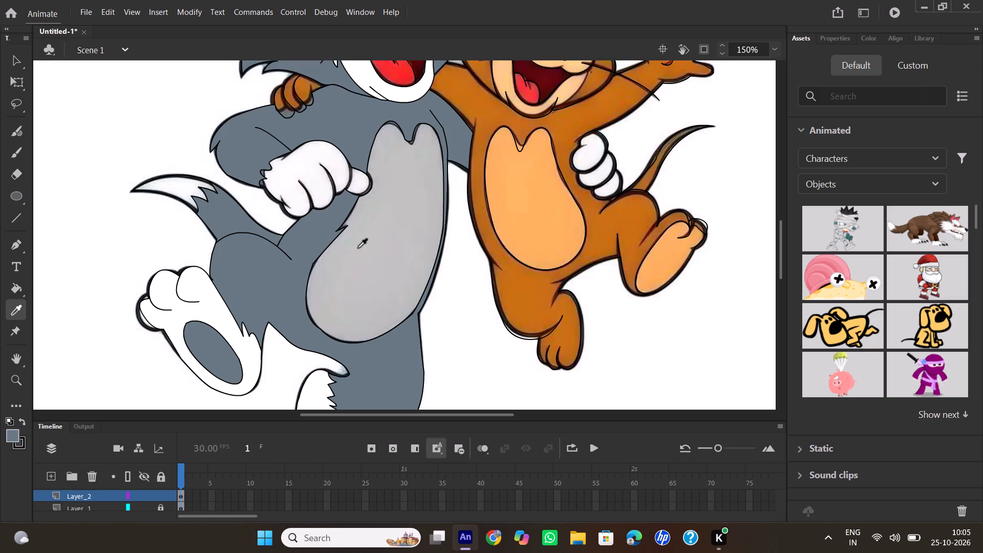
pyautogui.click(358, 248)
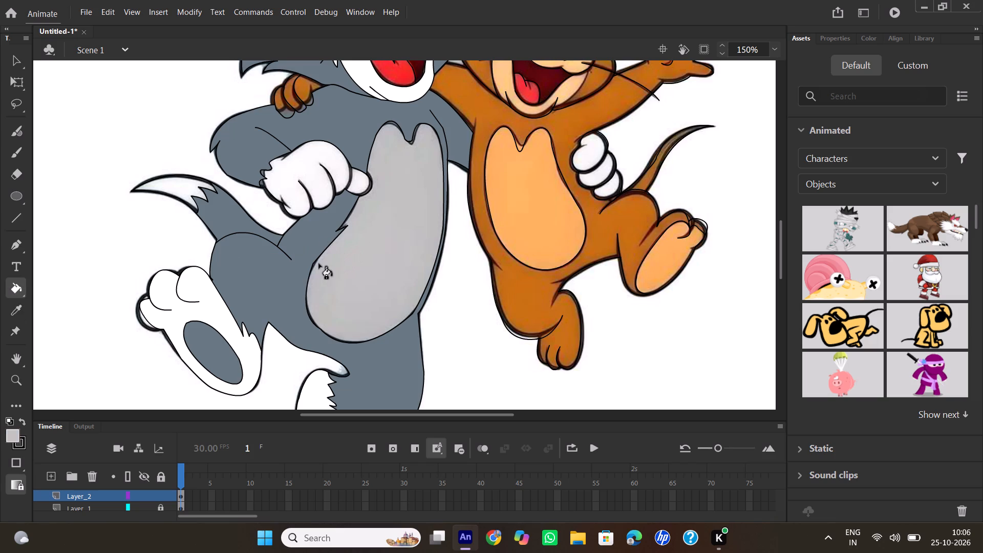
pyautogui.click(145, 507)
pyautogui.click(408, 271)
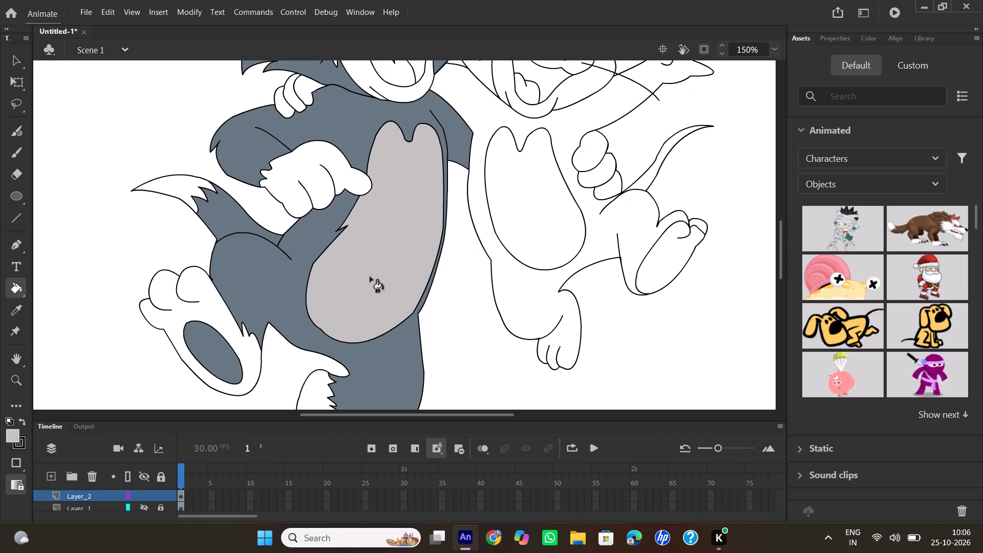
pyautogui.click(215, 352)
# Sample the blue-grey from Tom's head and fill both parts of his far ear, above and below the hair tuft.
pyautogui.scroll(1, 349, 251)
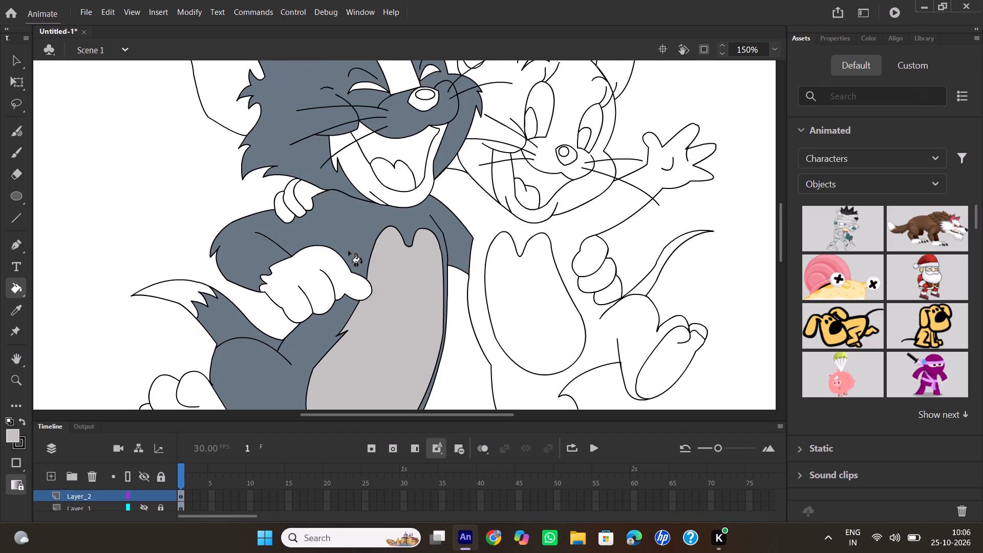
pyautogui.scroll(2, 349, 251)
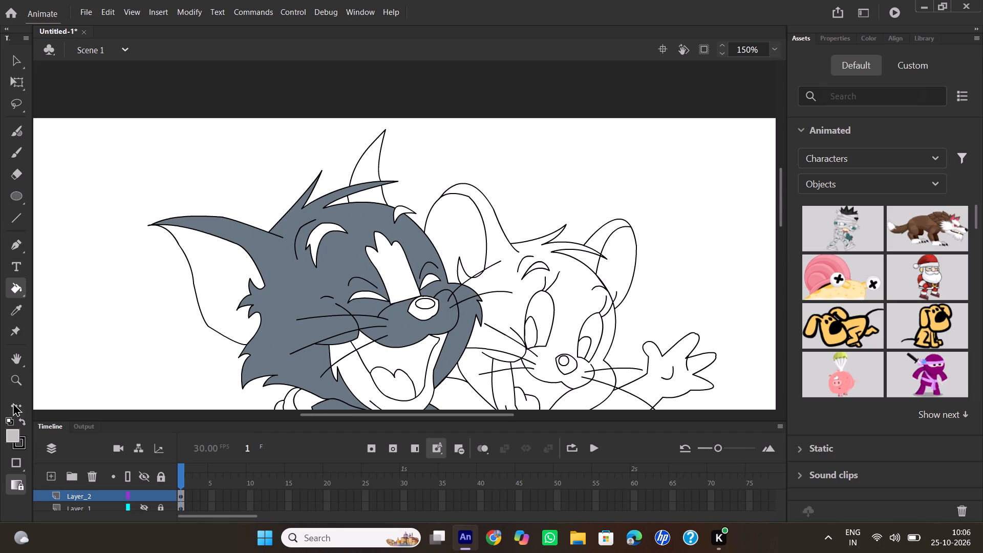
pyautogui.click(11, 314)
pyautogui.click(287, 303)
pyautogui.click(368, 155)
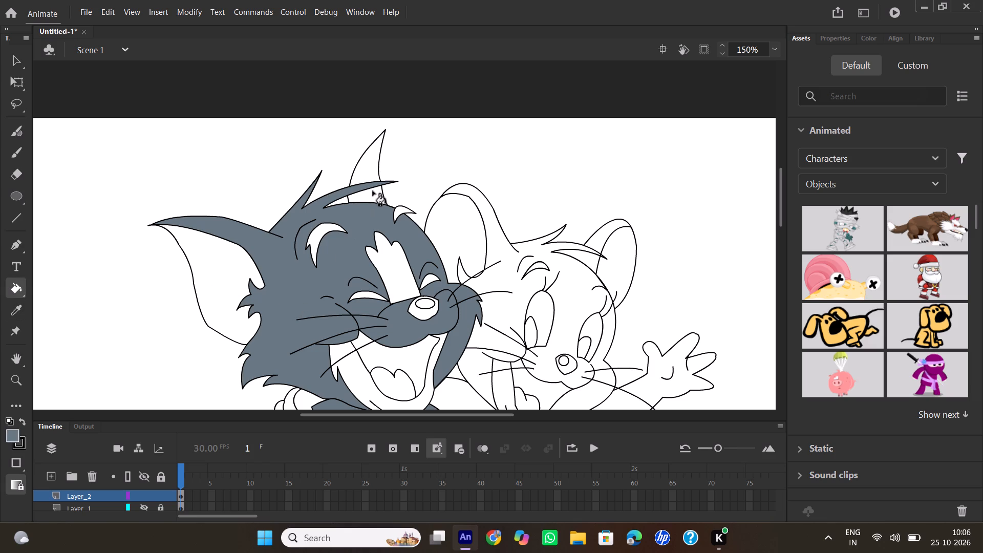
pyautogui.click(374, 198)
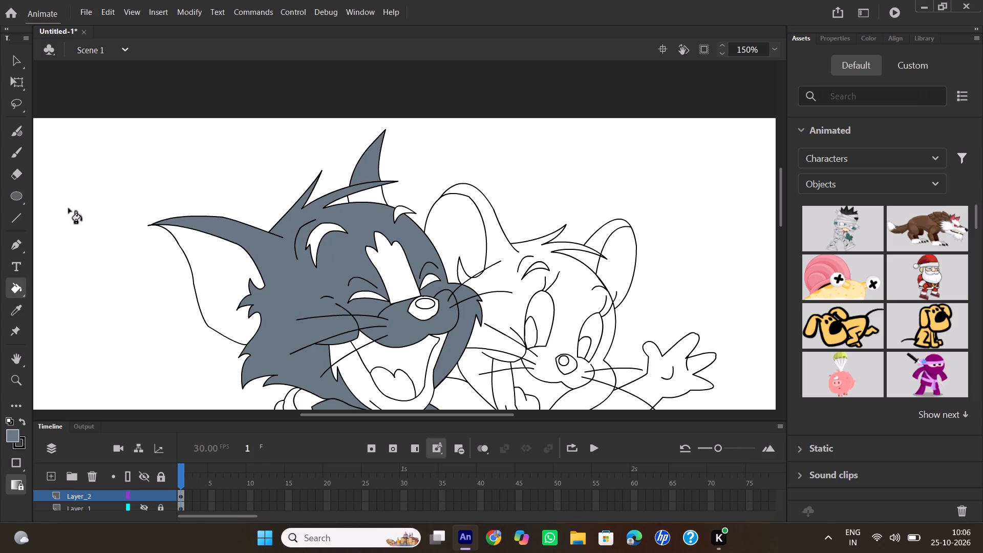
pyautogui.click(14, 283)
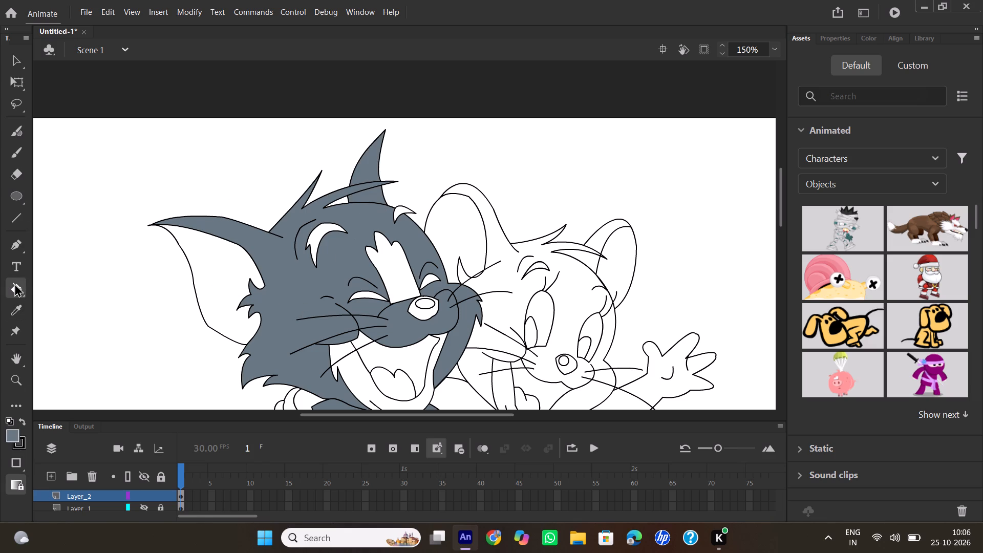
pyautogui.click(23, 290)
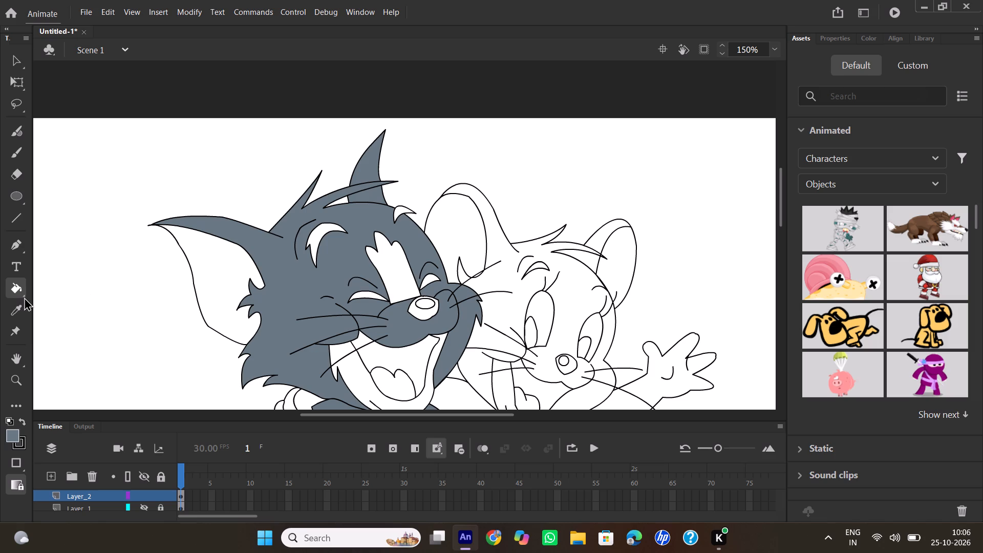
# Set the fill colour to black (#000000) and fill both of Tom's eyebrows and both of his closed eyes.
pyautogui.click(24, 297)
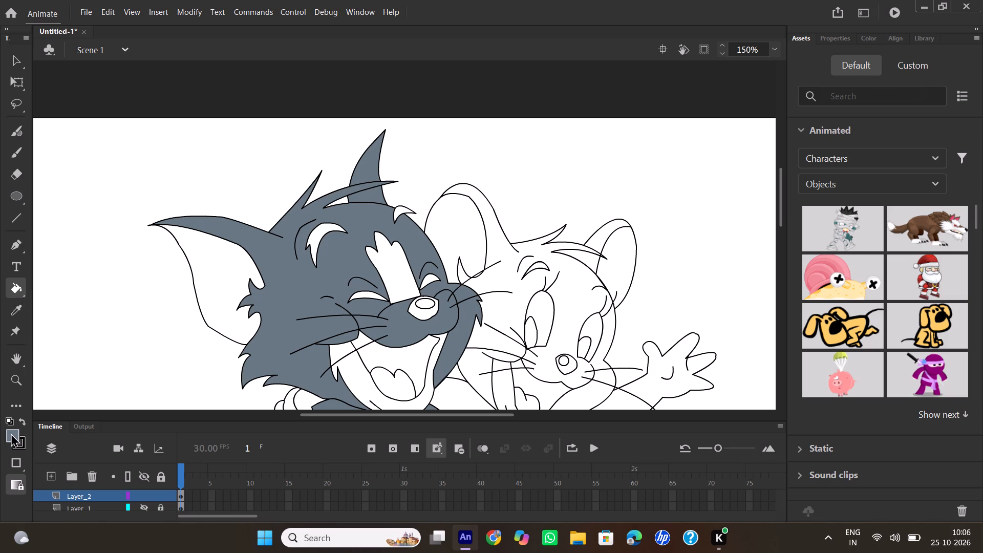
pyautogui.click(11, 433)
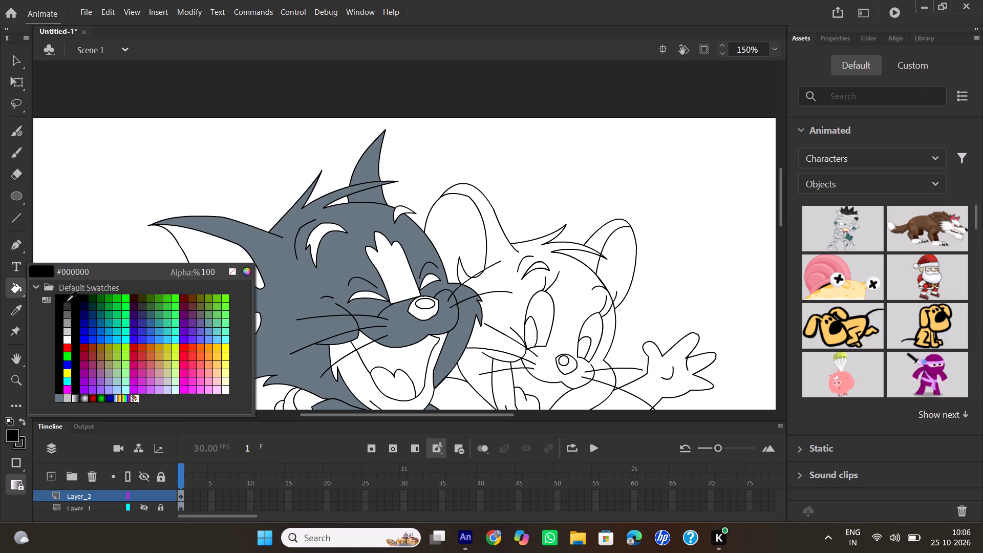
pyautogui.click(74, 352)
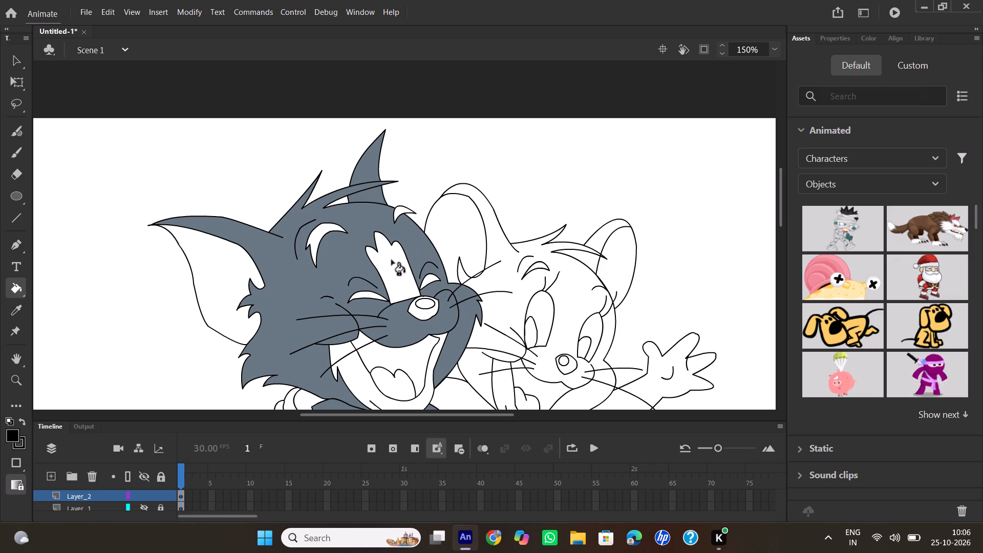
pyautogui.click(318, 231)
pyautogui.click(398, 212)
pyautogui.scroll(-1, 407, 228)
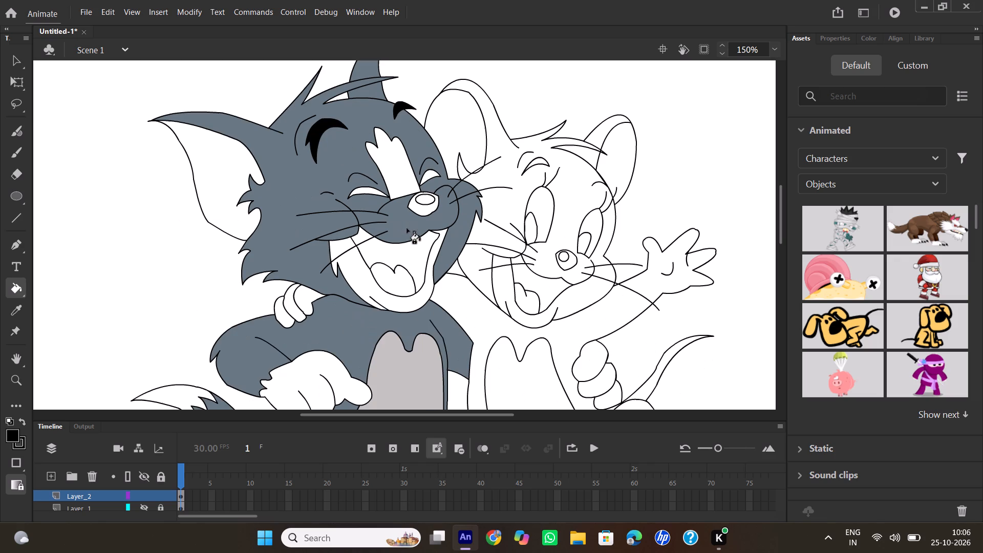
pyautogui.click(362, 190)
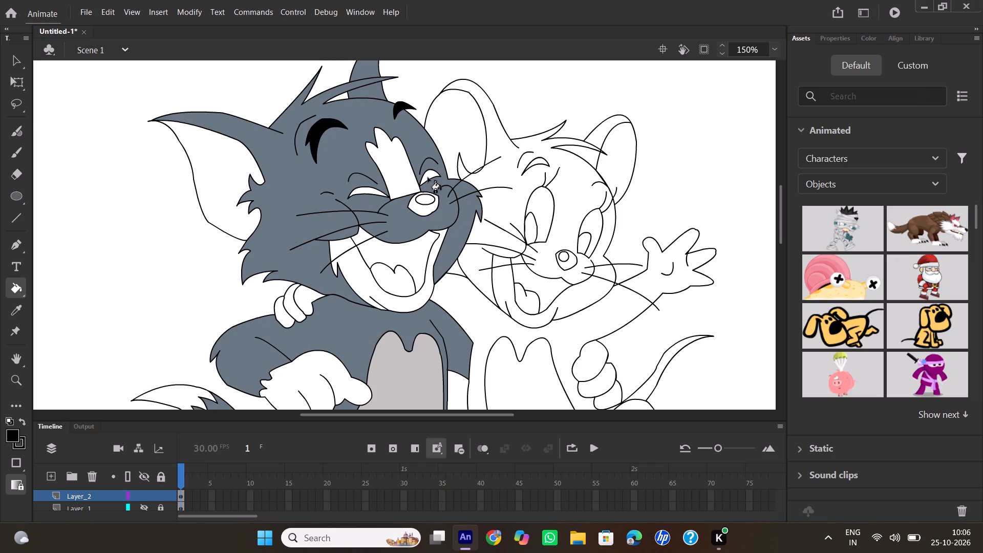
pyautogui.click(429, 177)
pyautogui.scroll(-2, 422, 184)
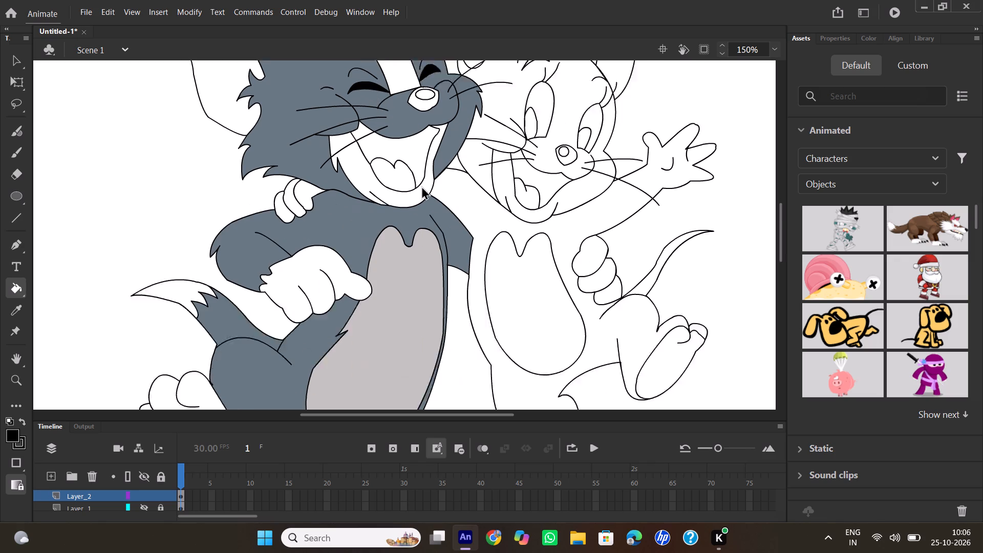
# Fill both of Jerry's pupils and his eyebrow above the near eye with the same black.
pyautogui.scroll(2, 421, 186)
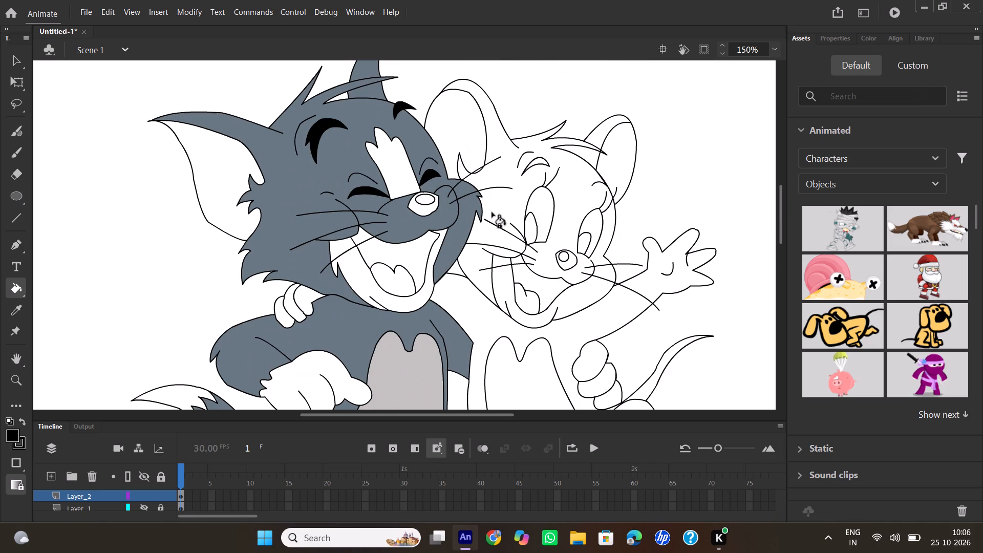
pyautogui.click(527, 229)
pyautogui.click(583, 241)
pyautogui.click(537, 160)
# Sample the pink of Tom's inner ear from the Layer_1 reference, hide that layer, and fill Tom's inner ear and both of Jerry's.
pyautogui.scroll(-2, 565, 247)
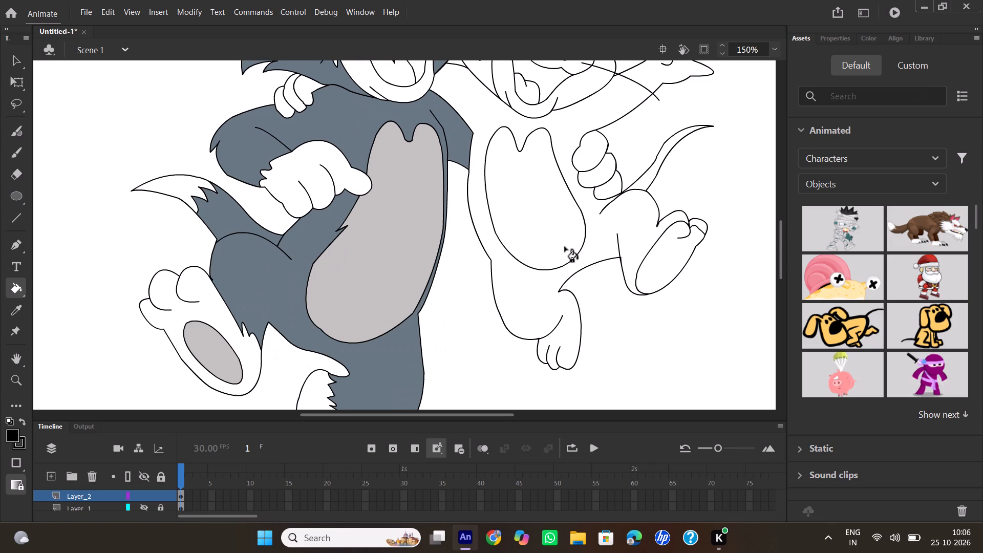
pyautogui.scroll(-1, 565, 247)
pyautogui.scroll(2, 564, 246)
pyautogui.scroll(1, 440, 212)
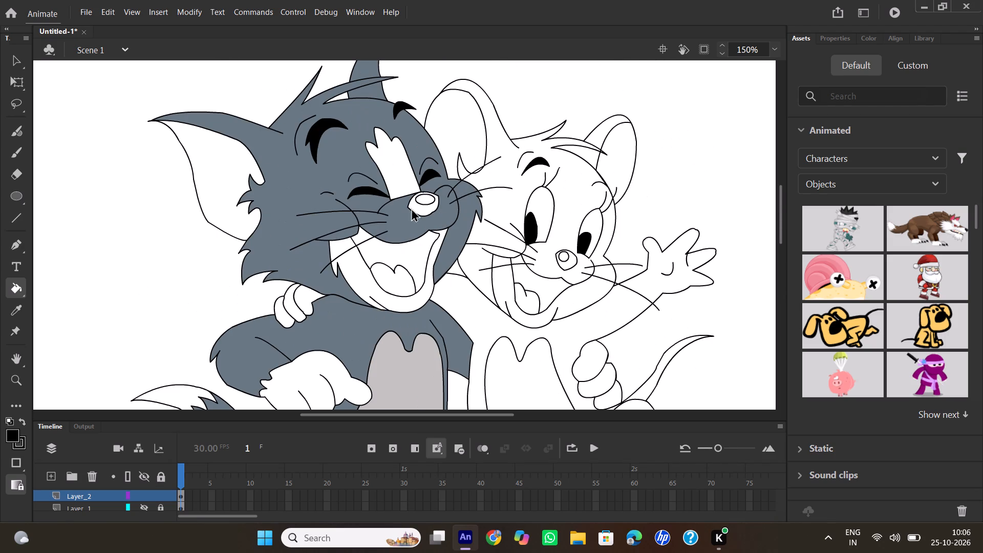
pyautogui.click(16, 63)
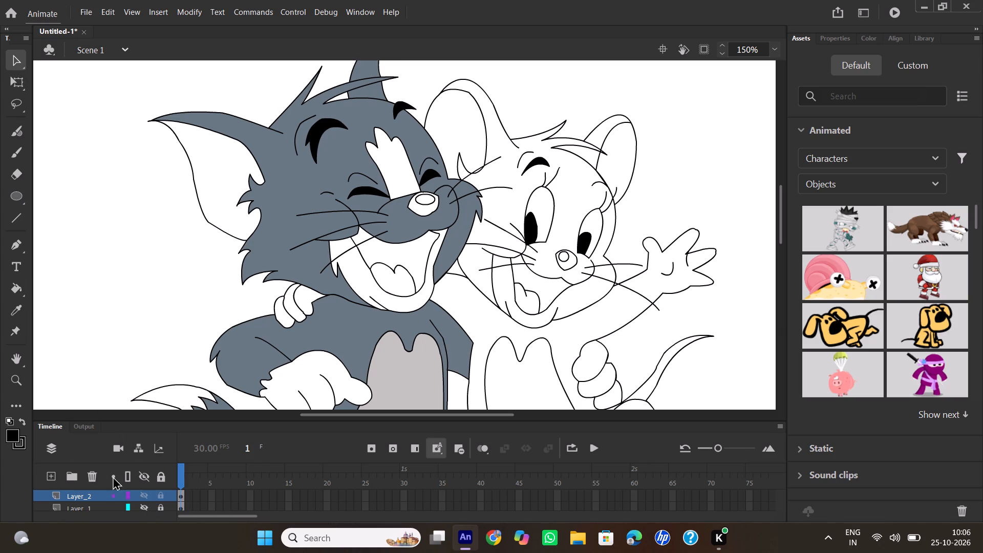
pyautogui.click(16, 316)
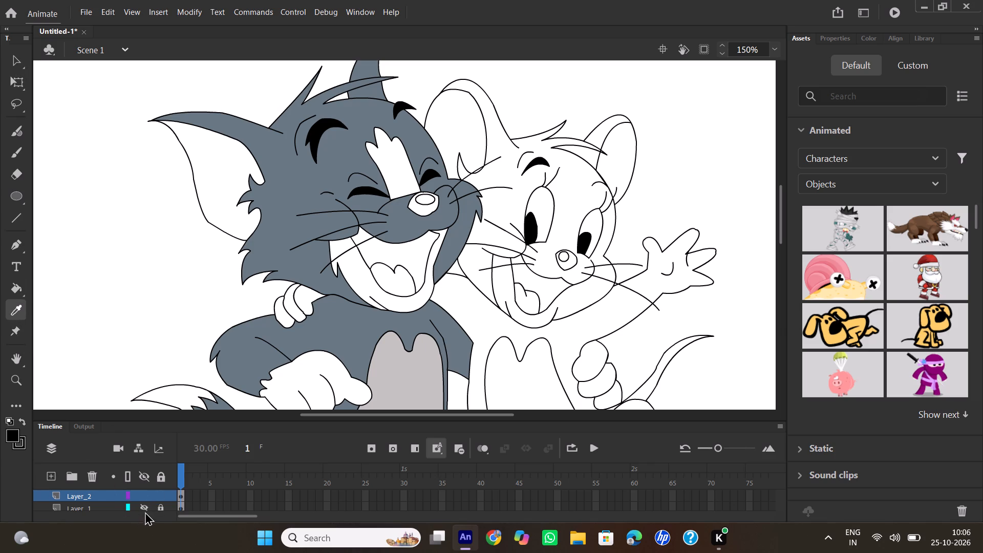
pyautogui.click(146, 508)
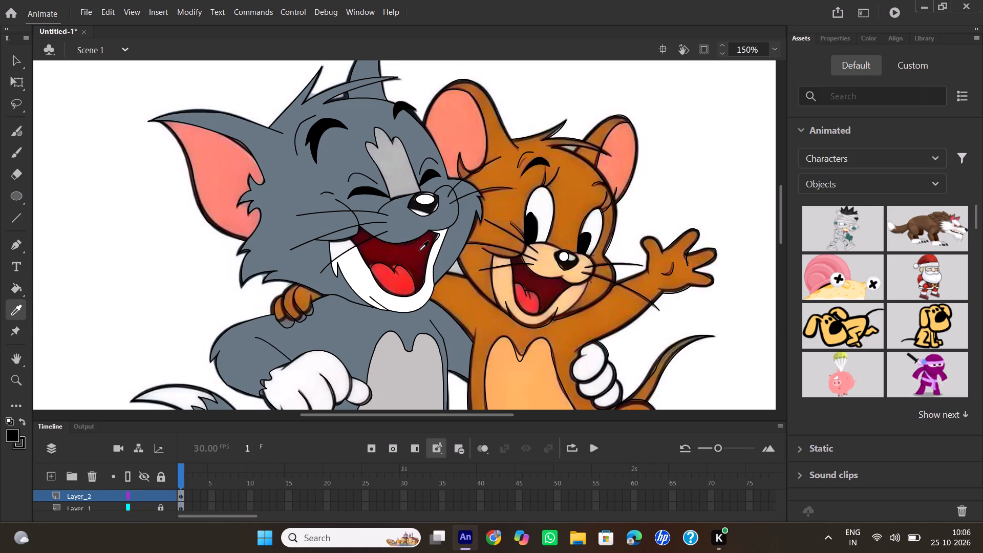
pyautogui.click(206, 167)
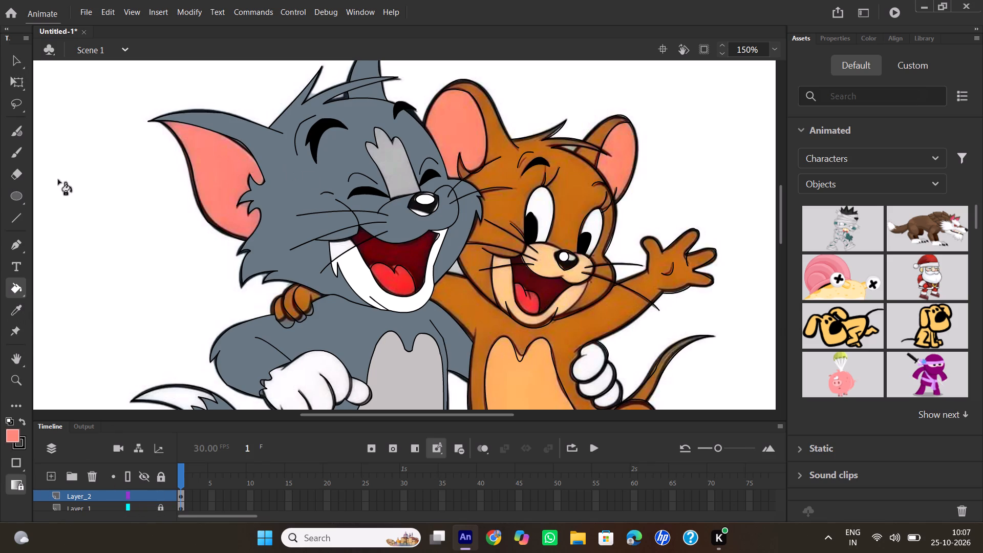
pyautogui.click(143, 507)
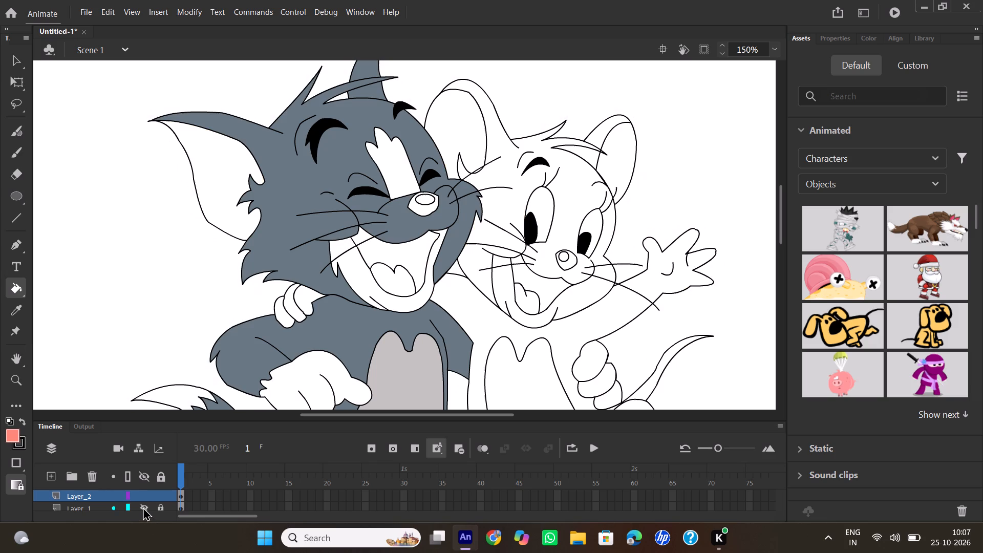
pyautogui.click(220, 176)
pyautogui.click(459, 127)
pyautogui.click(615, 153)
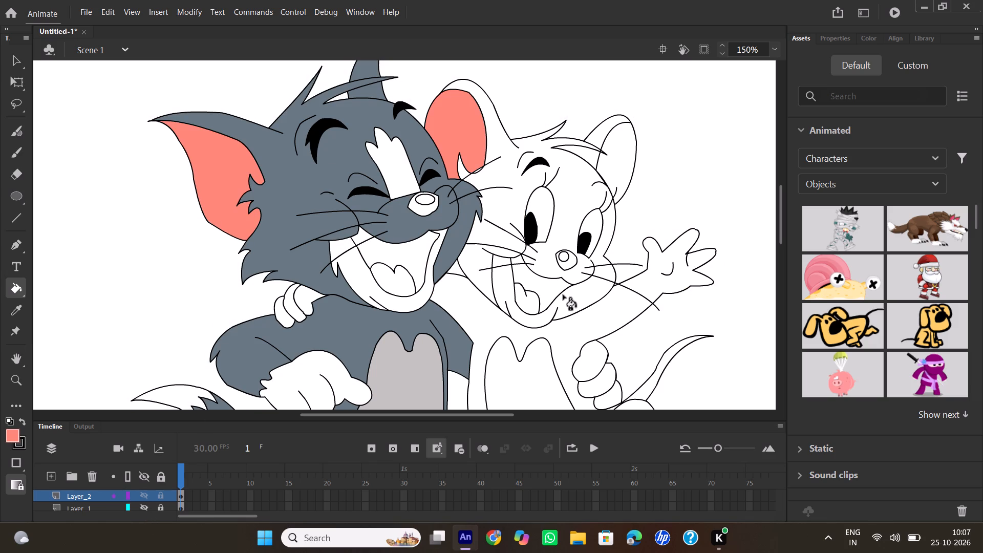
# Sample the bright red of Tom's tongue from the Layer_1 reference, hide that layer, and fill Tom's and Jerry's tongues.
pyautogui.click(145, 509)
pyautogui.scroll(-4, 330, 320)
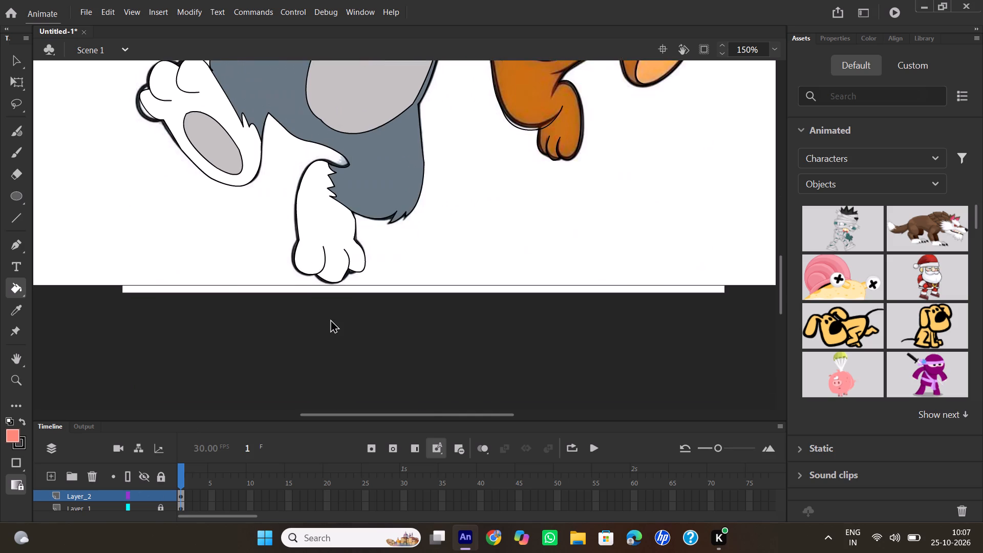
pyautogui.scroll(4, 330, 319)
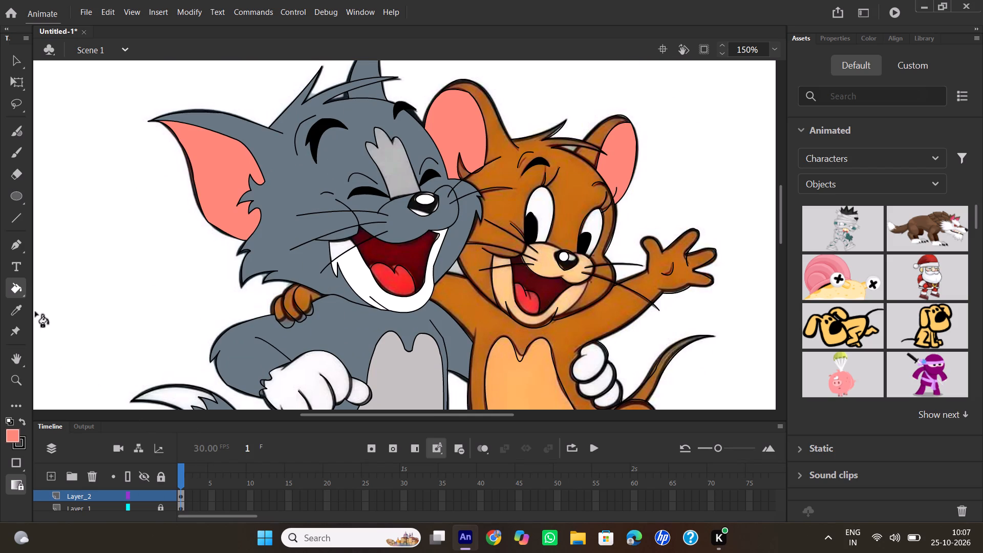
pyautogui.click(21, 311)
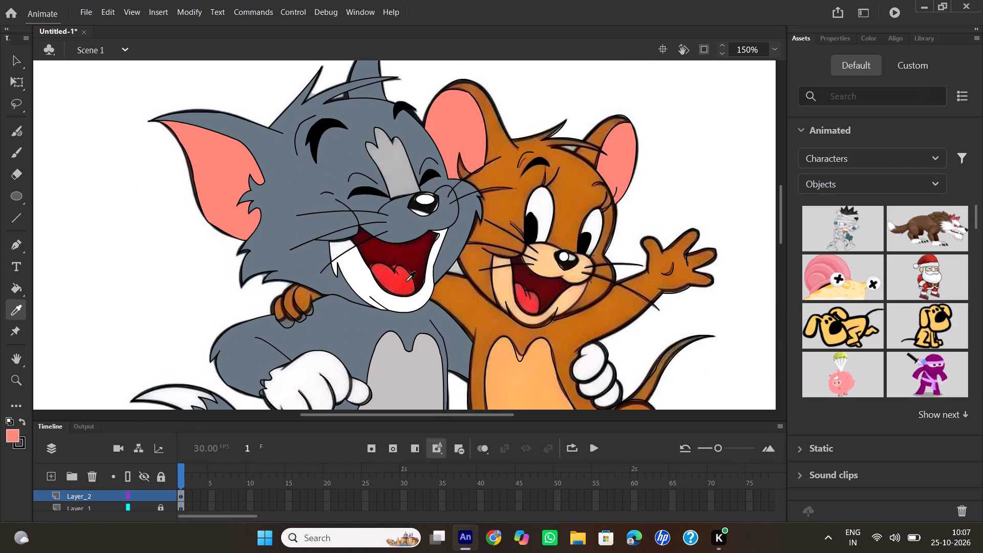
pyautogui.click(406, 282)
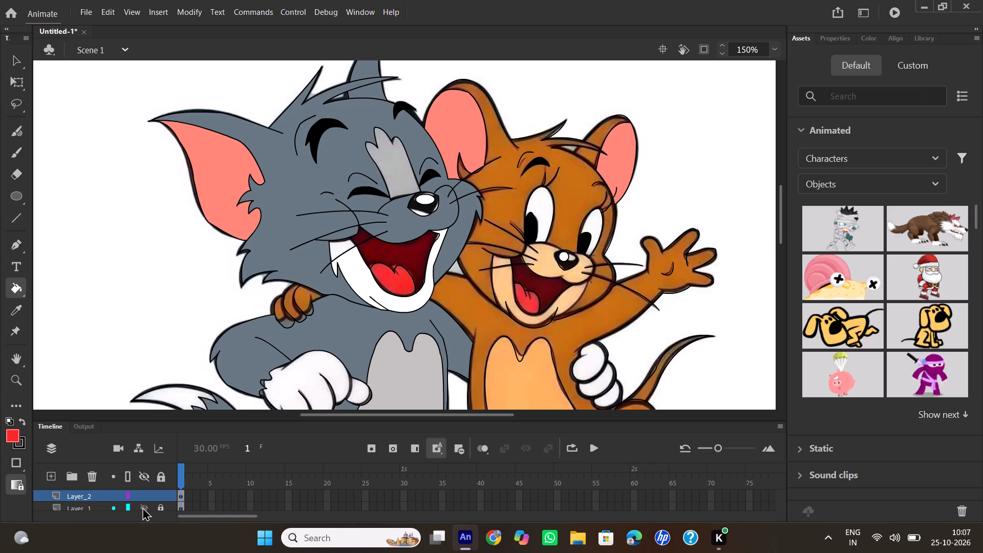
pyautogui.click(142, 507)
pyautogui.click(404, 282)
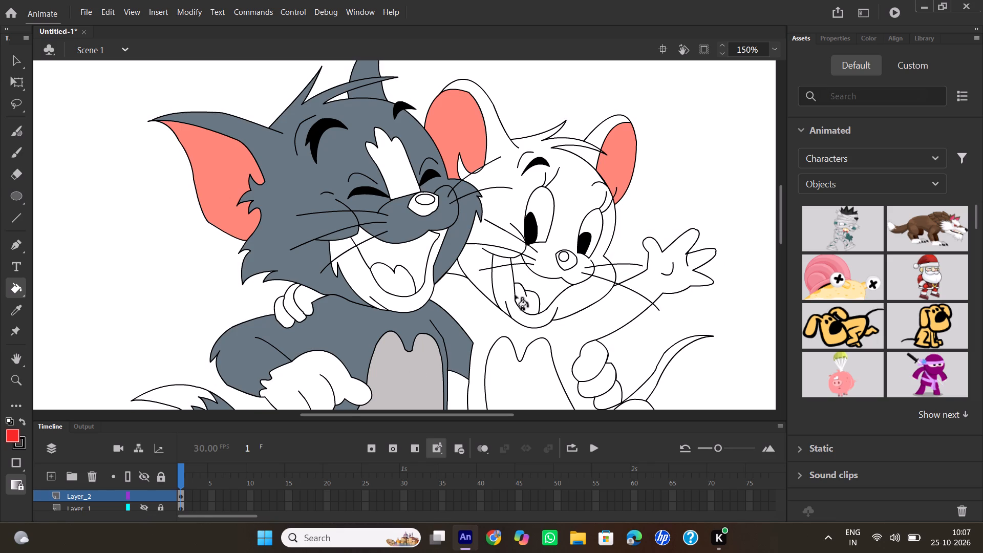
pyautogui.click(524, 304)
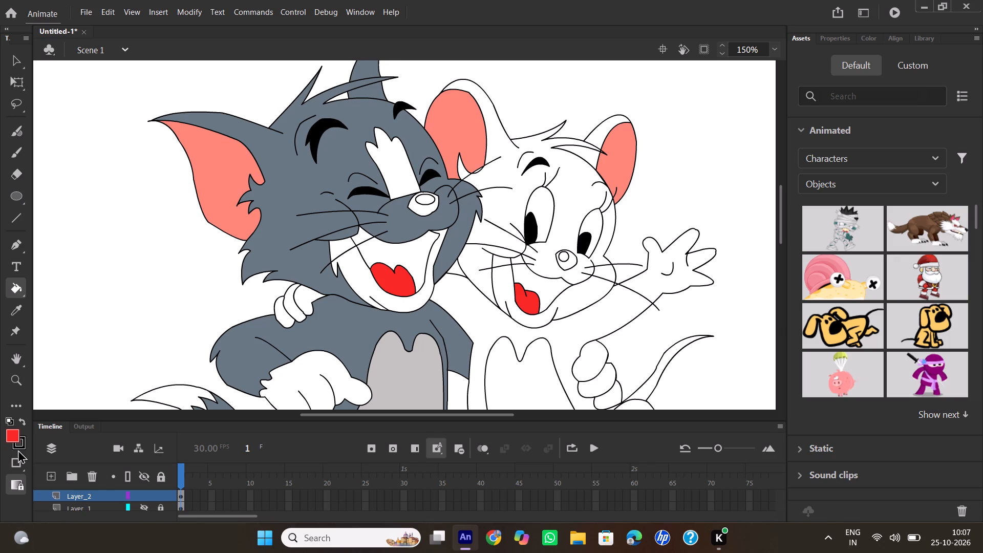
# Sample the dark red inside Tom's mouth from the Layer_1 reference, hide that layer, and fill both characters' mouth interiors.
pyautogui.click(21, 311)
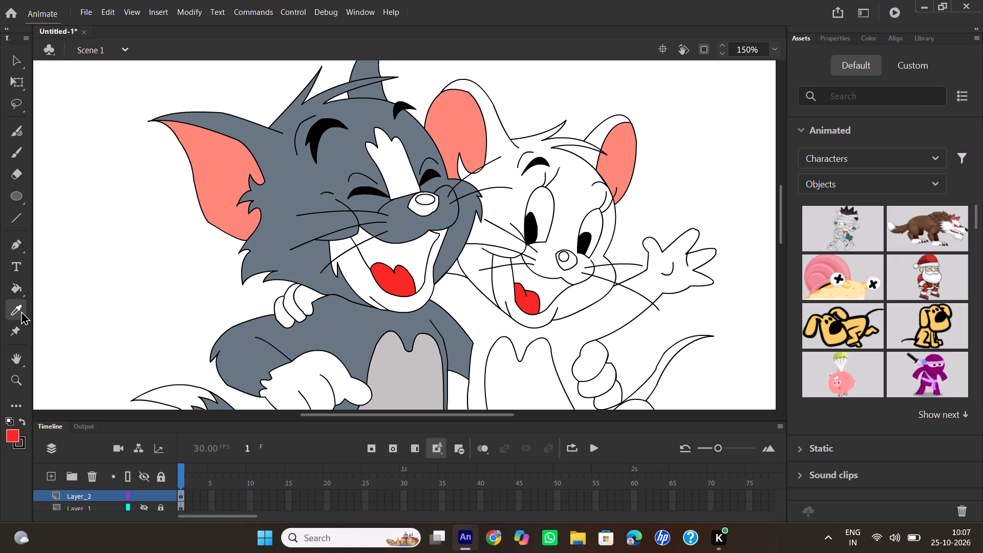
pyautogui.click(142, 508)
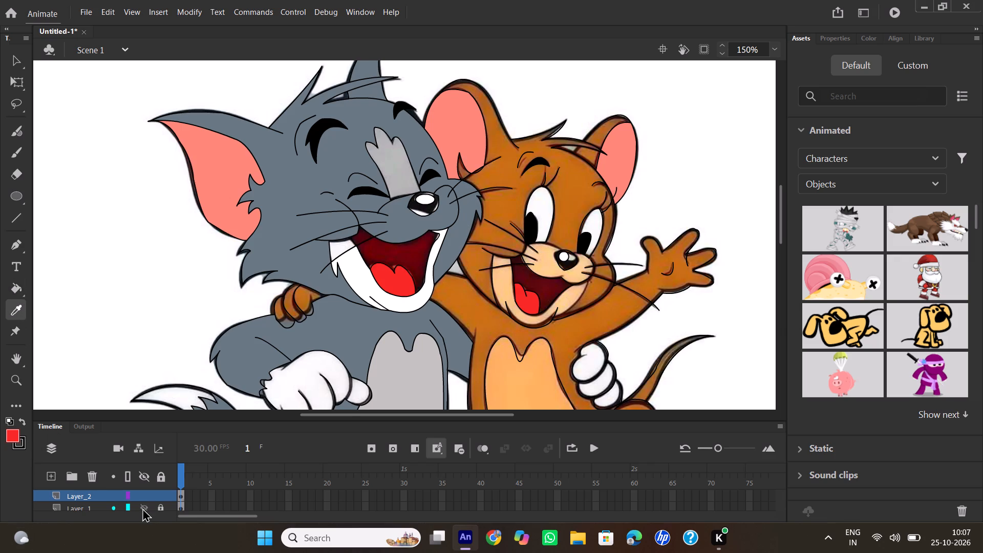
pyautogui.click(418, 257)
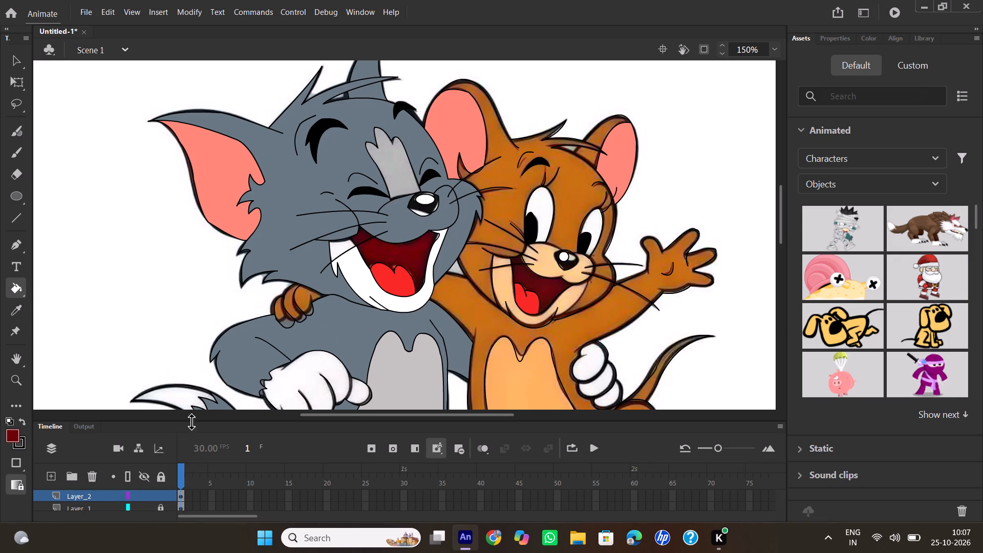
pyautogui.click(143, 507)
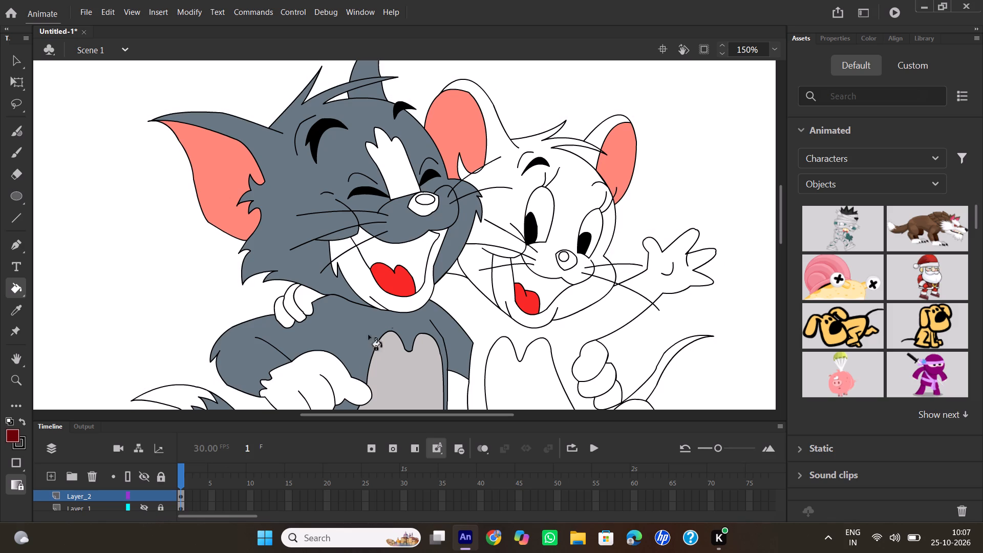
pyautogui.click(402, 255)
pyautogui.click(546, 286)
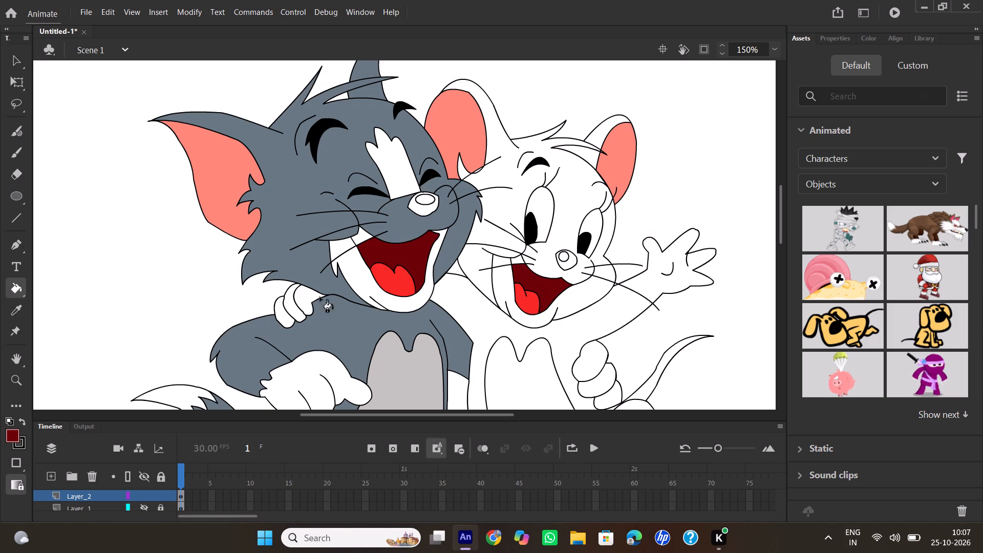
# Sample Jerry's orange-brown fur from the Layer_1 reference, hide that layer, and fill Jerry's face, outer ears, cheeks and muzzle.
pyautogui.click(143, 505)
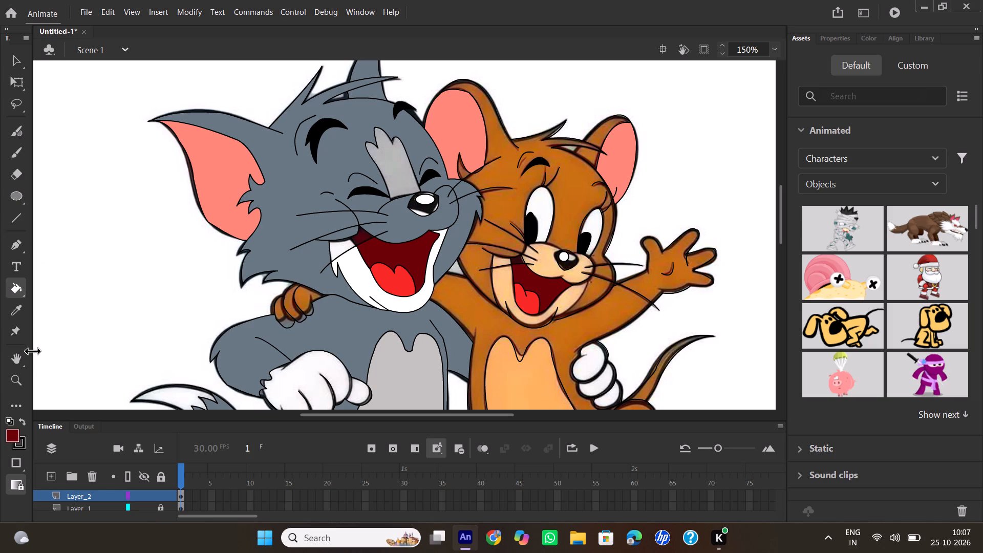
pyautogui.click(14, 311)
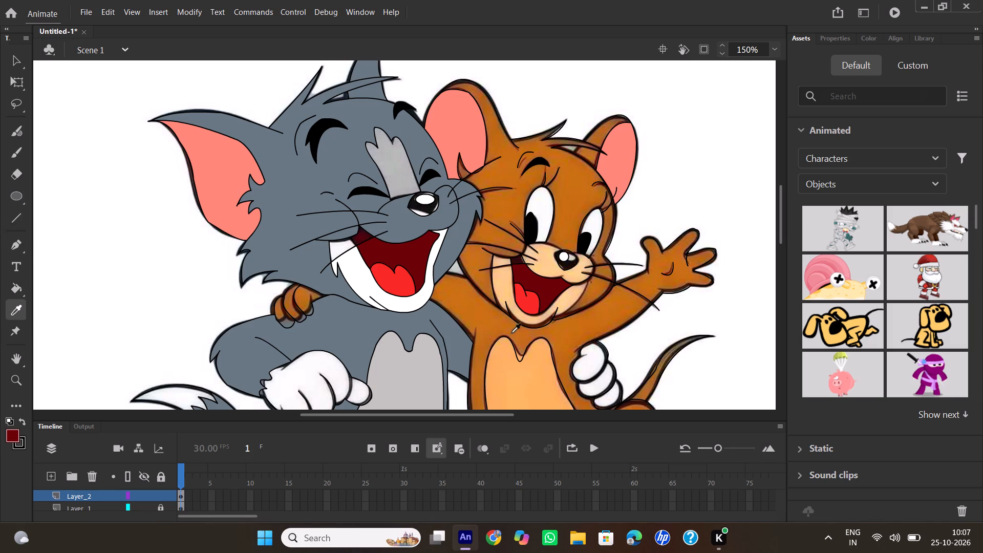
pyautogui.click(481, 313)
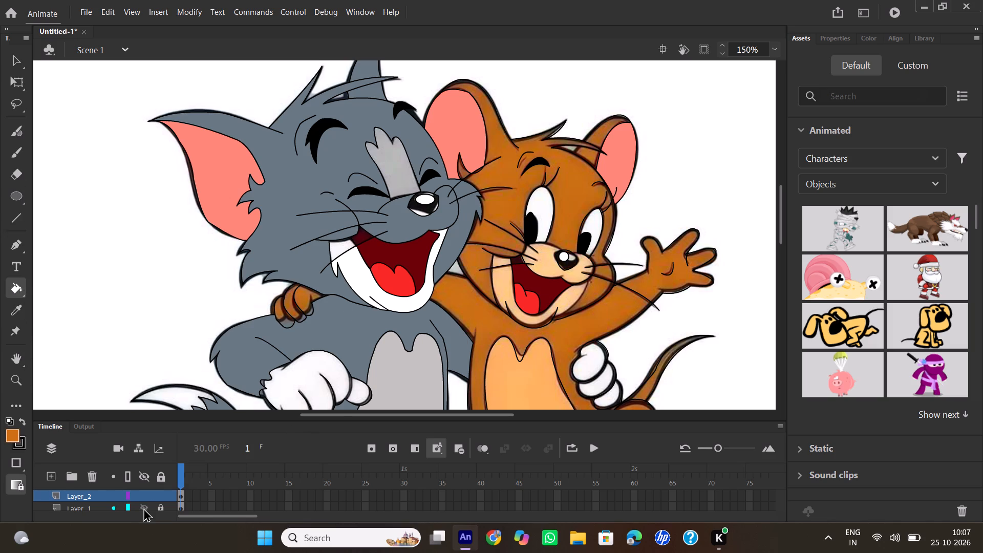
pyautogui.click(143, 508)
pyautogui.click(470, 267)
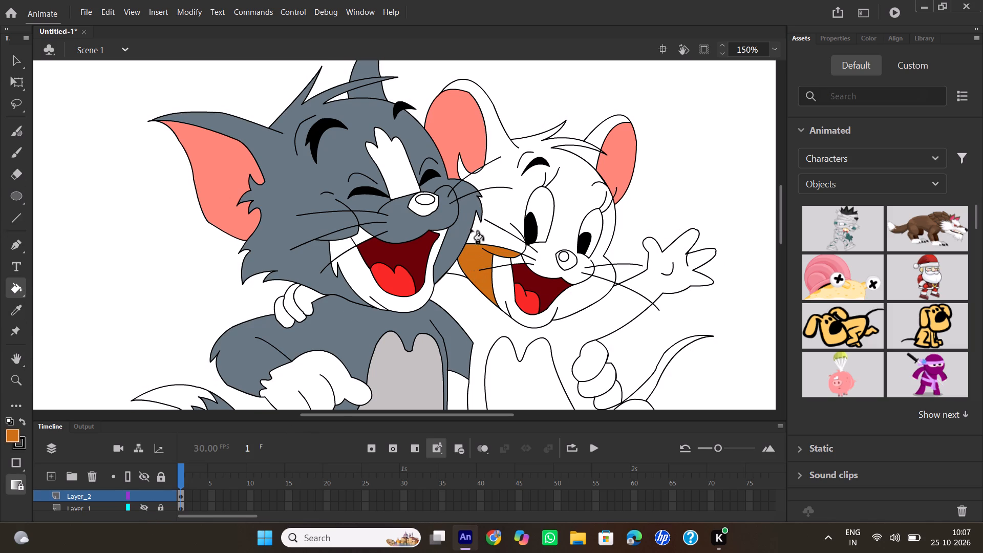
pyautogui.click(478, 233)
pyautogui.click(587, 153)
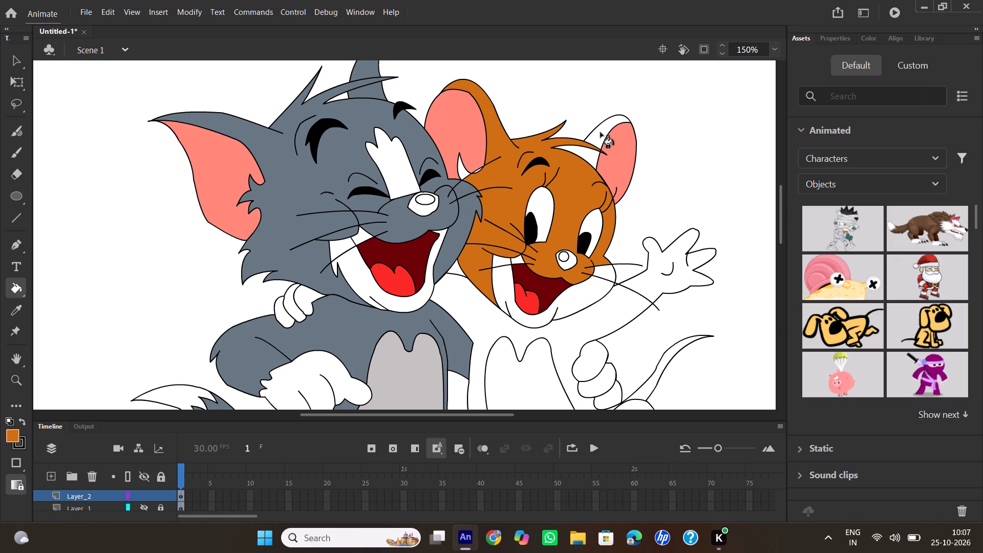
pyautogui.click(601, 133)
pyautogui.click(462, 168)
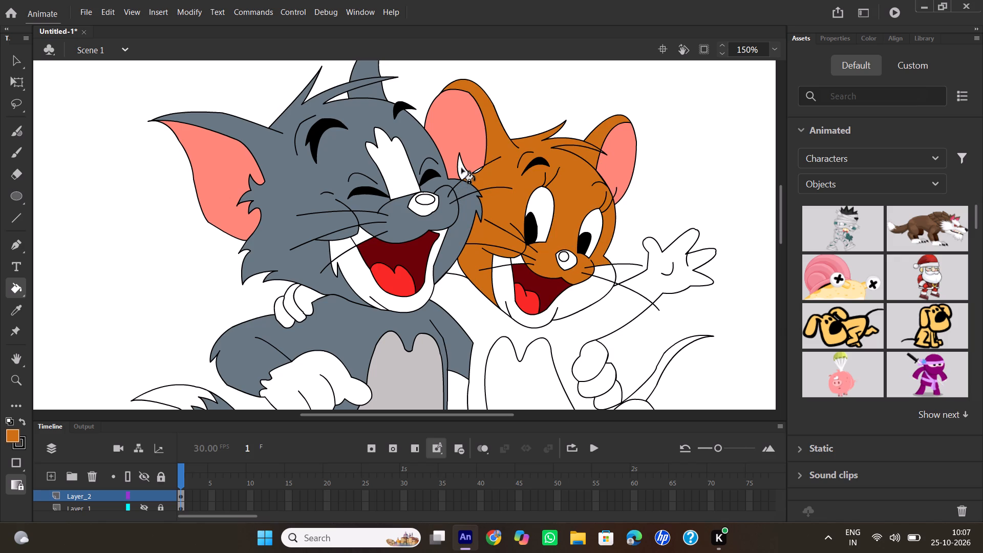
pyautogui.click(588, 297)
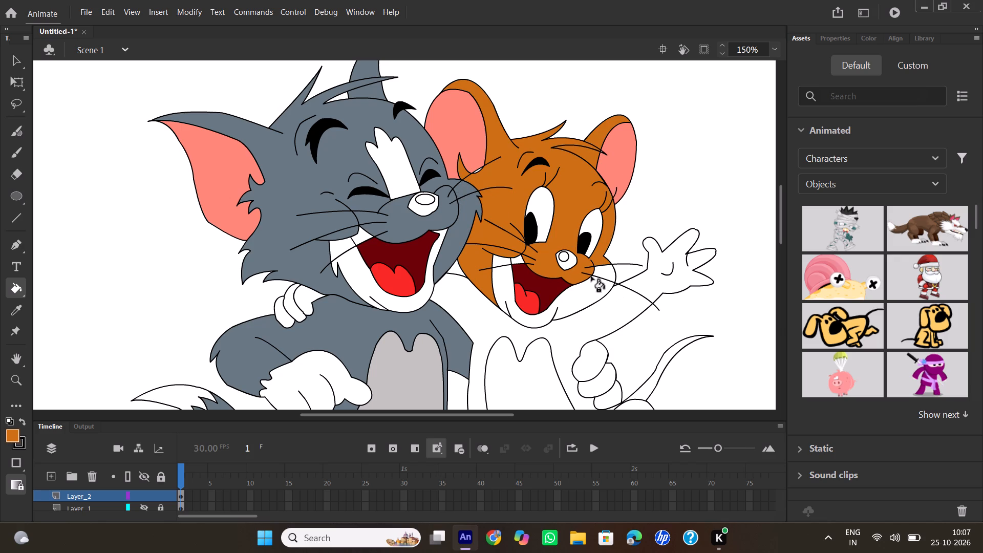
pyautogui.click(600, 269)
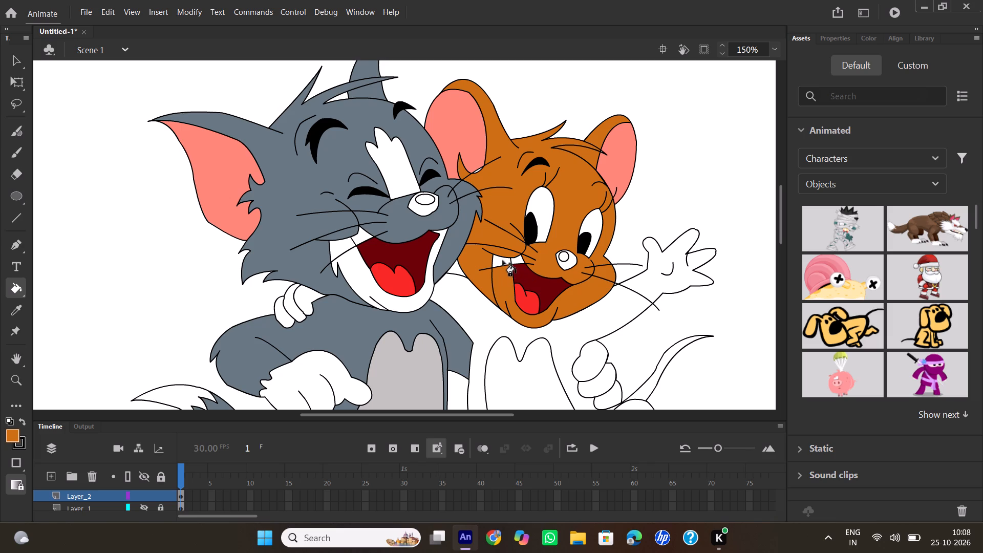
pyautogui.click(503, 261)
pyautogui.click(516, 261)
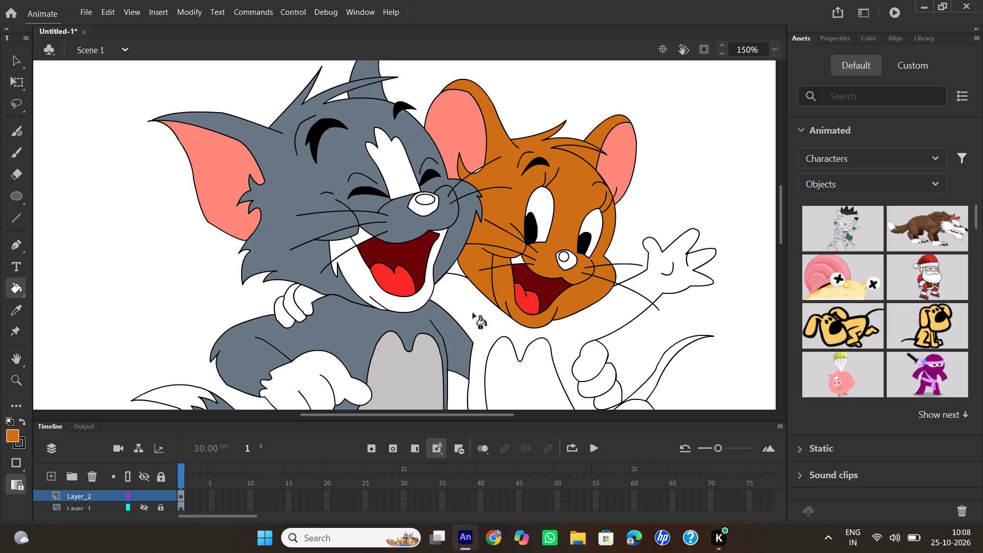
# Fill Jerry's body, limbs and tail, plus his raised waving hand, with the same orange-brown.
pyautogui.click(473, 313)
pyautogui.scroll(-1, 473, 313)
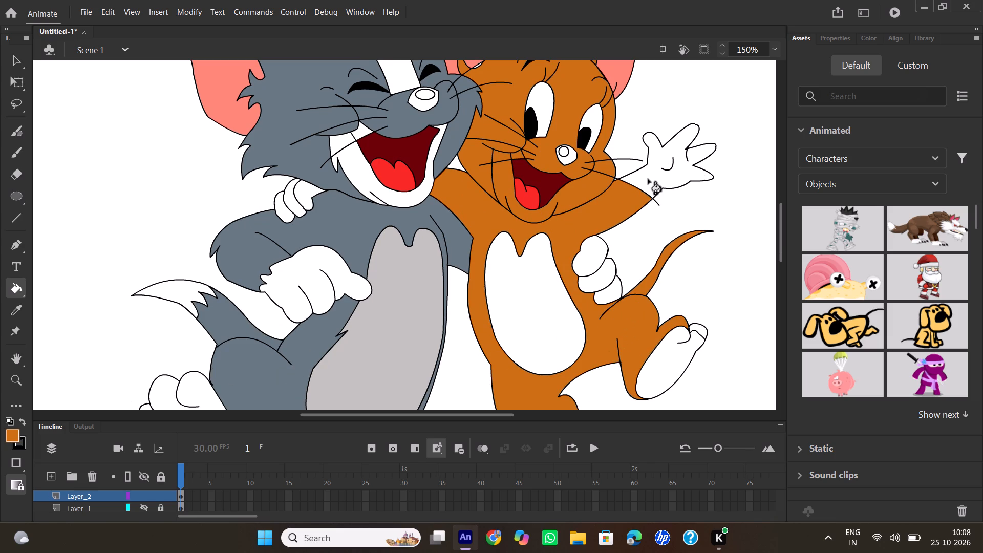
pyautogui.click(648, 179)
# Sample the light orange of Jerry's belly from the Layer_1 reference, hide that layer, and fill his belly and raised foot's sole.
pyautogui.scroll(-1, 609, 253)
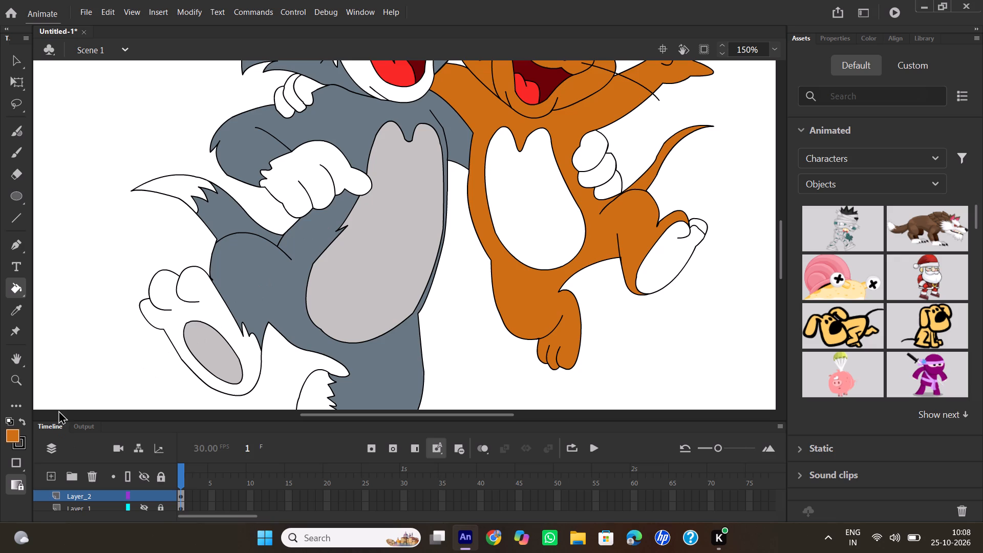
pyautogui.click(14, 314)
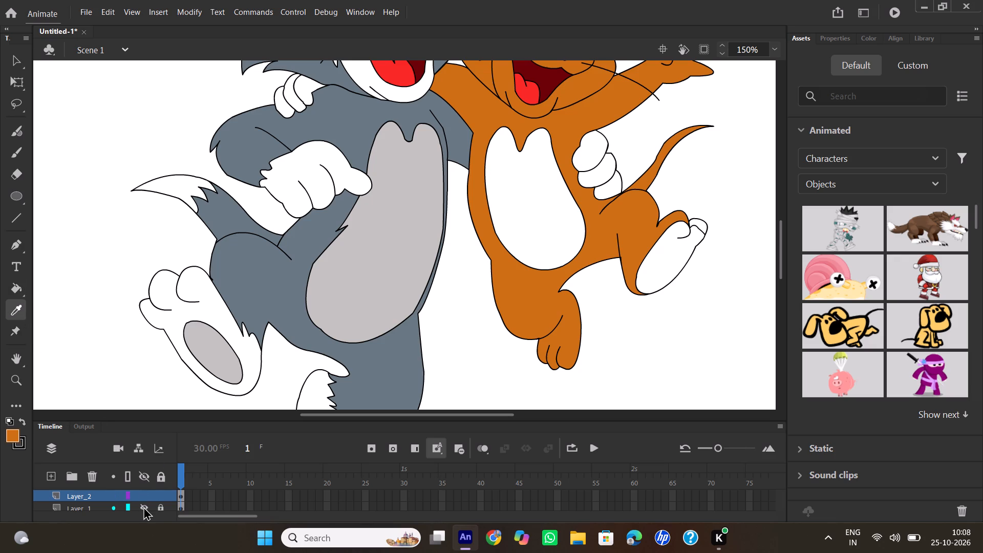
pyautogui.click(143, 507)
pyautogui.click(533, 251)
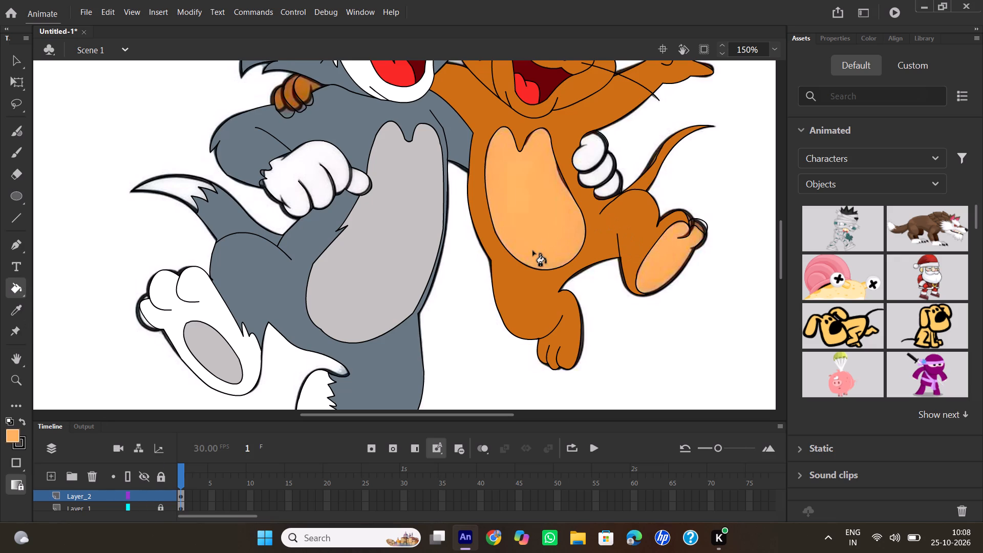
pyautogui.click(143, 505)
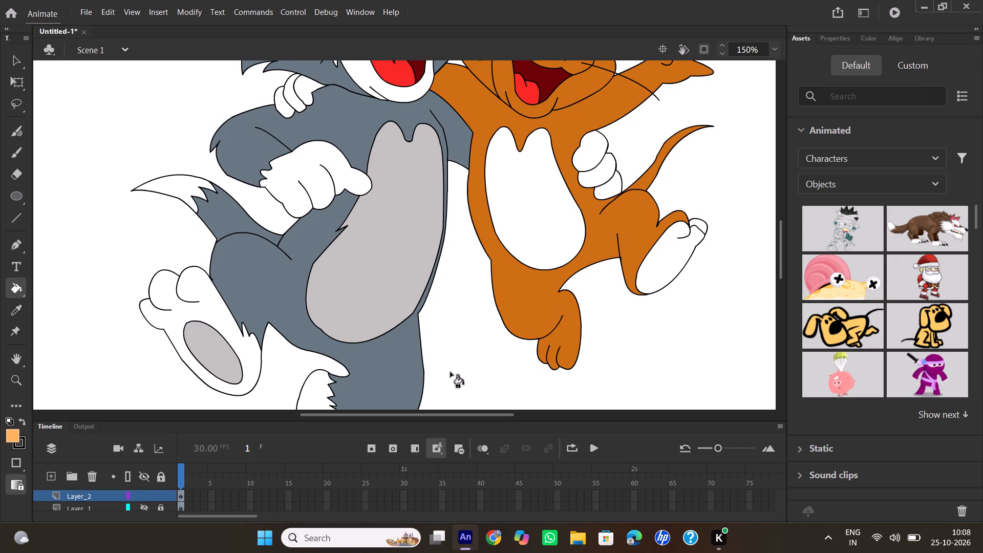
pyautogui.click(546, 200)
pyautogui.click(664, 252)
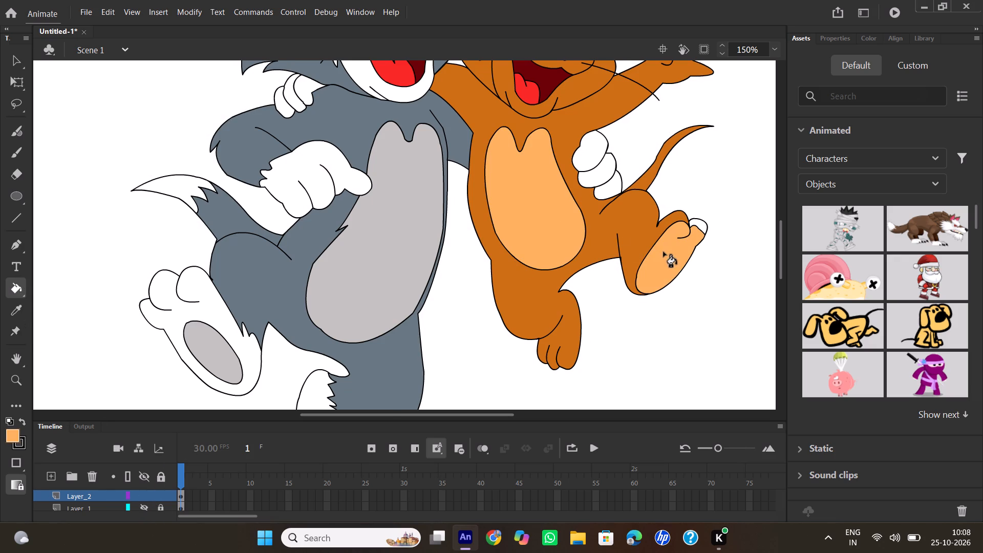
# Sample the orange-brown from Jerry's filled body and fill the white toe of his raised foot.
pyautogui.click(20, 311)
pyautogui.click(608, 241)
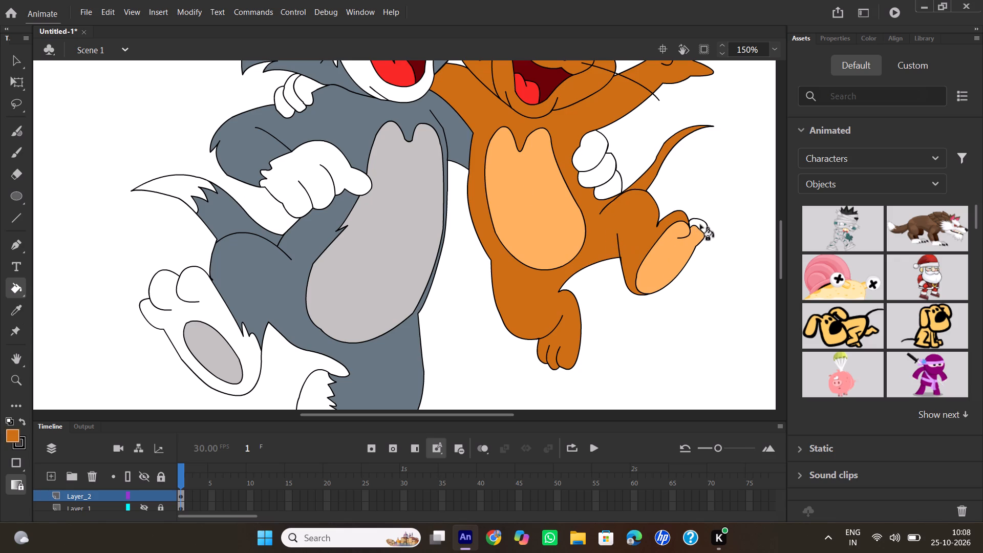
pyautogui.click(700, 225)
# Set the fill colour to black and fill Jerry's and Tom's noses, leaving the highlights white.
pyautogui.scroll(1, 717, 188)
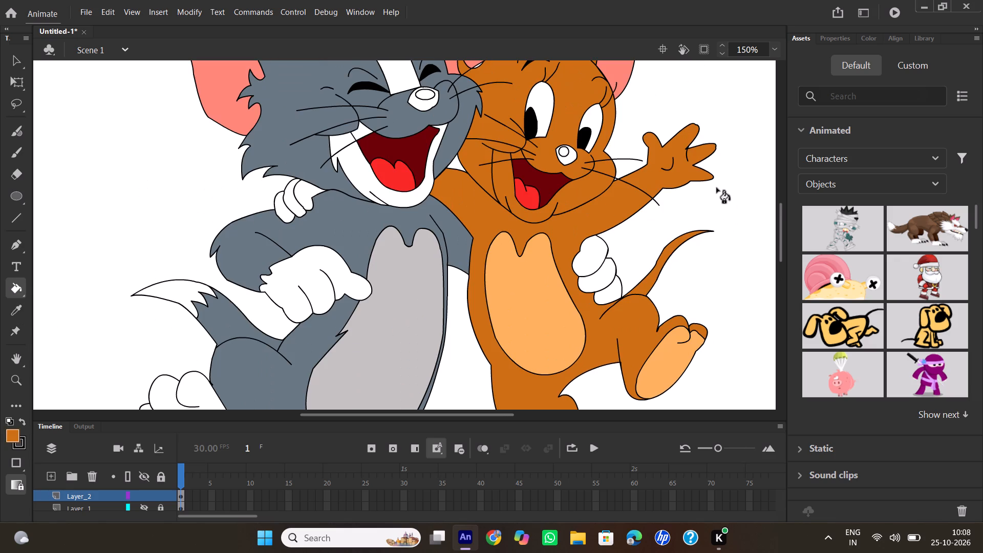
pyautogui.scroll(1, 717, 188)
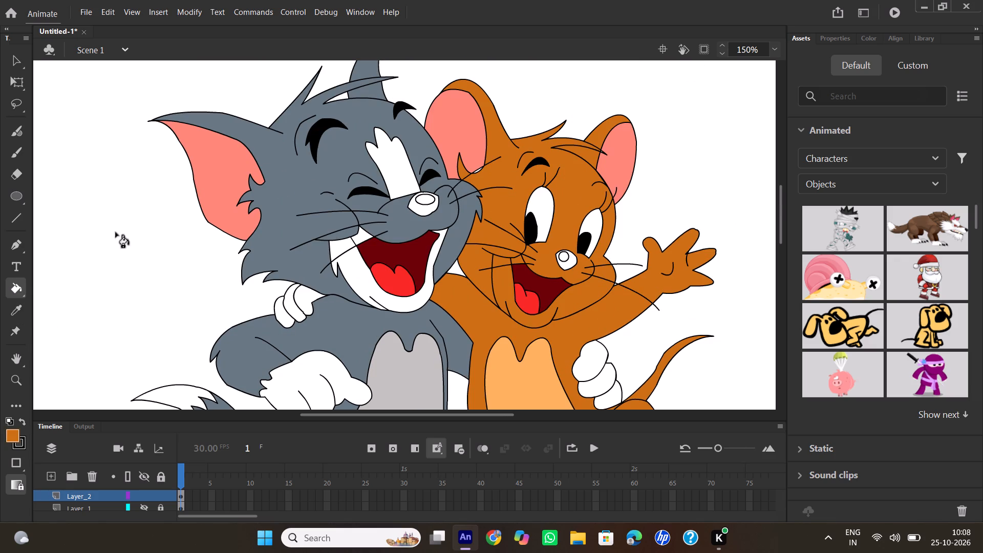
pyautogui.click(8, 434)
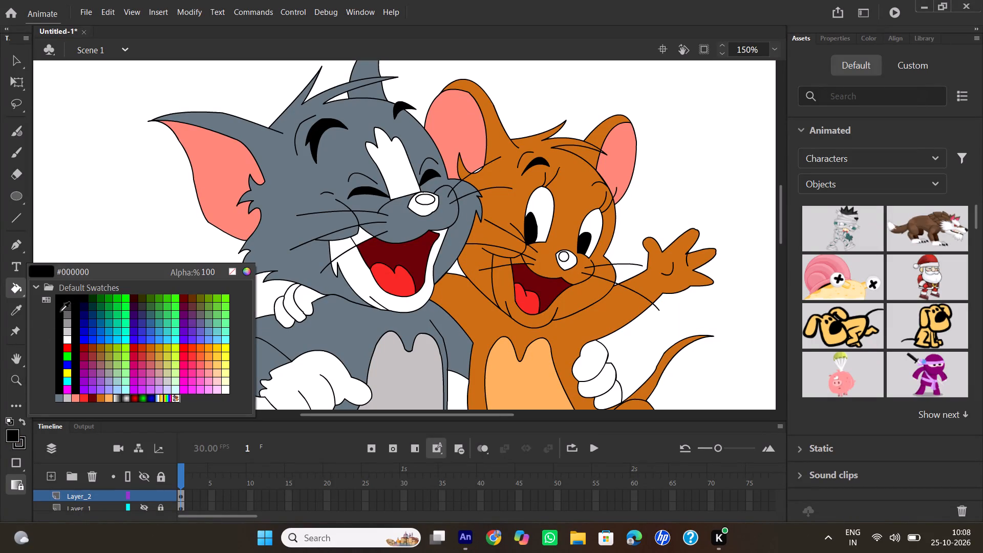
pyautogui.click(60, 312)
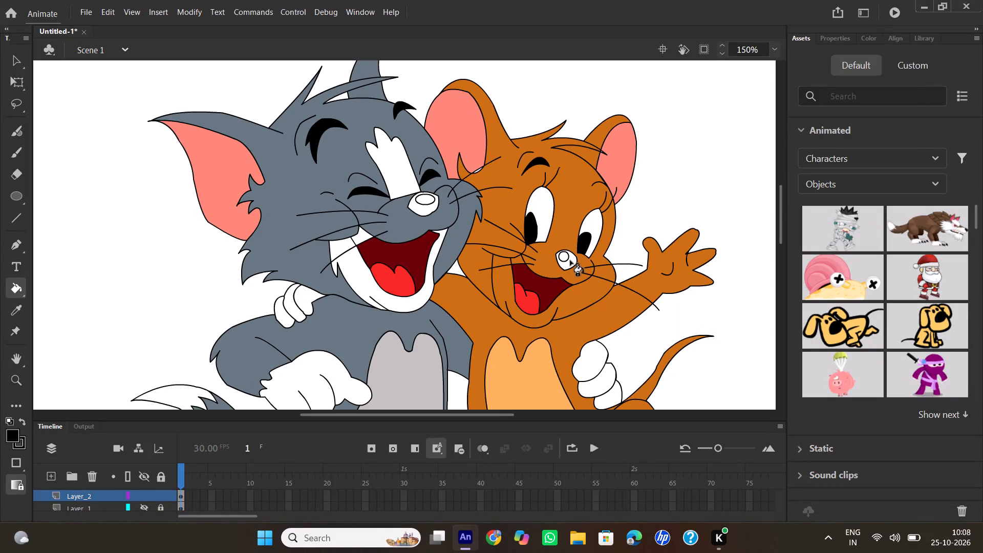
pyautogui.click(574, 262)
pyautogui.click(418, 209)
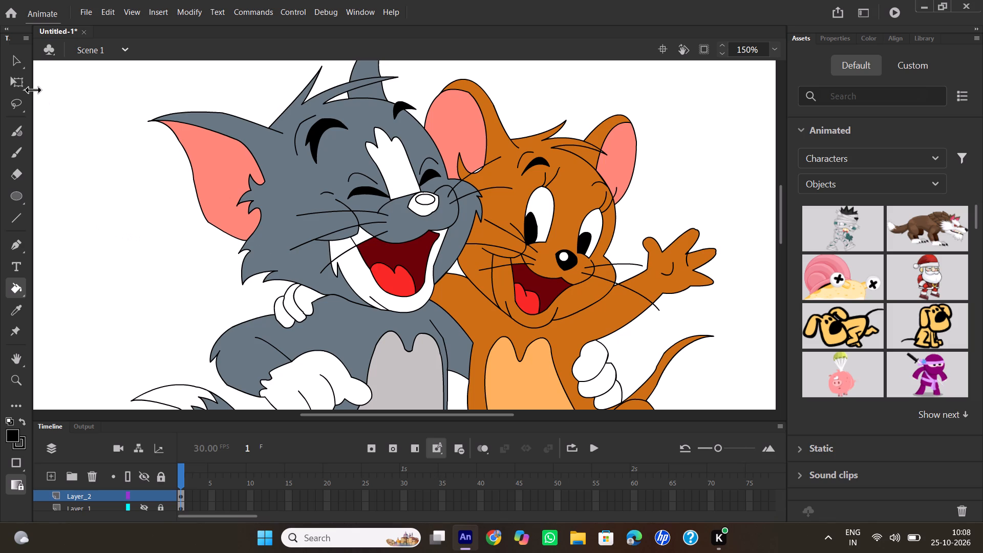
# Check the colours against the Layer_1 reference, and fill Tom's forehead stripe with the light grey sampled from his belly.
pyautogui.click(16, 62)
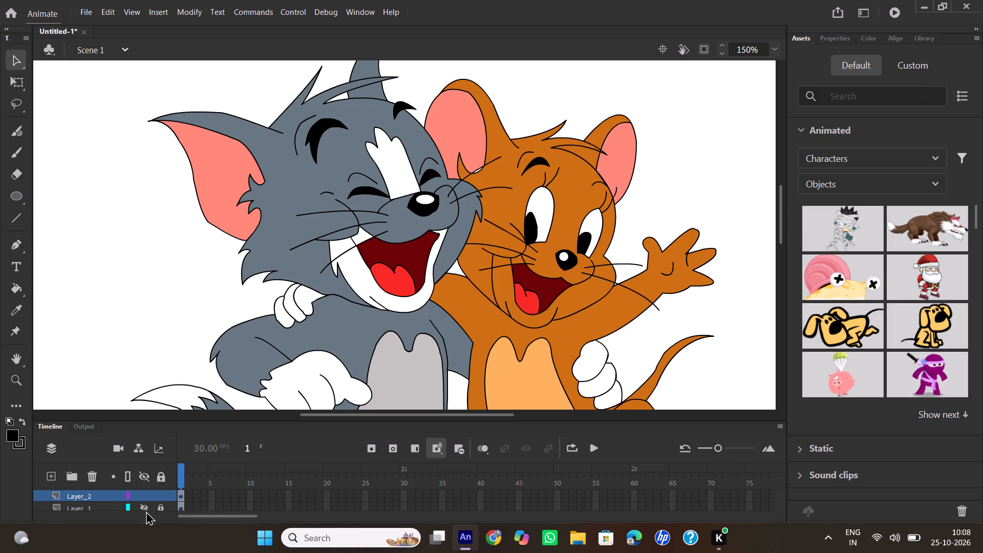
pyautogui.click(145, 510)
pyautogui.scroll(-1, 651, 161)
pyautogui.scroll(1, 495, 152)
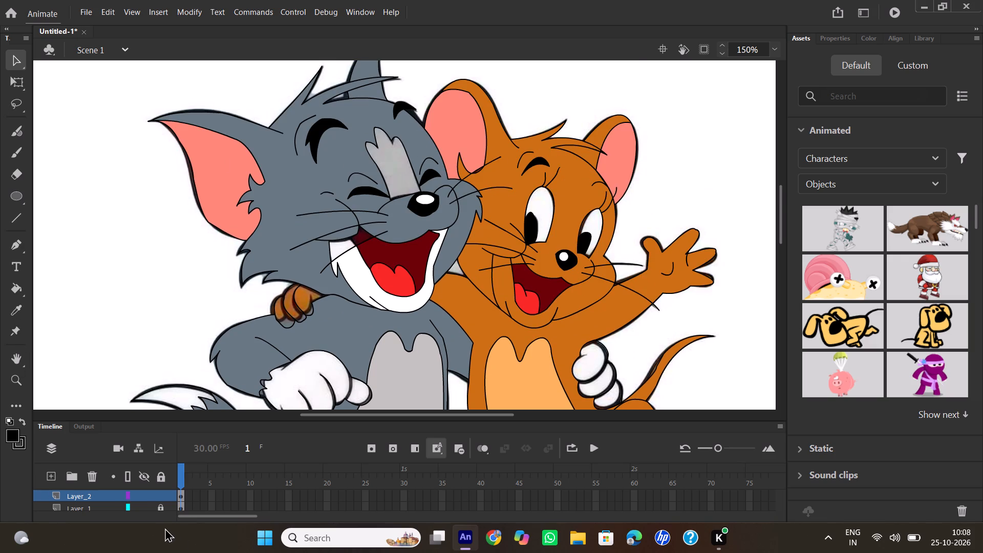
pyautogui.click(146, 506)
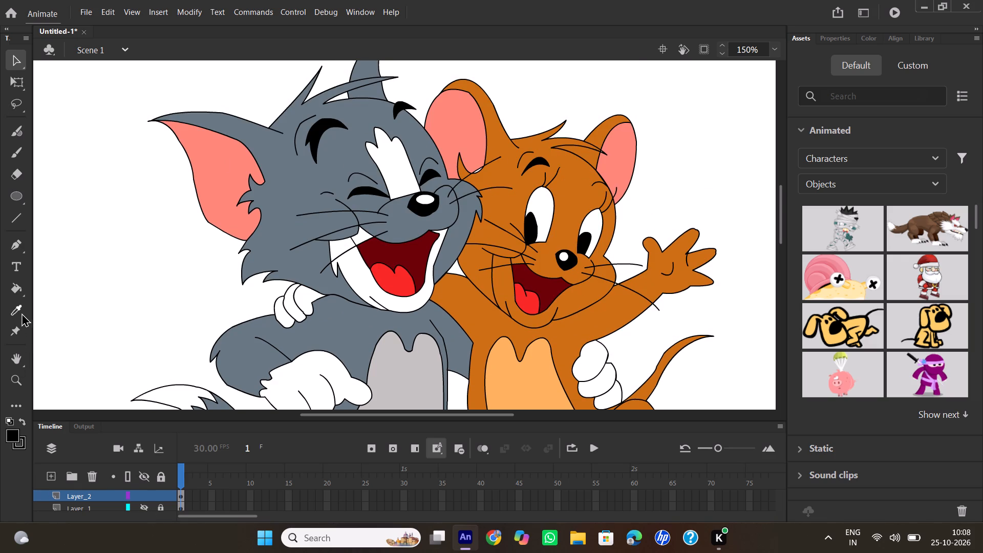
pyautogui.click(21, 311)
pyautogui.click(286, 212)
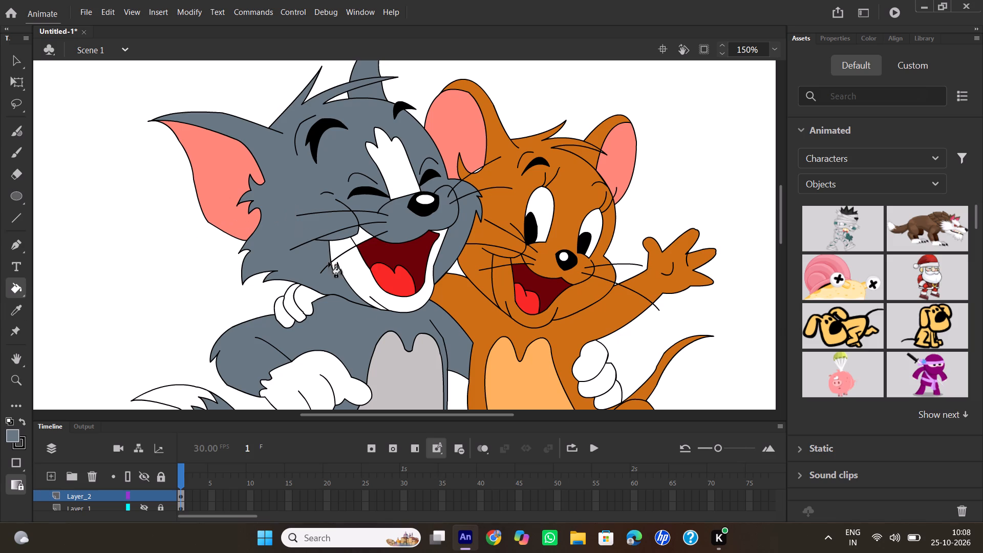
pyautogui.click(16, 312)
pyautogui.click(416, 387)
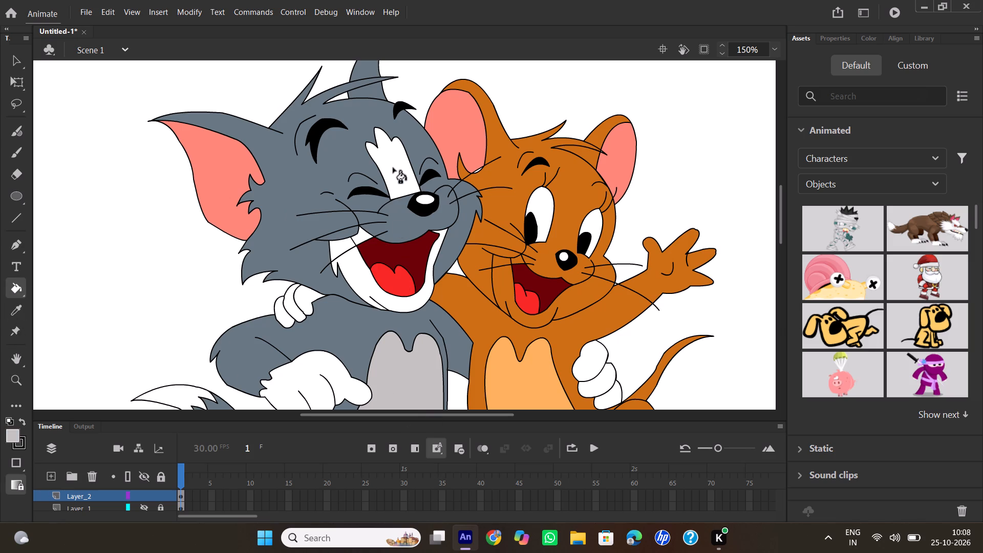
pyautogui.click(393, 167)
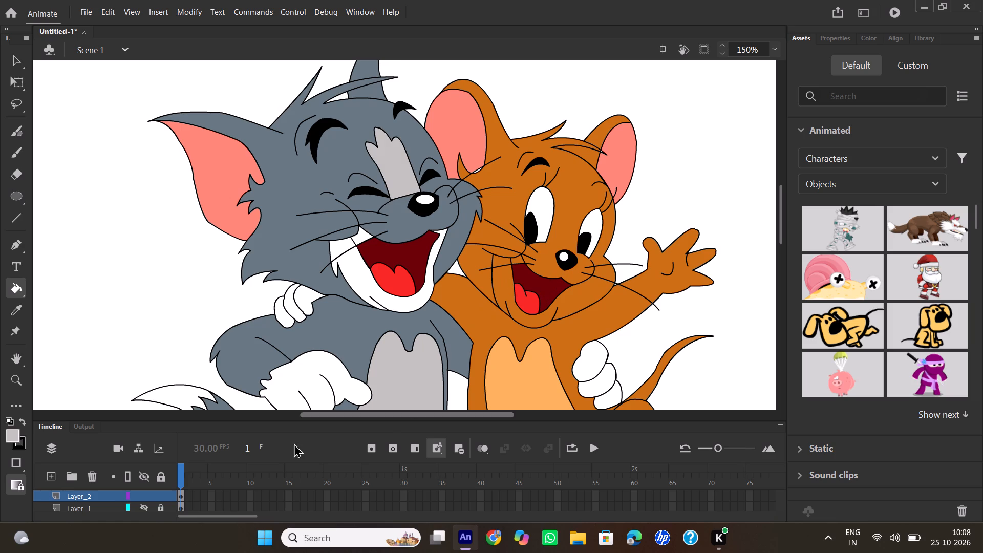
# Sample the light peach of Jerry's muzzle from the Layer_1 reference, hide that layer, and fill his chin and lower cheeks on Layer_2.
pyautogui.click(140, 512)
pyautogui.click(140, 507)
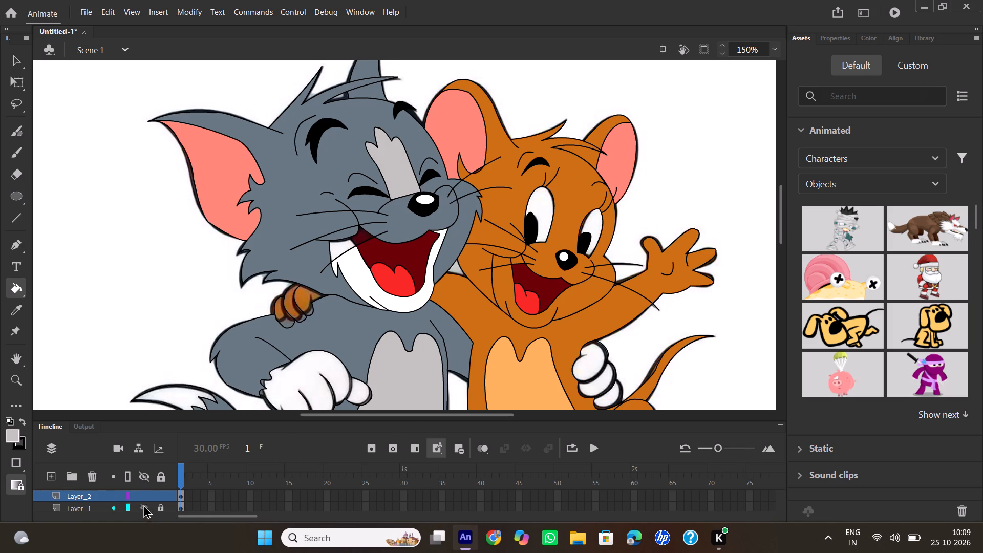
pyautogui.click(144, 495)
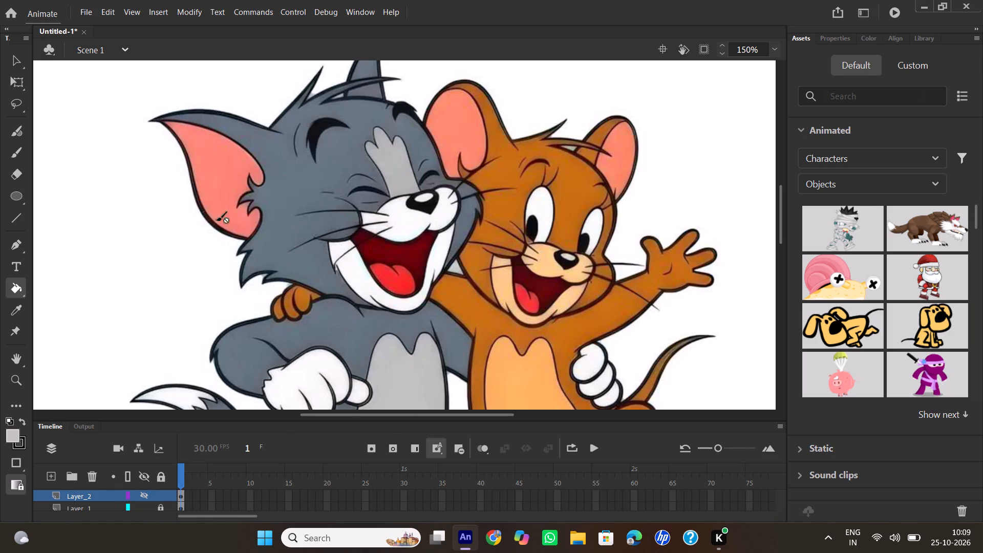
pyautogui.click(14, 309)
pyautogui.click(547, 263)
pyautogui.click(22, 313)
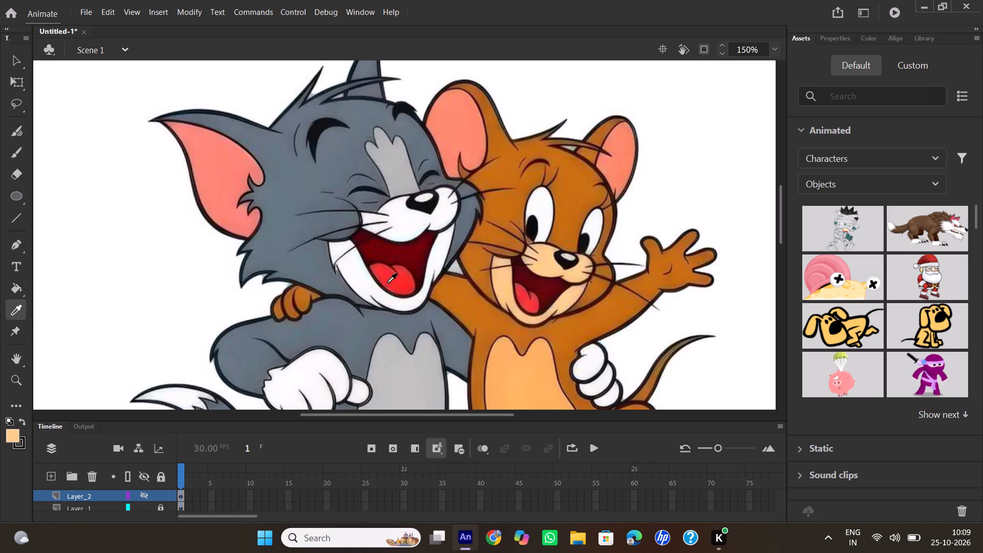
pyautogui.click(550, 266)
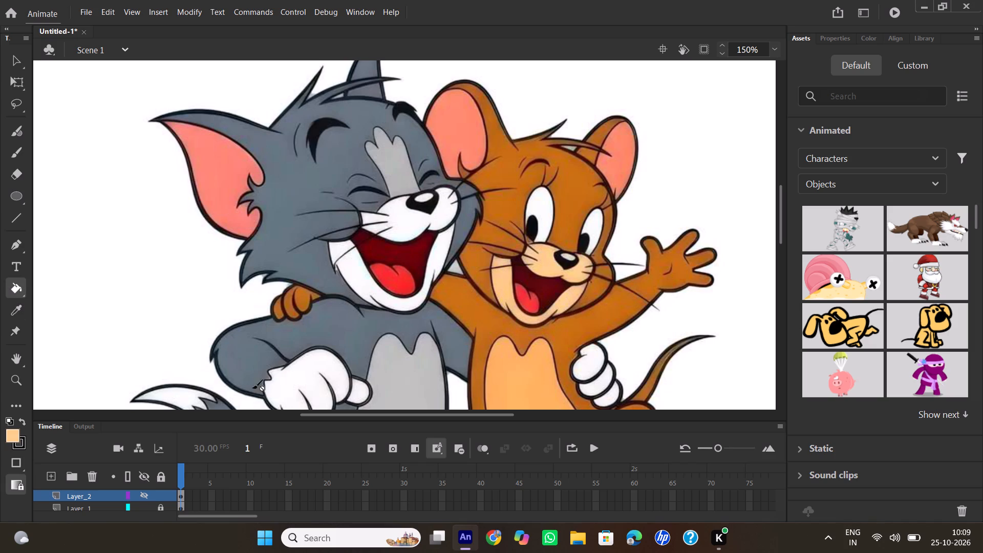
pyautogui.click(144, 506)
pyautogui.click(143, 496)
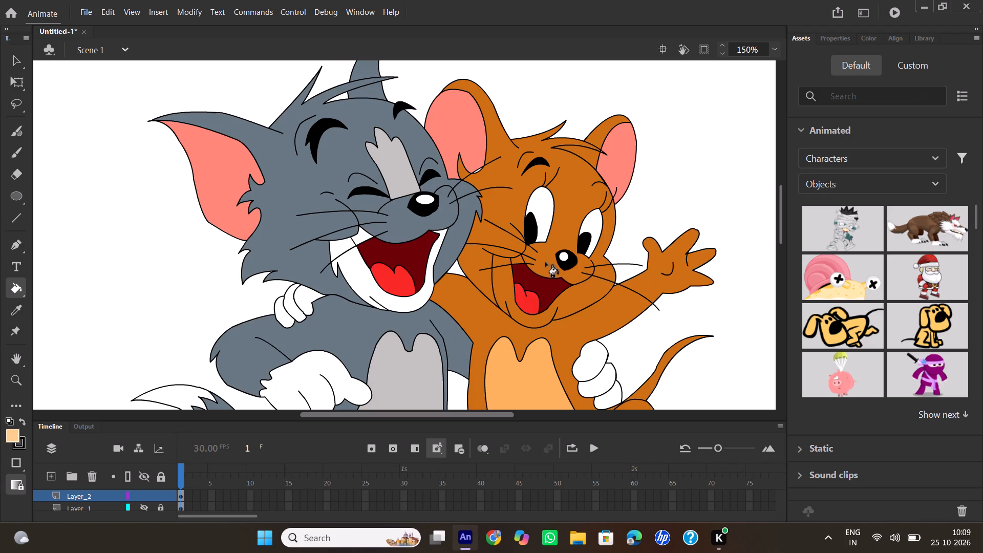
pyautogui.click(498, 287)
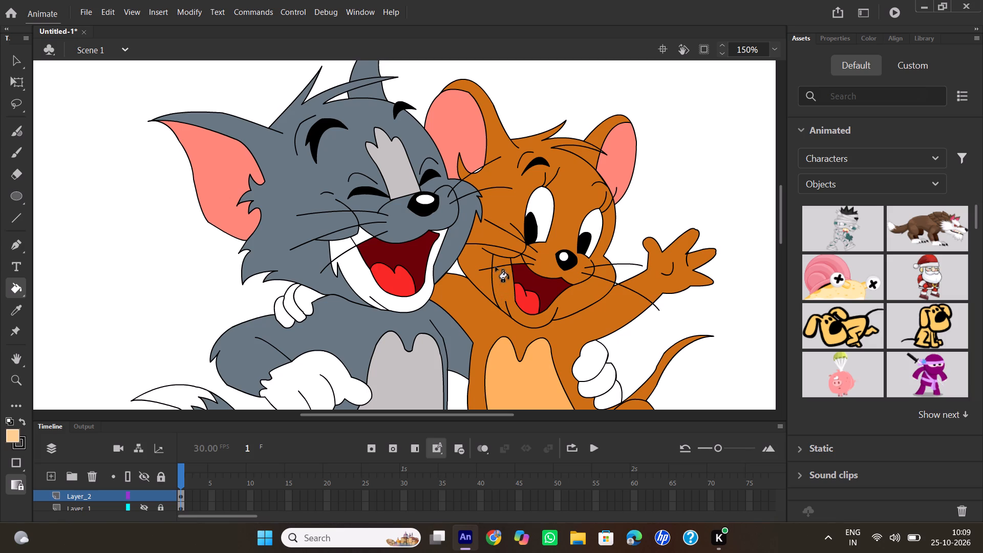
pyautogui.click(496, 265)
pyautogui.click(516, 259)
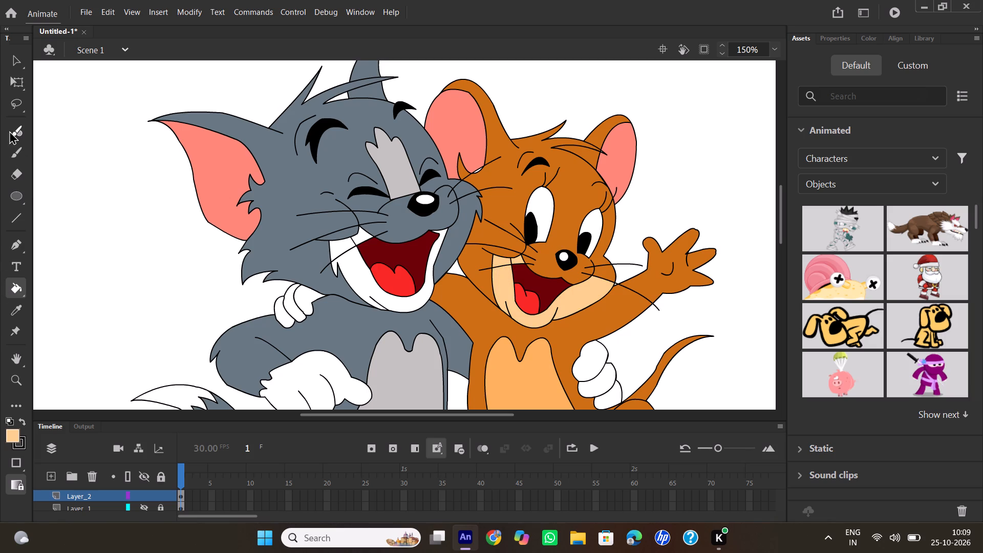
# Draw a Pen tool line across the top of Jerry's muzzle, from beneath his eyes above the nose to his outer cheek.
pyautogui.click(16, 242)
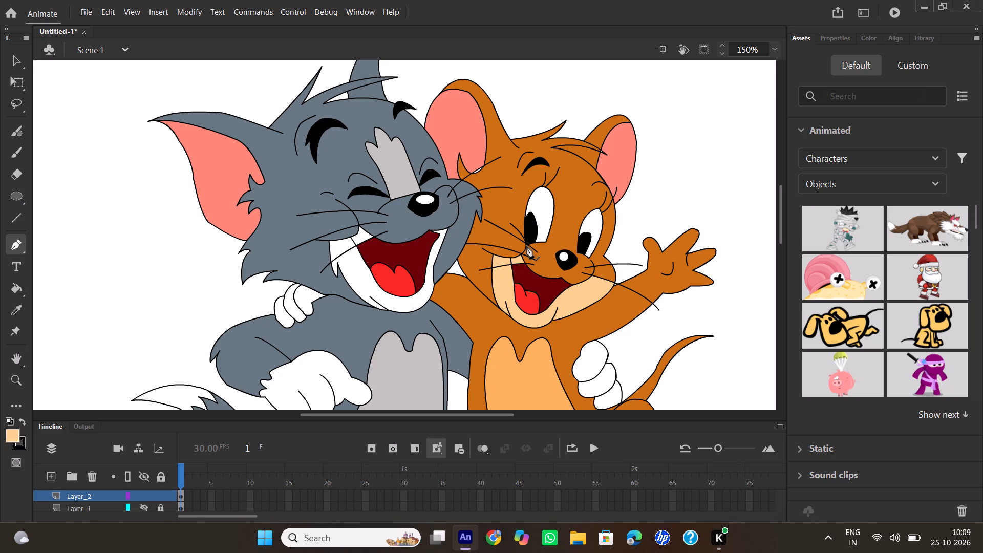
pyautogui.click(526, 246)
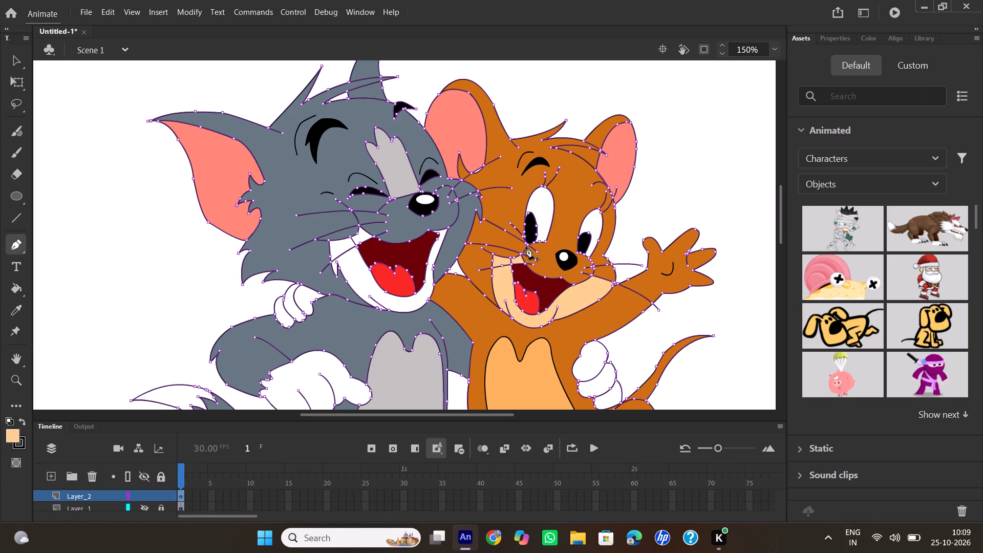
pyautogui.click(526, 245)
pyautogui.moveTo(581, 252); pyautogui.dragTo(588, 255)
pyautogui.moveTo(588, 255); pyautogui.dragTo(611, 270)
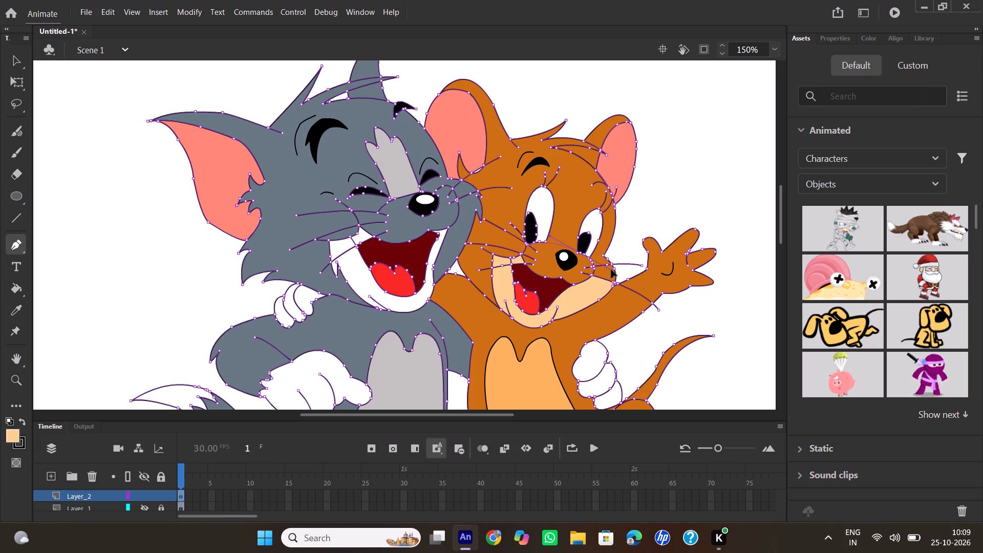
pyautogui.moveTo(611, 270); pyautogui.dragTo(613, 270)
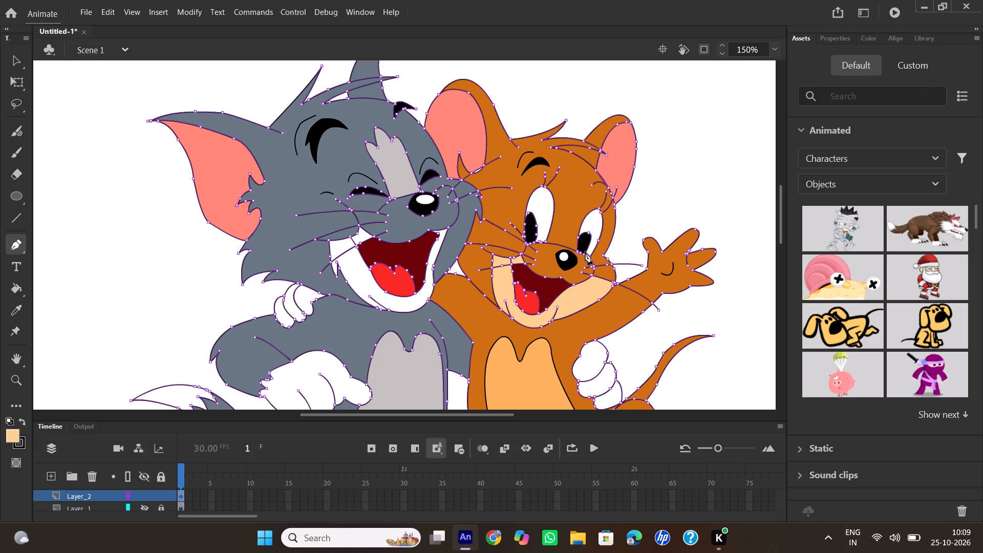
pyautogui.doubleClick(583, 254)
pyautogui.click(13, 62)
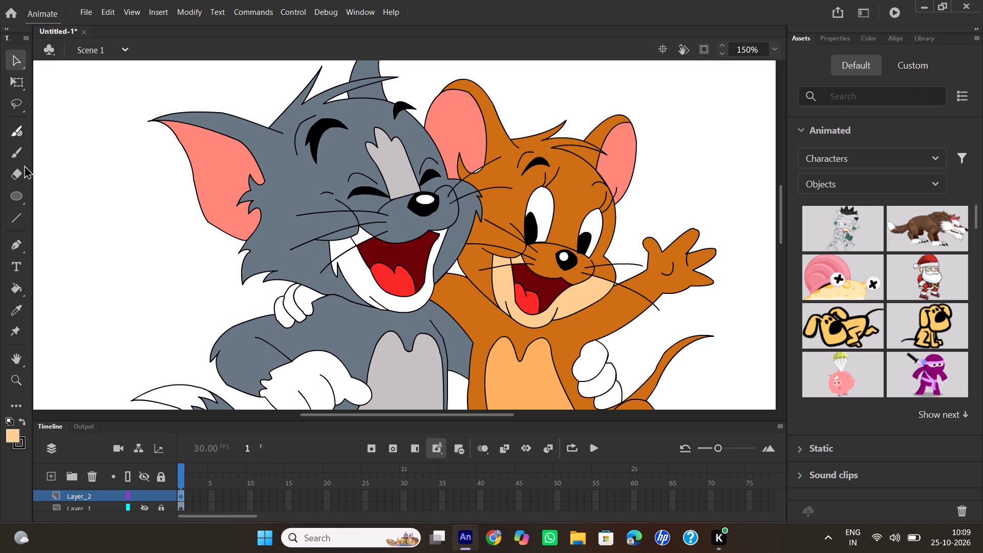
# Sample the light peach from Jerry's filled chin and fill the muzzle area around his nose.
pyautogui.click(19, 310)
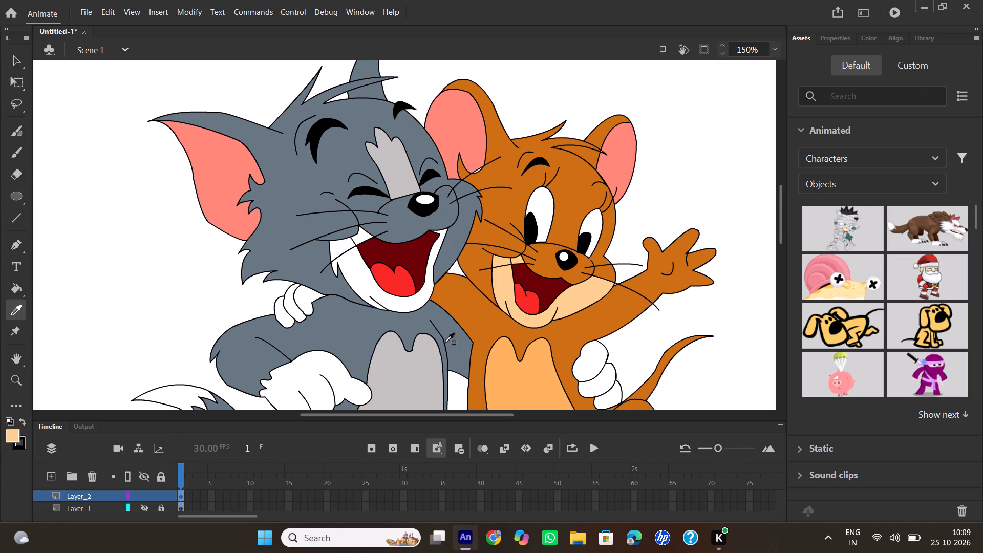
pyautogui.click(501, 294)
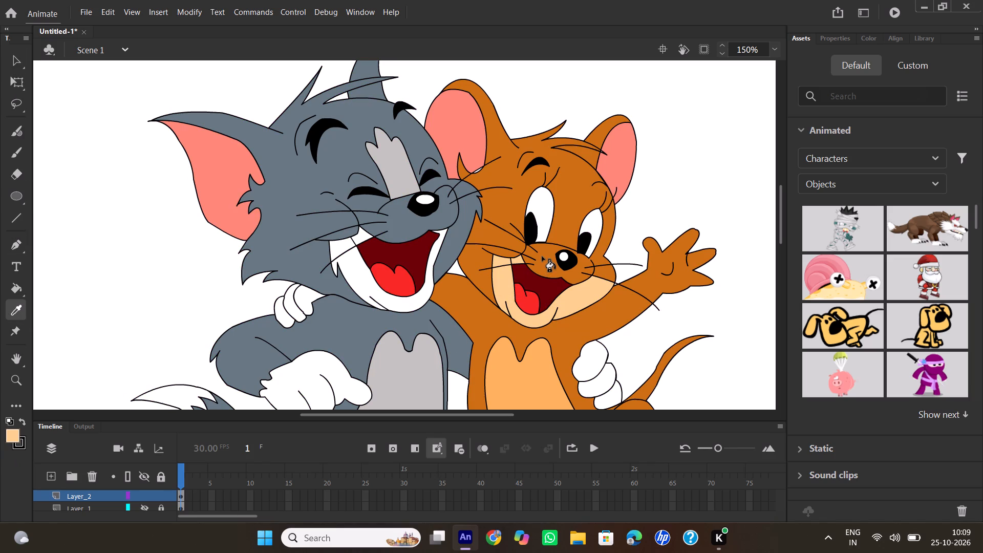
pyautogui.click(542, 257)
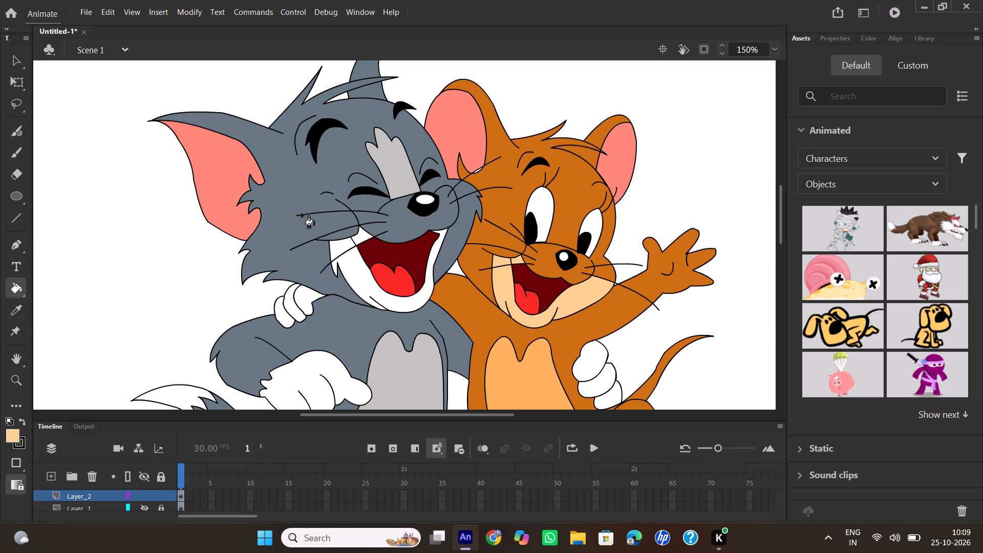
# Sample the orange-brown from Jerry's face and refill the strip between his eye beside the waving arm and the face outline.
pyautogui.click(16, 66)
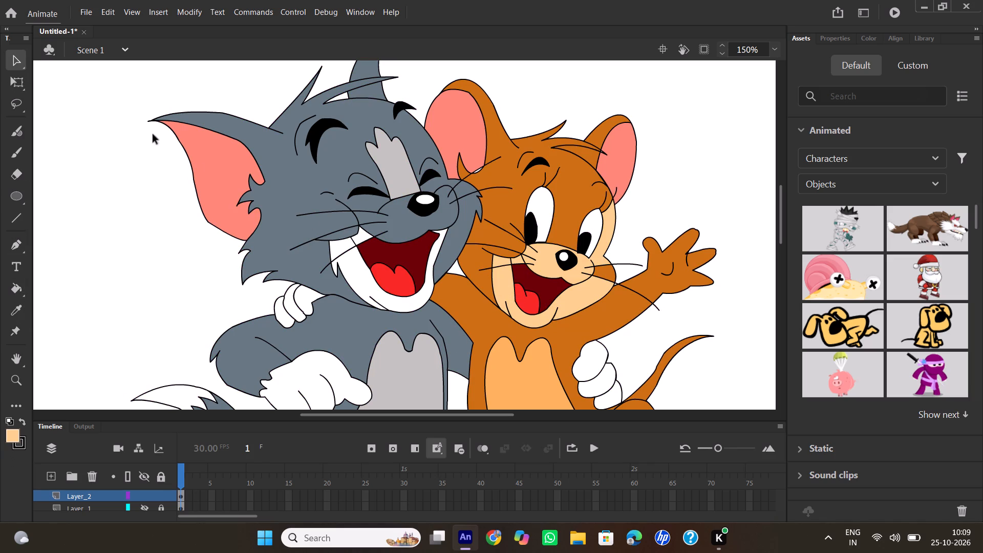
pyautogui.click(591, 261)
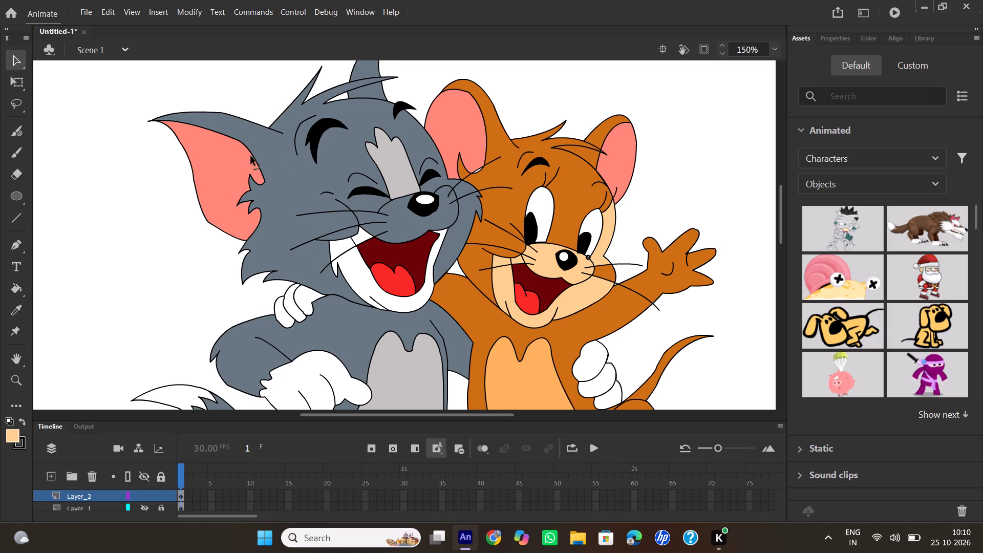
pyautogui.click(17, 307)
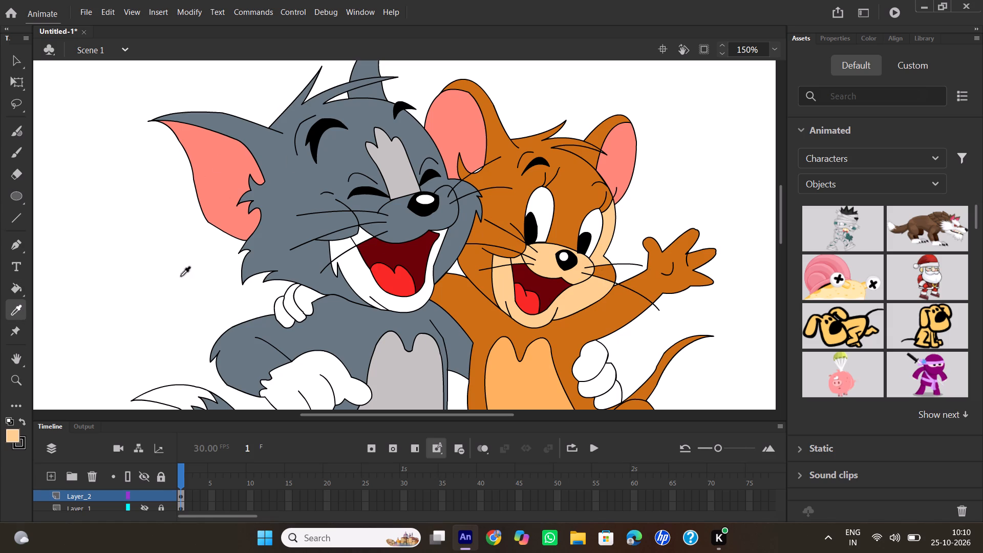
pyautogui.click(583, 203)
pyautogui.click(607, 232)
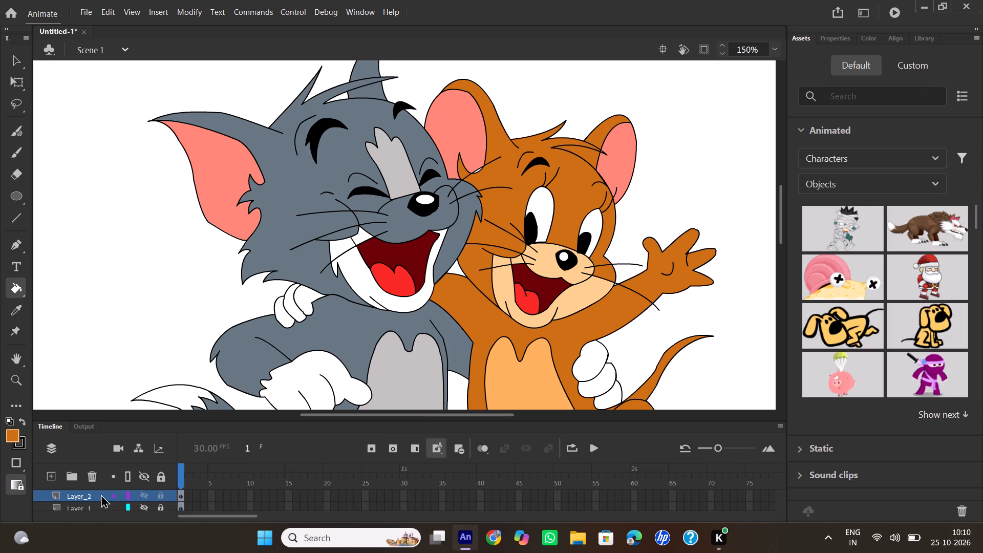
# Check Jerry's cheek against the Layer_1 reference, and draw a curved Pen tool line separating the cheek beside his waving arm from the chin.
pyautogui.click(141, 504)
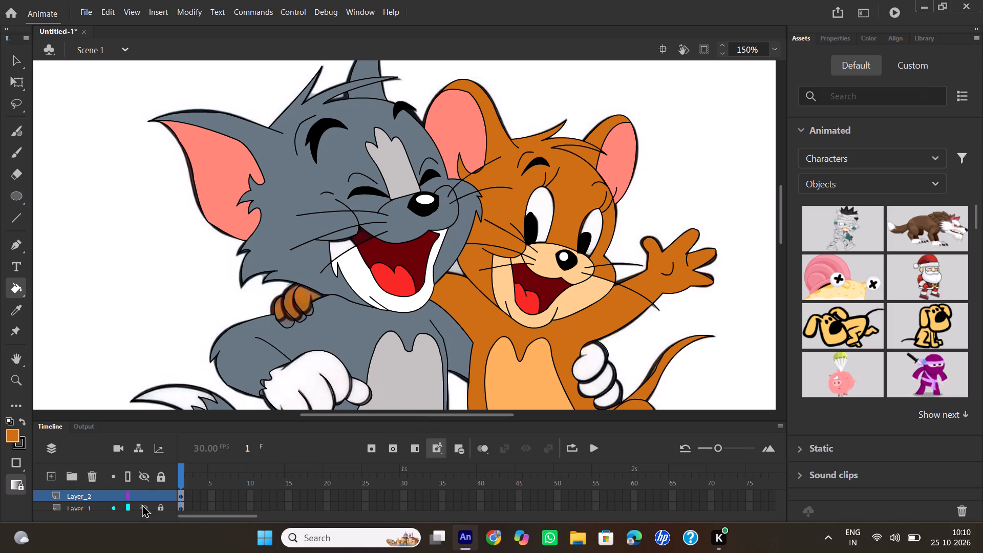
pyautogui.click(139, 475)
pyautogui.click(139, 475)
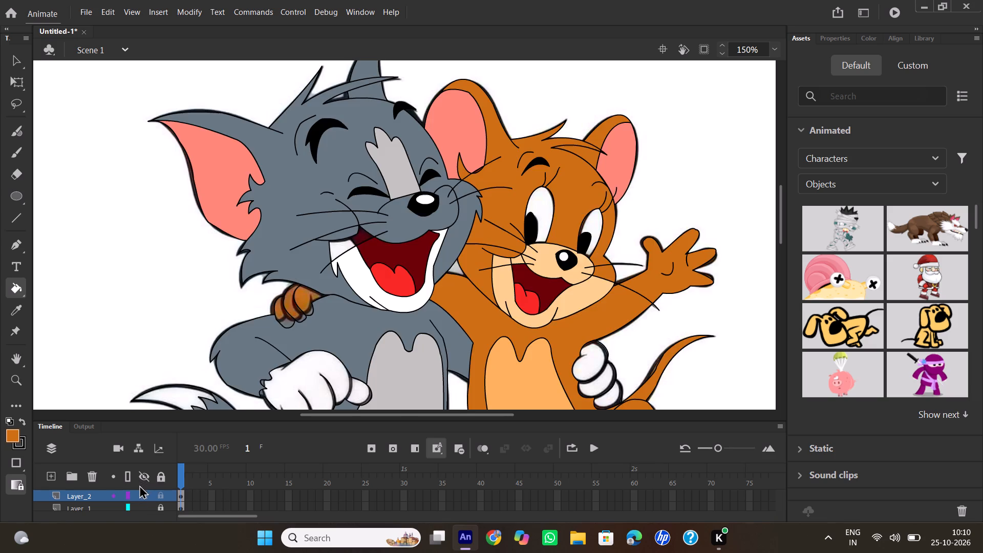
pyautogui.click(143, 495)
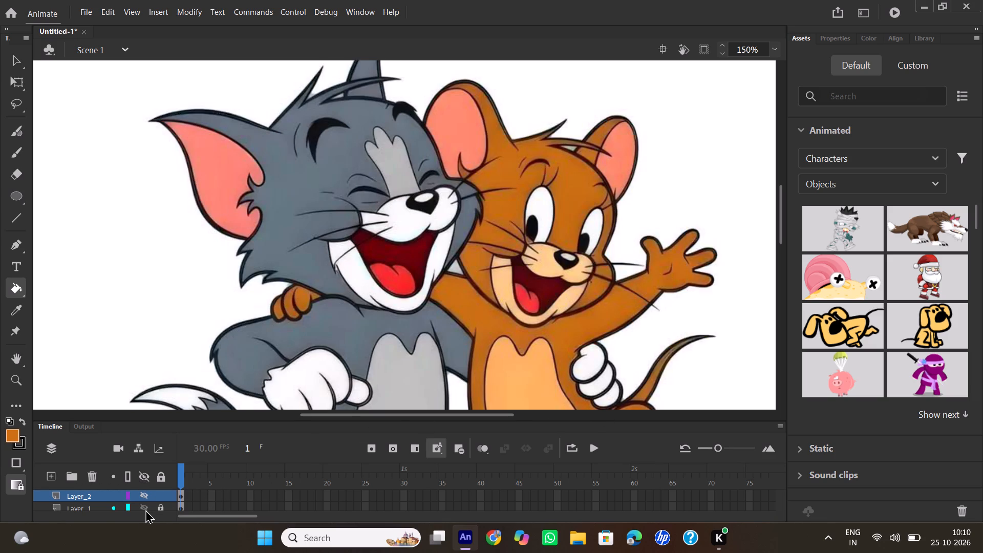
pyautogui.click(138, 506)
pyautogui.click(145, 495)
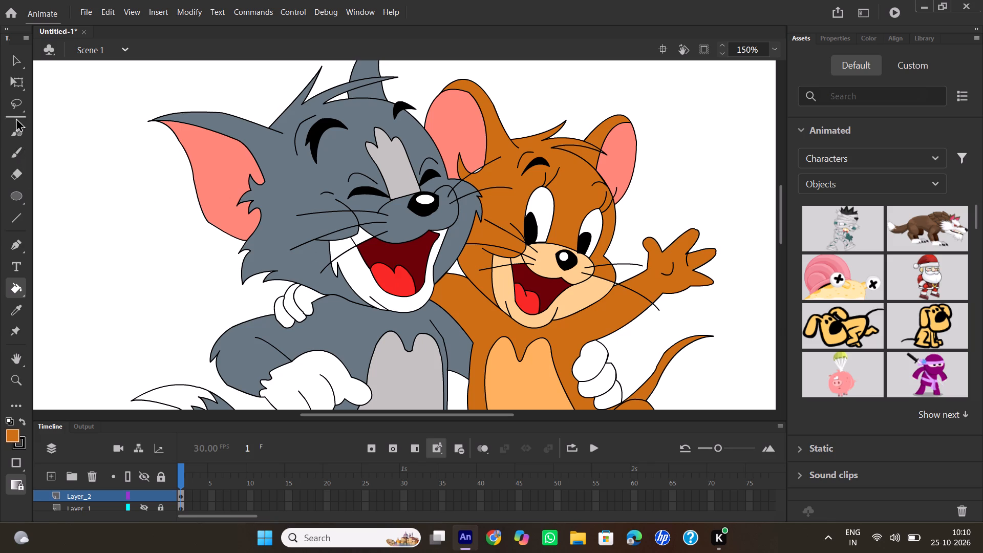
pyautogui.click(21, 240)
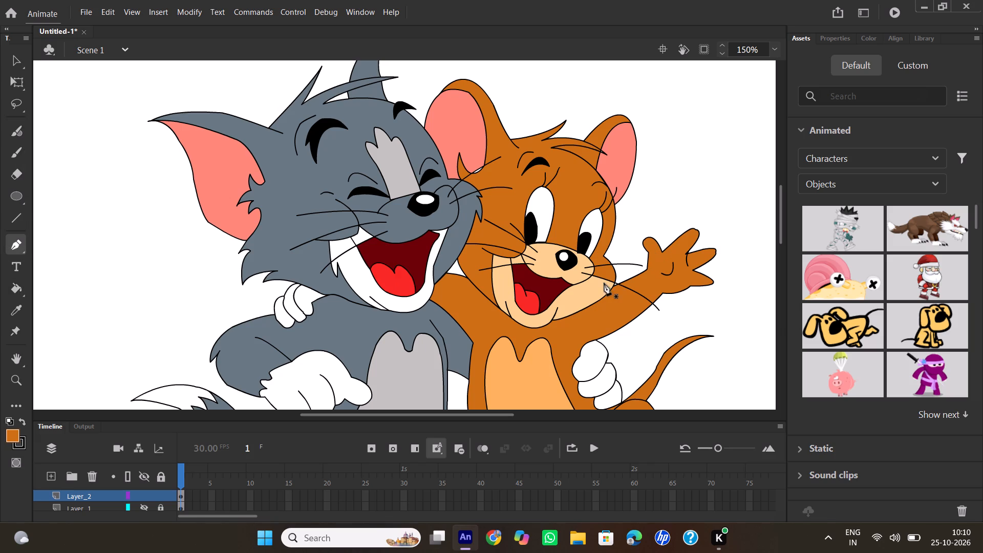
pyautogui.click(591, 276)
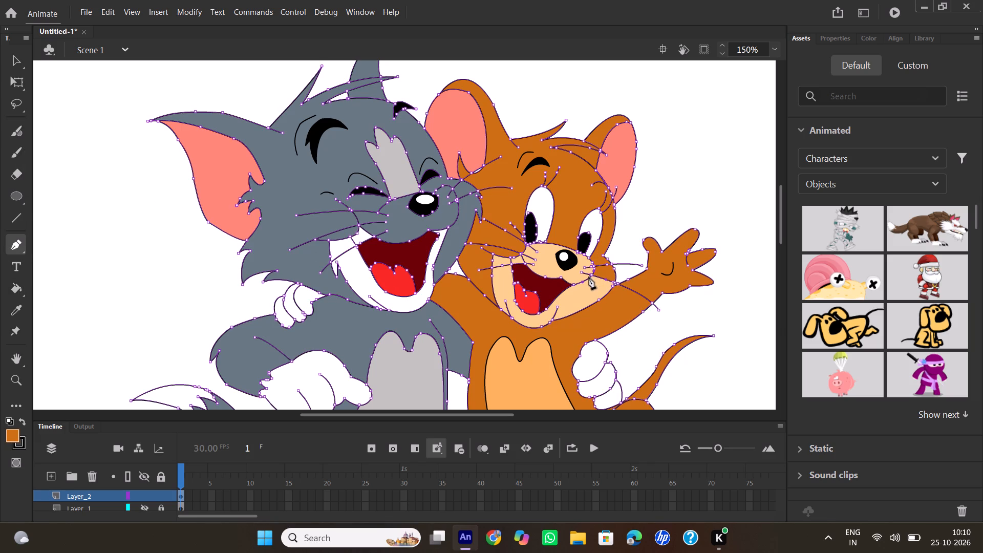
pyautogui.click(588, 278)
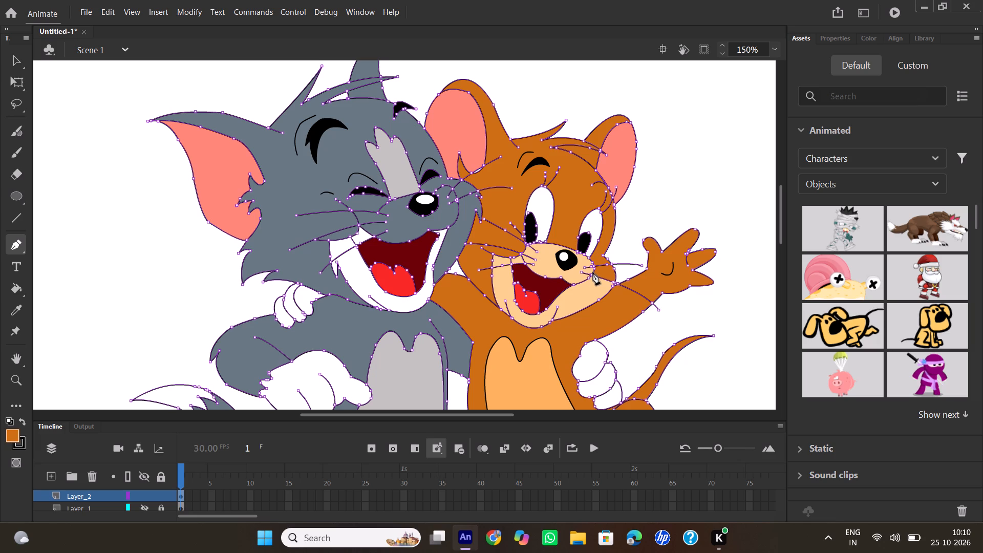
pyautogui.click(579, 312)
pyautogui.click(21, 61)
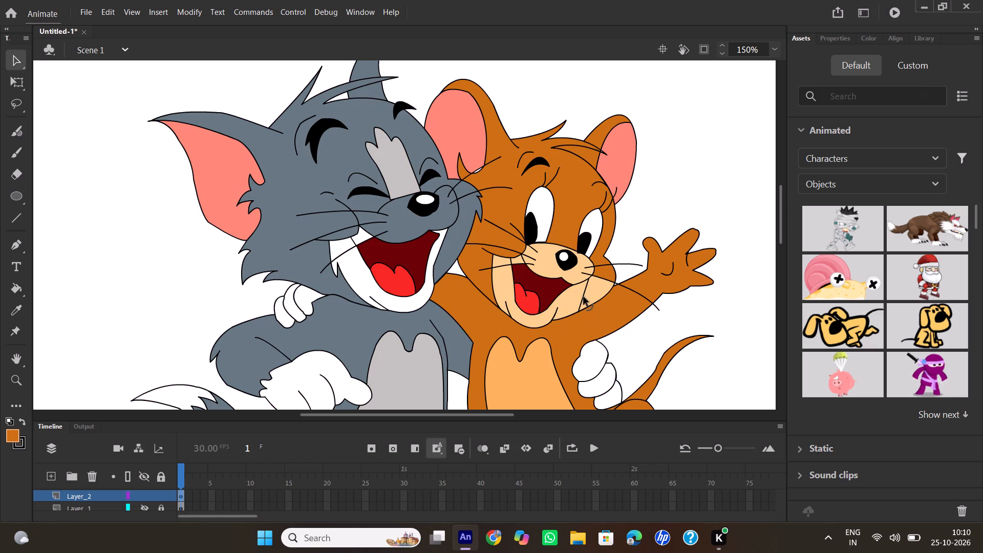
pyautogui.moveTo(584, 297); pyautogui.dragTo(575, 304)
# Sample the orange-brown from Jerry's forehead and apply it as the fill of the newly separated cheek area.
pyautogui.click(20, 306)
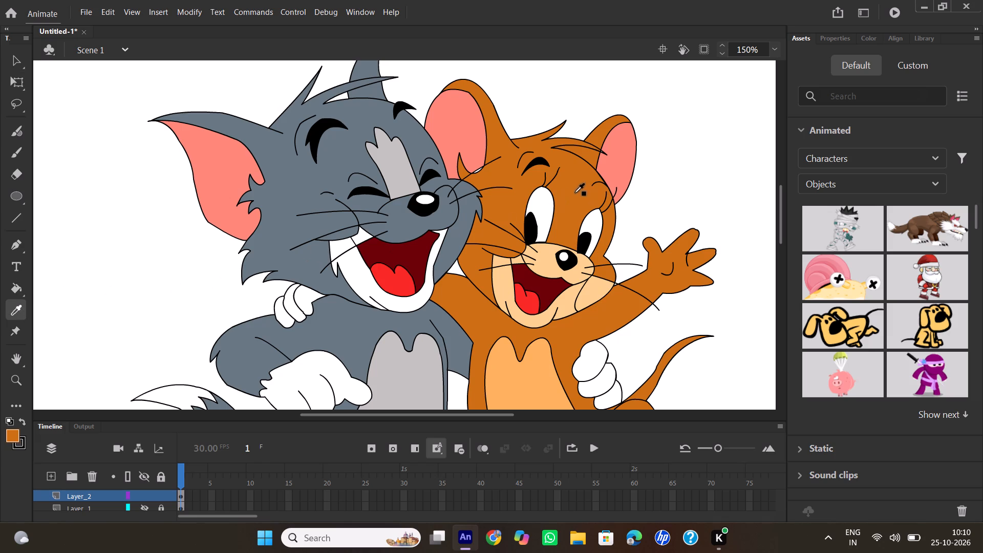
pyautogui.click(570, 193)
pyautogui.click(588, 284)
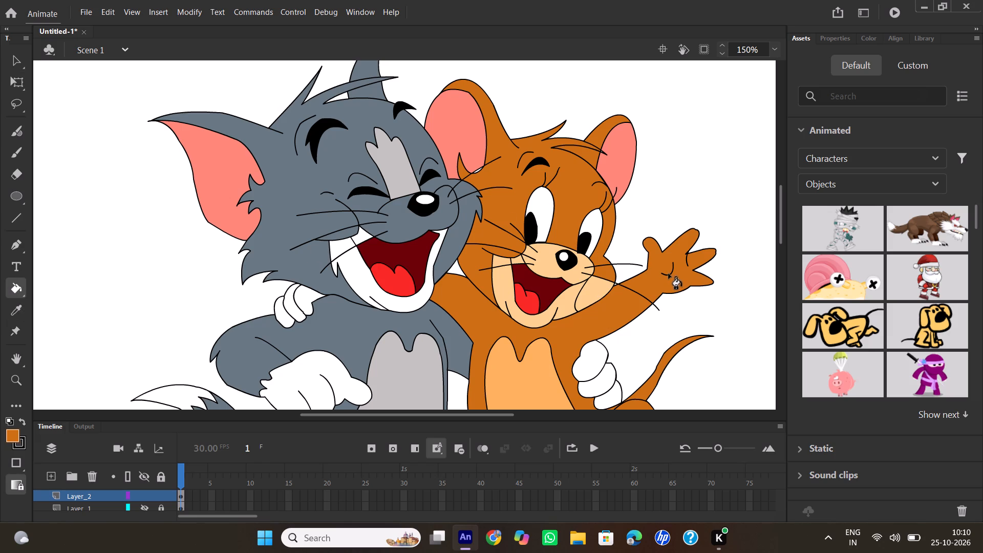
# Compare the coloured Tom and Jerry artwork on Layer_2 with the Layer_1 reference, from the heads down to the feet.
pyautogui.click(17, 60)
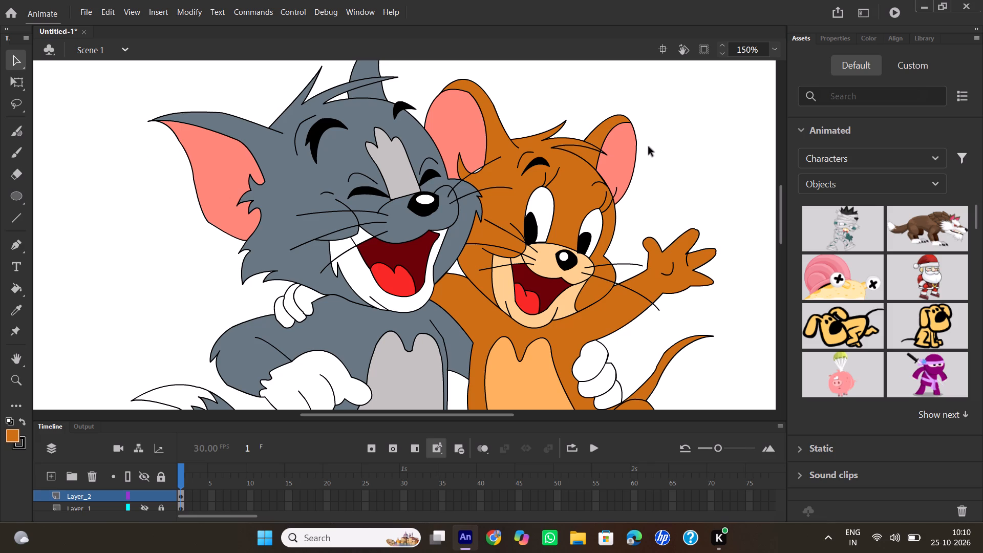
pyautogui.scroll(-3, 569, 183)
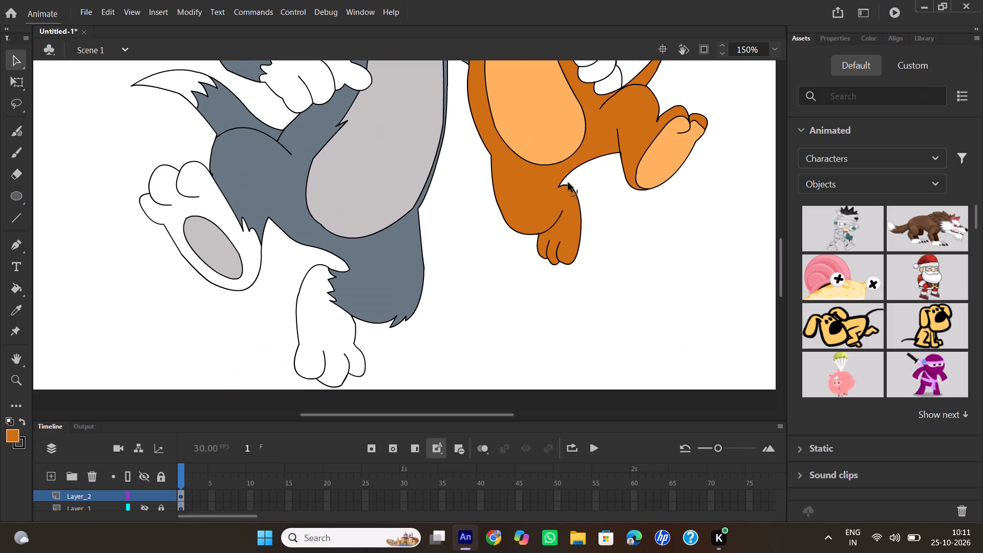
pyautogui.scroll(1, 567, 183)
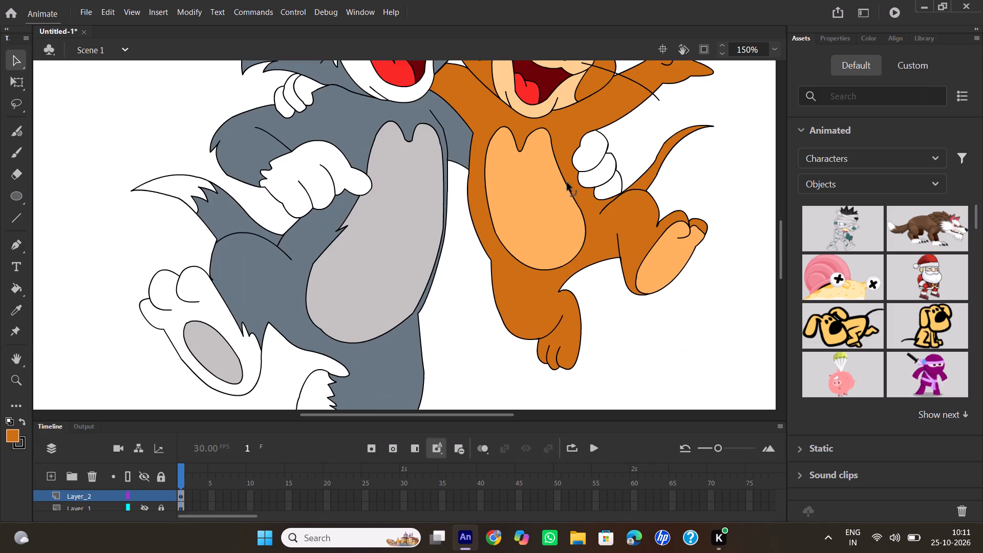
pyautogui.scroll(1, 567, 183)
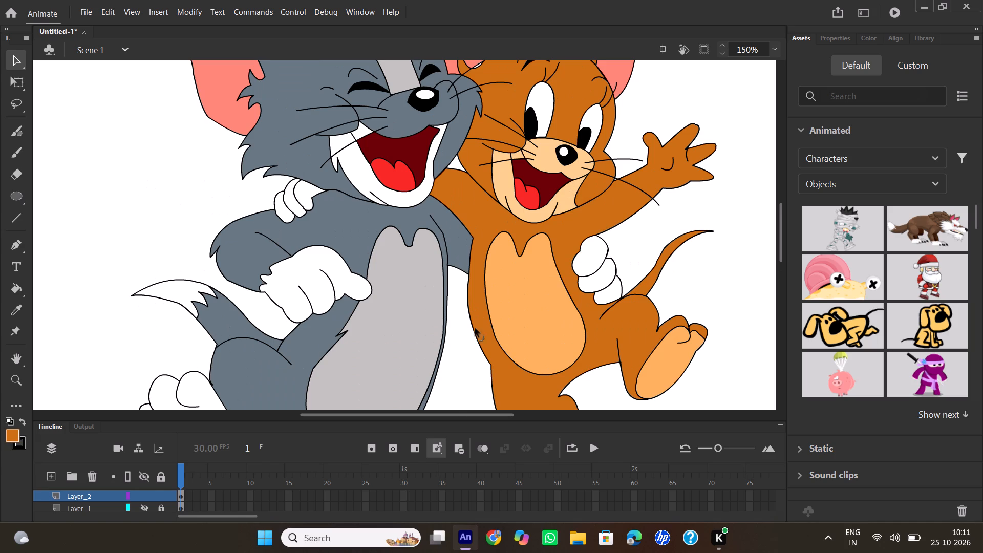
pyautogui.click(145, 508)
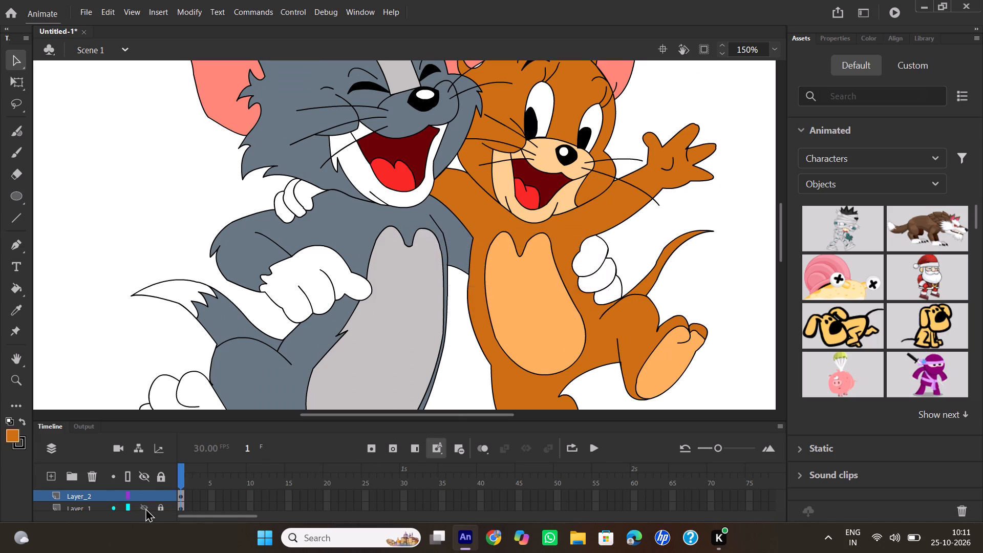
pyautogui.click(142, 496)
pyautogui.scroll(1, 522, 308)
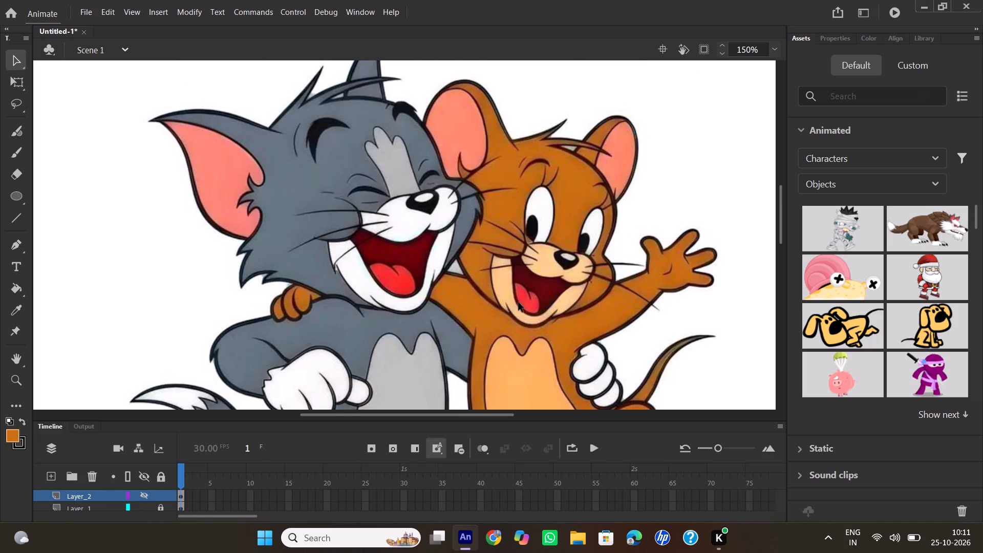
pyautogui.scroll(-2, 514, 295)
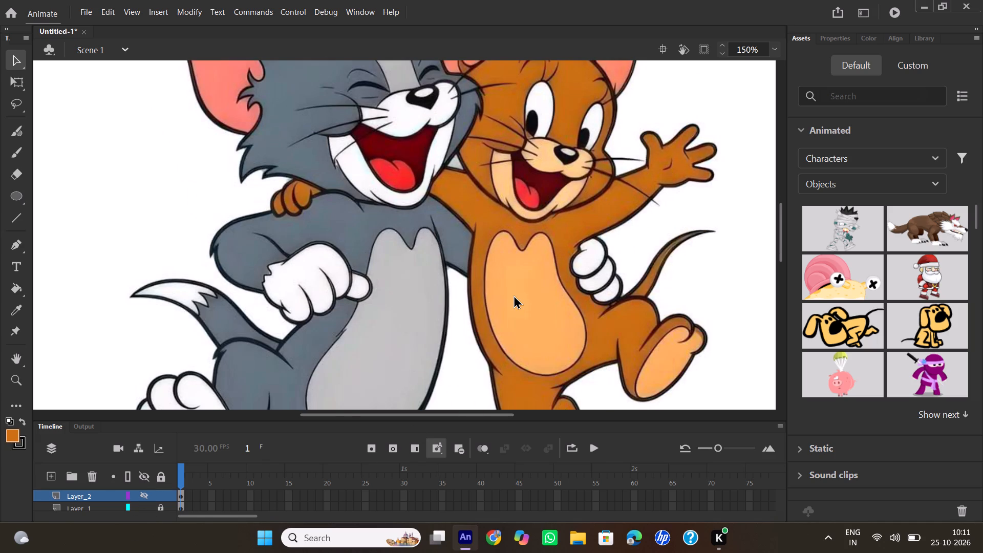
pyautogui.scroll(-2, 514, 295)
pyautogui.scroll(2, 514, 295)
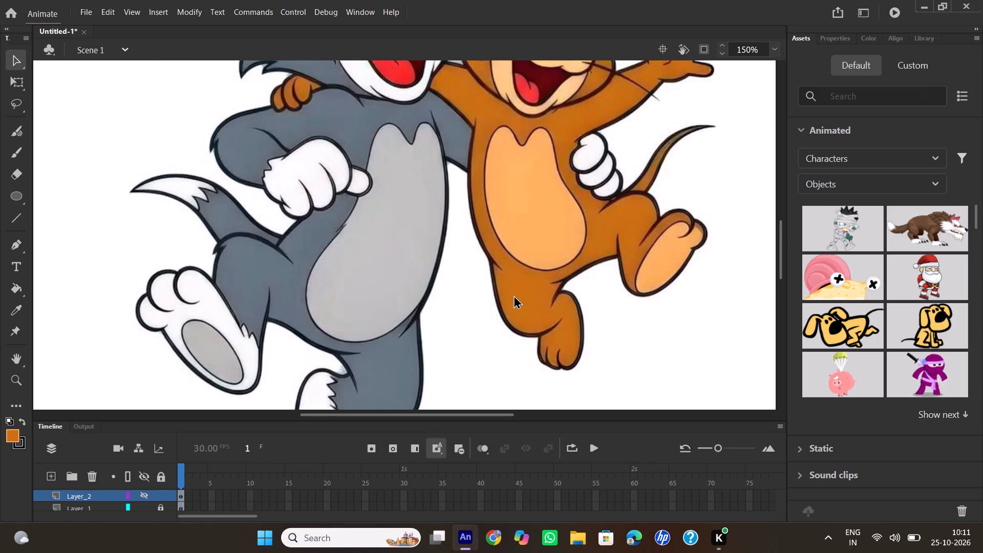
pyautogui.scroll(1, 514, 295)
pyautogui.click(142, 506)
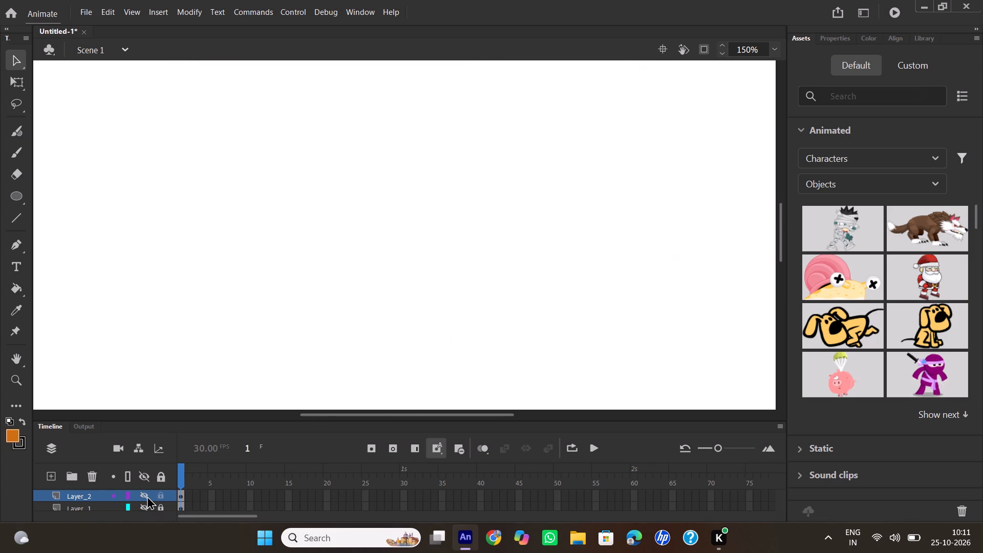
pyautogui.click(147, 496)
pyautogui.scroll(1, 640, 228)
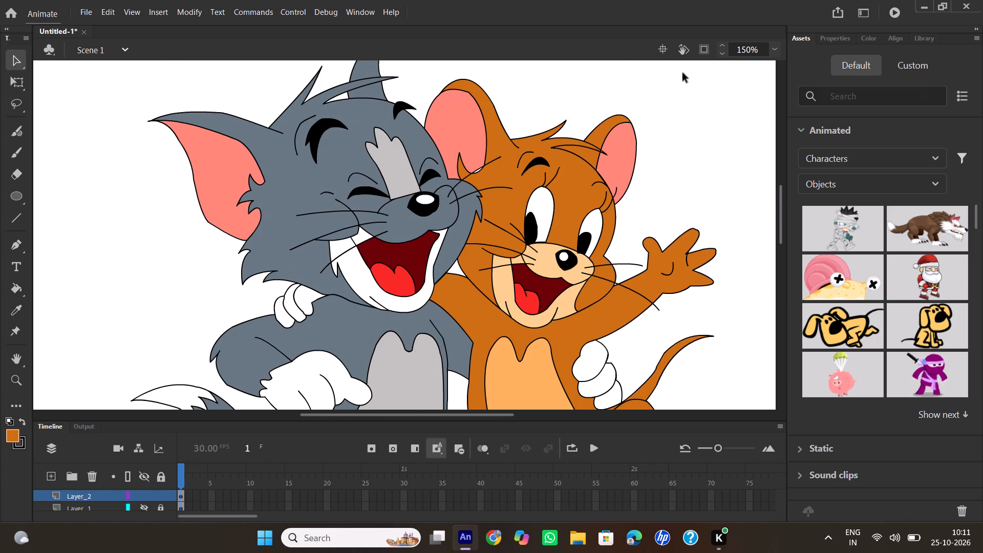
# Examine the fills and outlines of both coloured characters as a whole at 100% magnification.
pyautogui.doubleClick(758, 46)
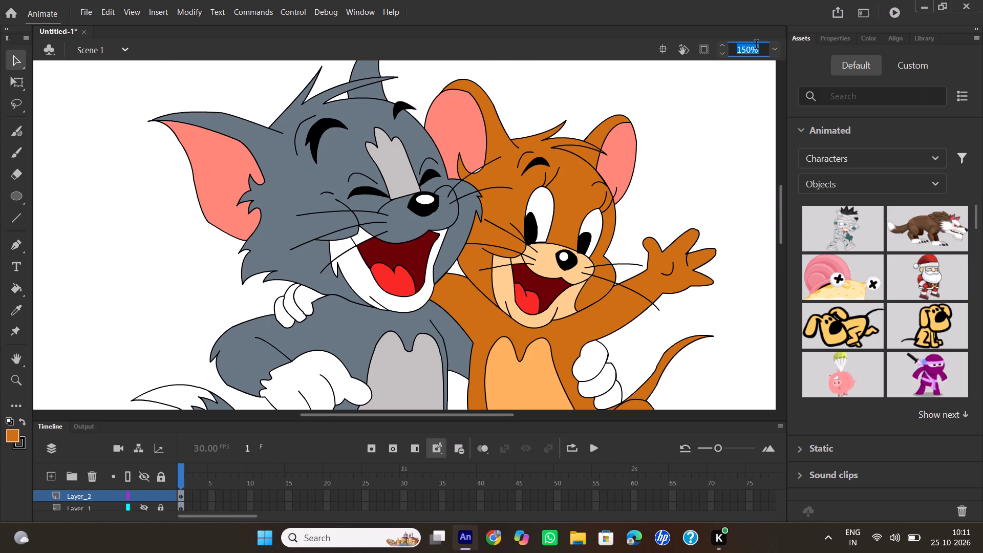
pyautogui.write('100')
pyautogui.press('Return')
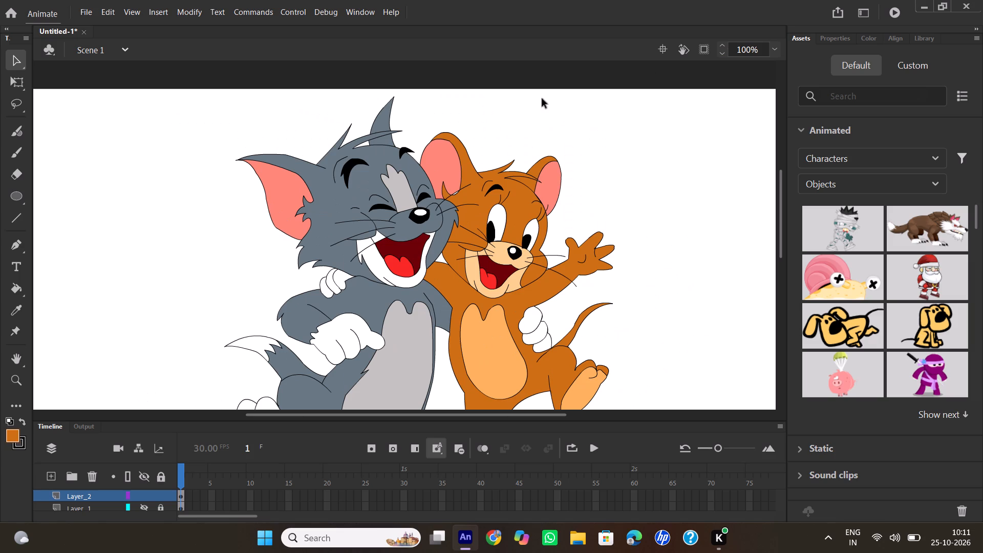
pyautogui.scroll(-1, 546, 178)
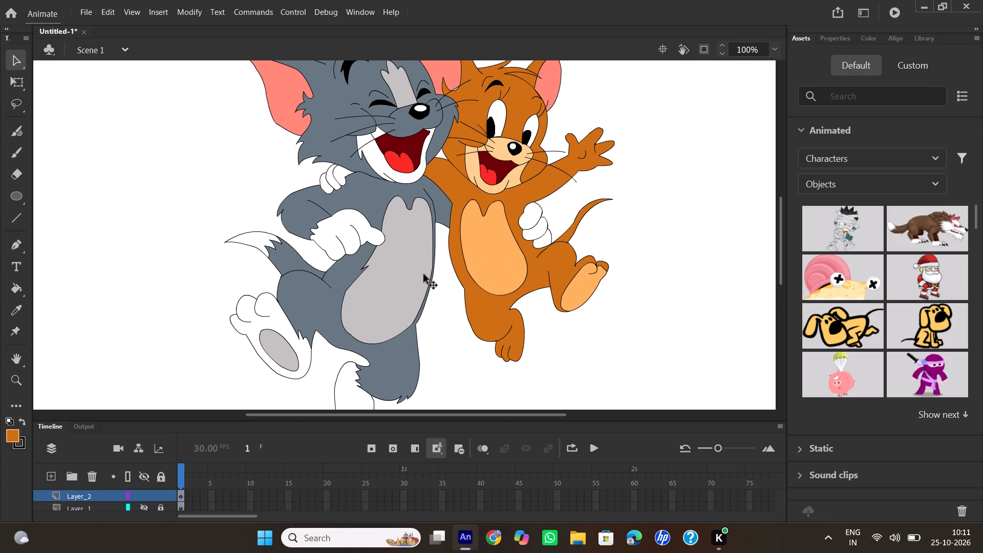
pyautogui.scroll(-2, 424, 274)
pyautogui.scroll(3, 424, 274)
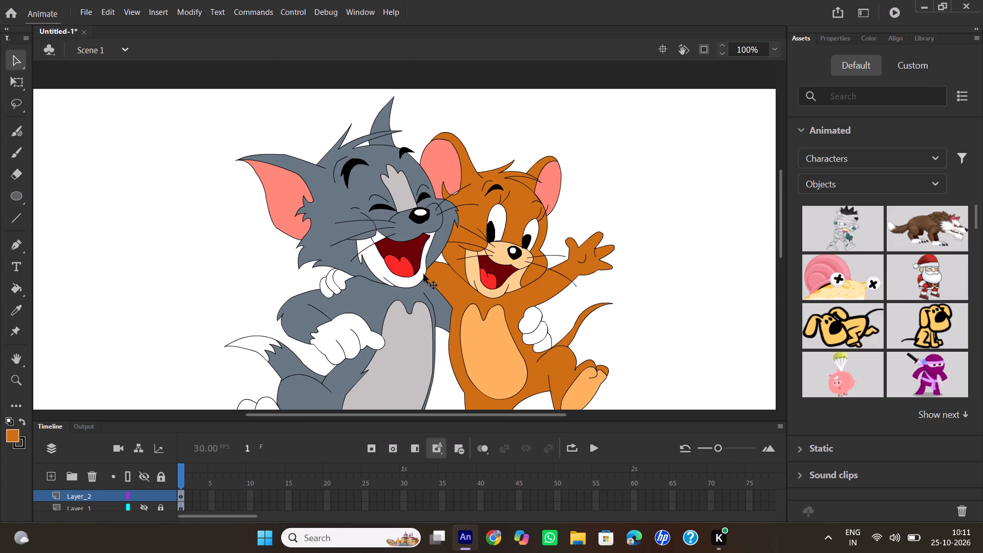